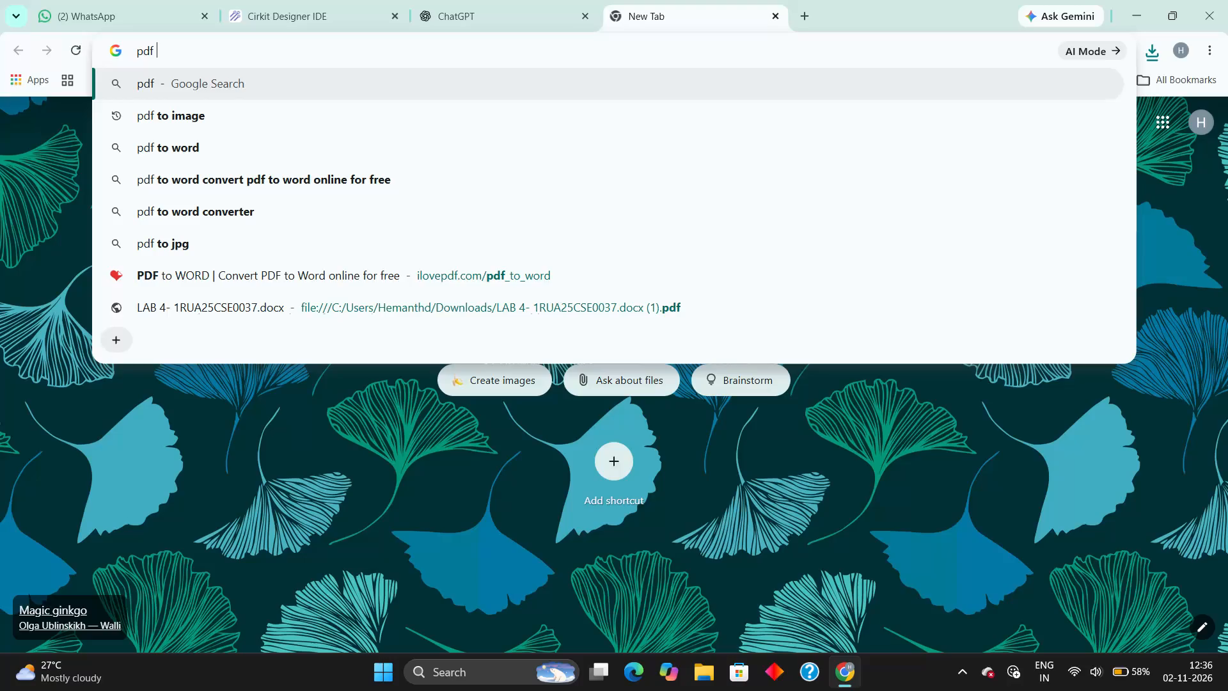
Search the web for "pdf to docs" and open the iLovePDF PDF to Word converter.
{"action": "type", "text": "to"}
{"action": "key", "text": "space"}
{"action": "key", "text": "c"}
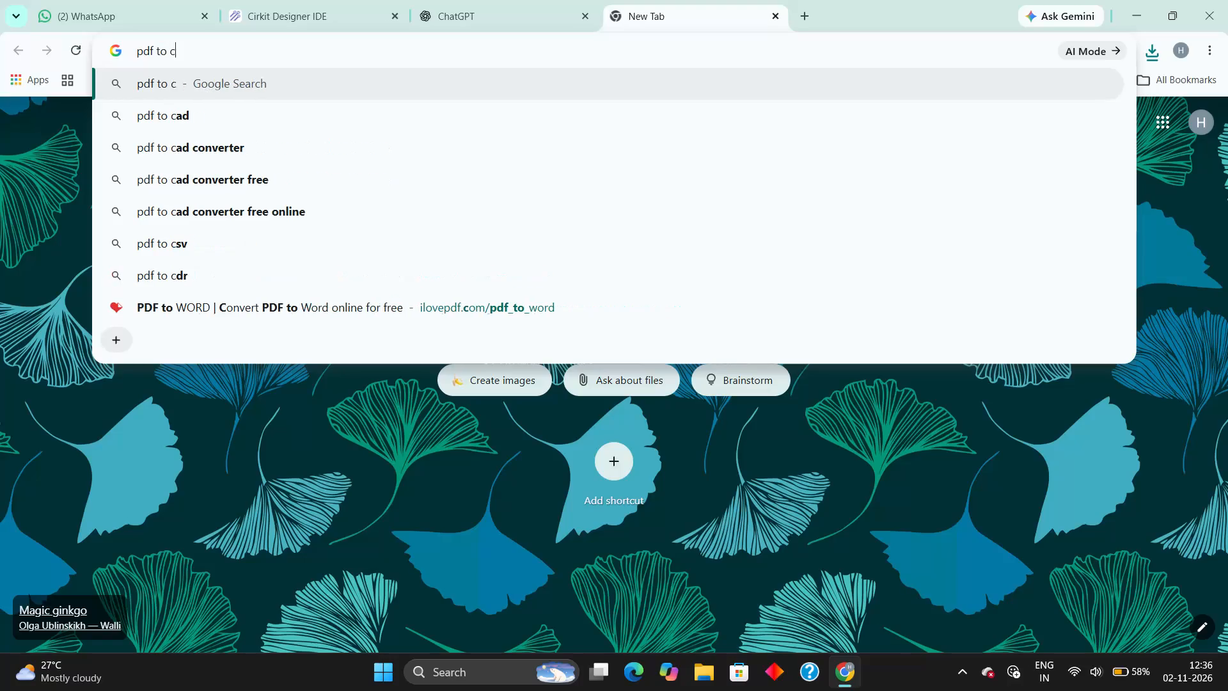
{"action": "key", "text": "BackSpace"}
{"action": "type", "text": "docs"}
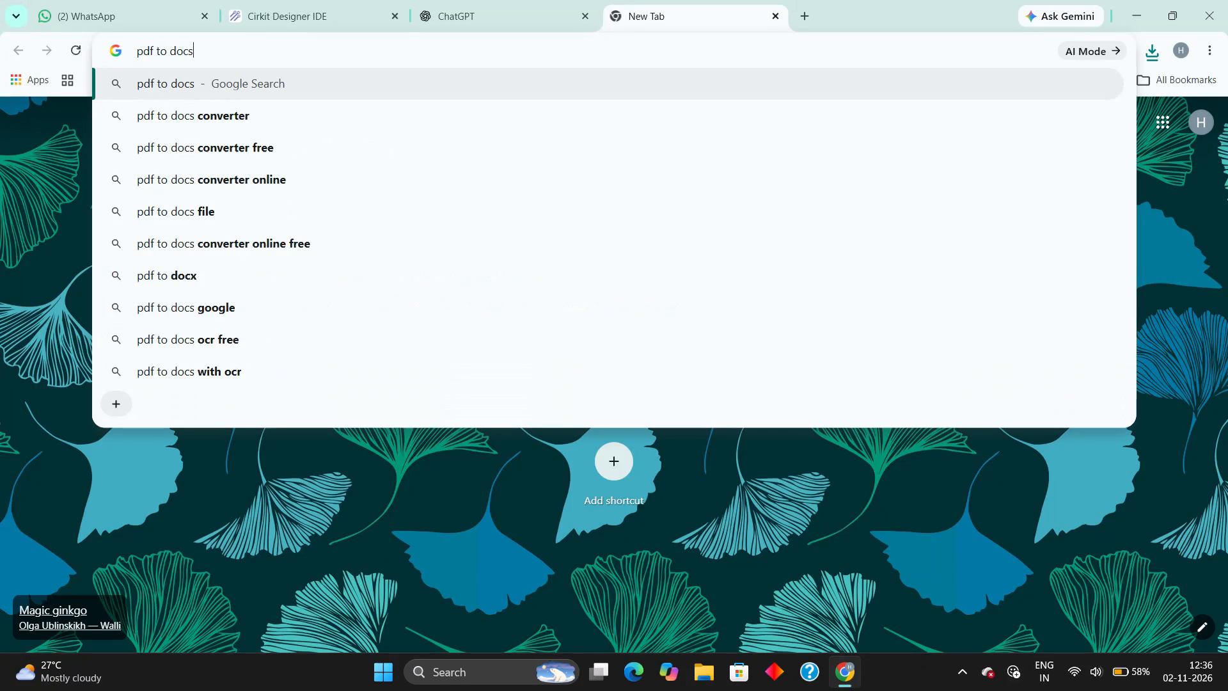
{"action": "key", "text": "Return"}
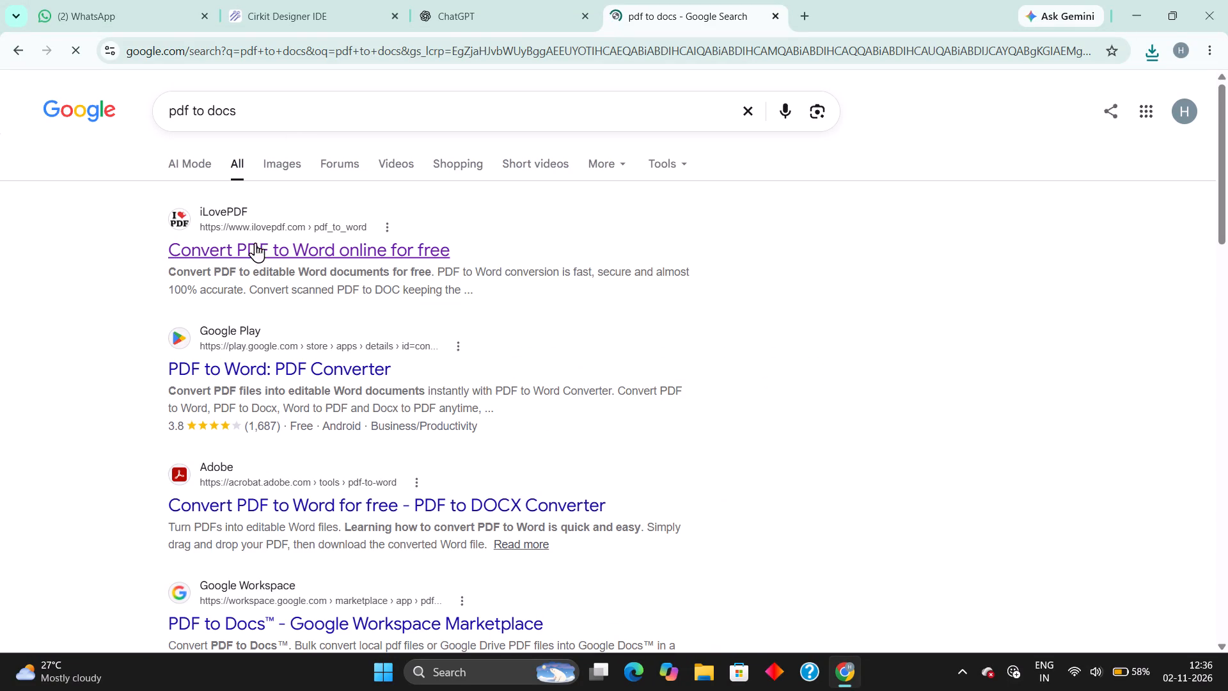
{"action": "left_click", "coordinate": [259, 254]}
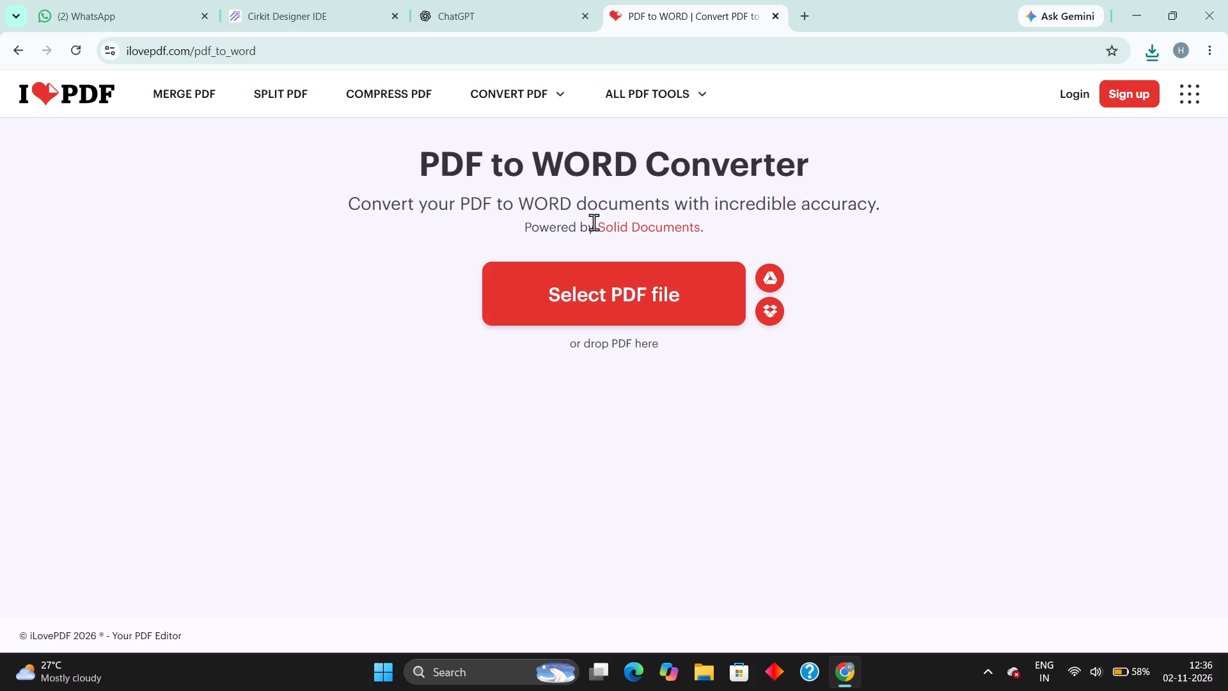
Convert EnergyWise_Calculus_Academic_Report (1).pdf from Downloads to Word without OCR and download the converted file.
{"action": "left_click", "coordinate": [617, 288]}
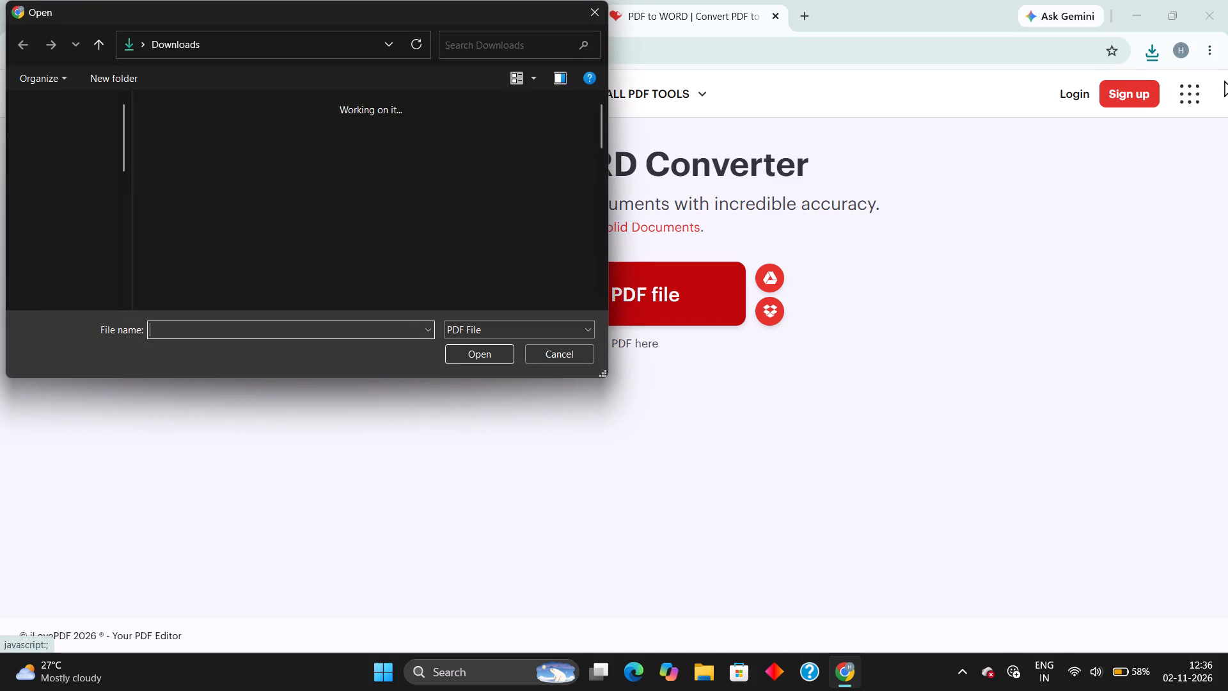
{"action": "double_click", "coordinate": [265, 150]}
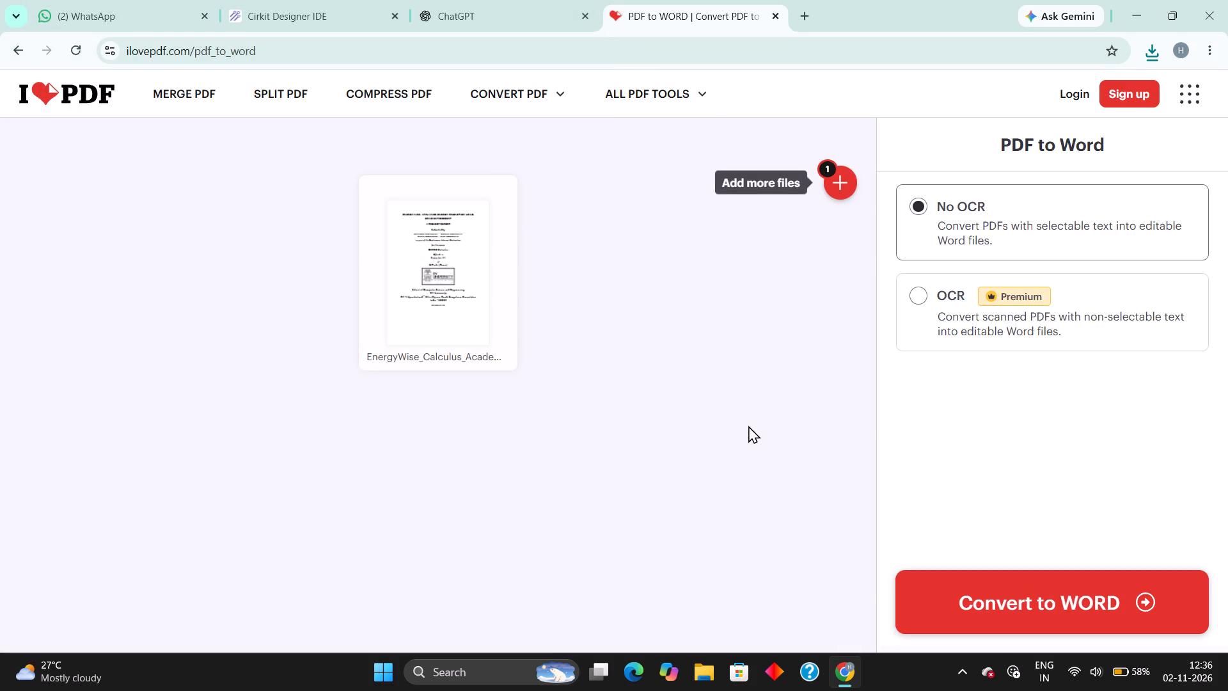
{"action": "left_click", "coordinate": [1001, 591]}
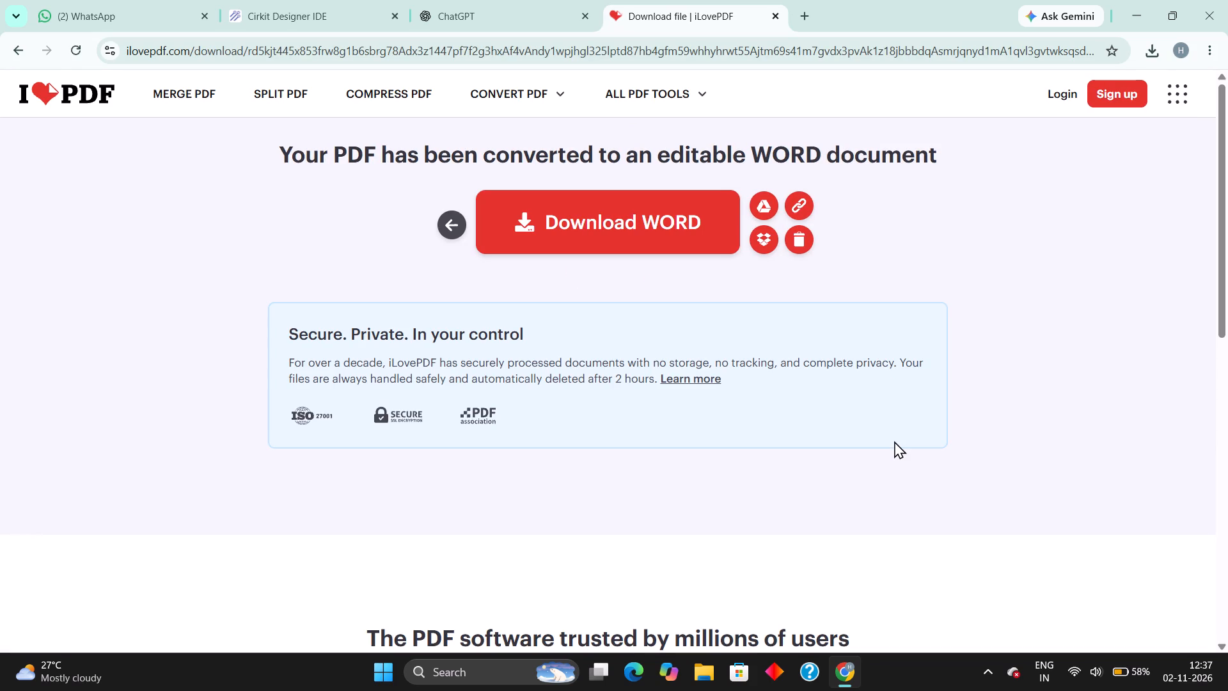
{"action": "left_click", "coordinate": [662, 228]}
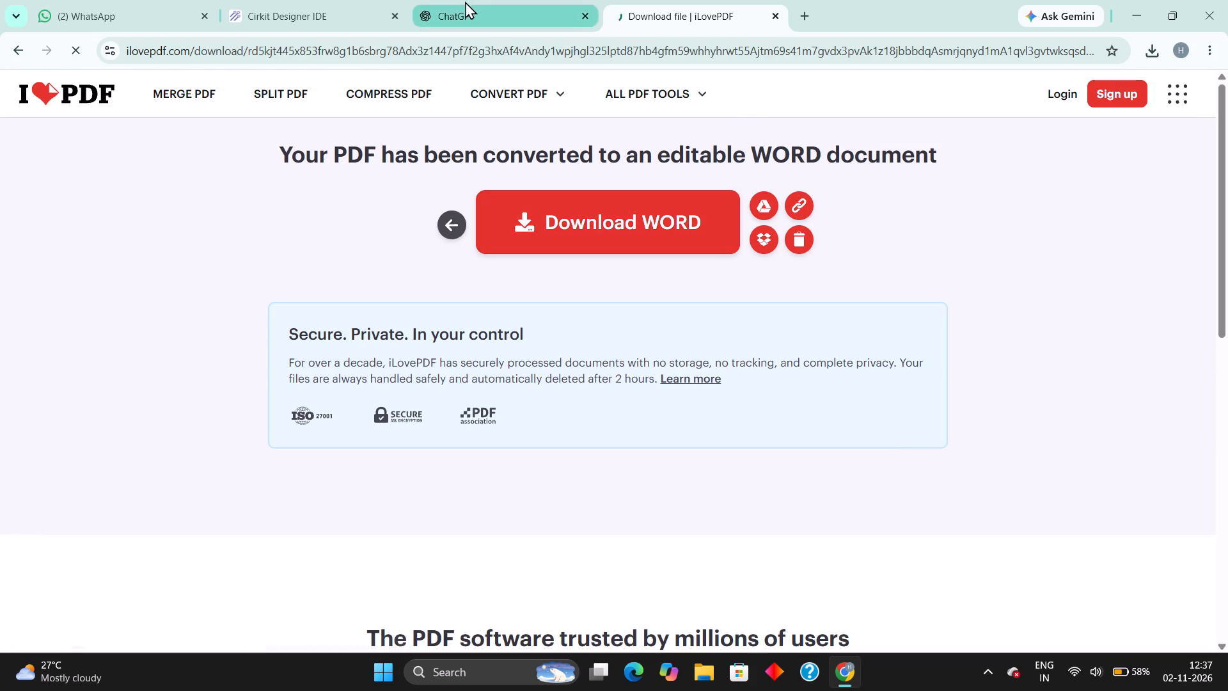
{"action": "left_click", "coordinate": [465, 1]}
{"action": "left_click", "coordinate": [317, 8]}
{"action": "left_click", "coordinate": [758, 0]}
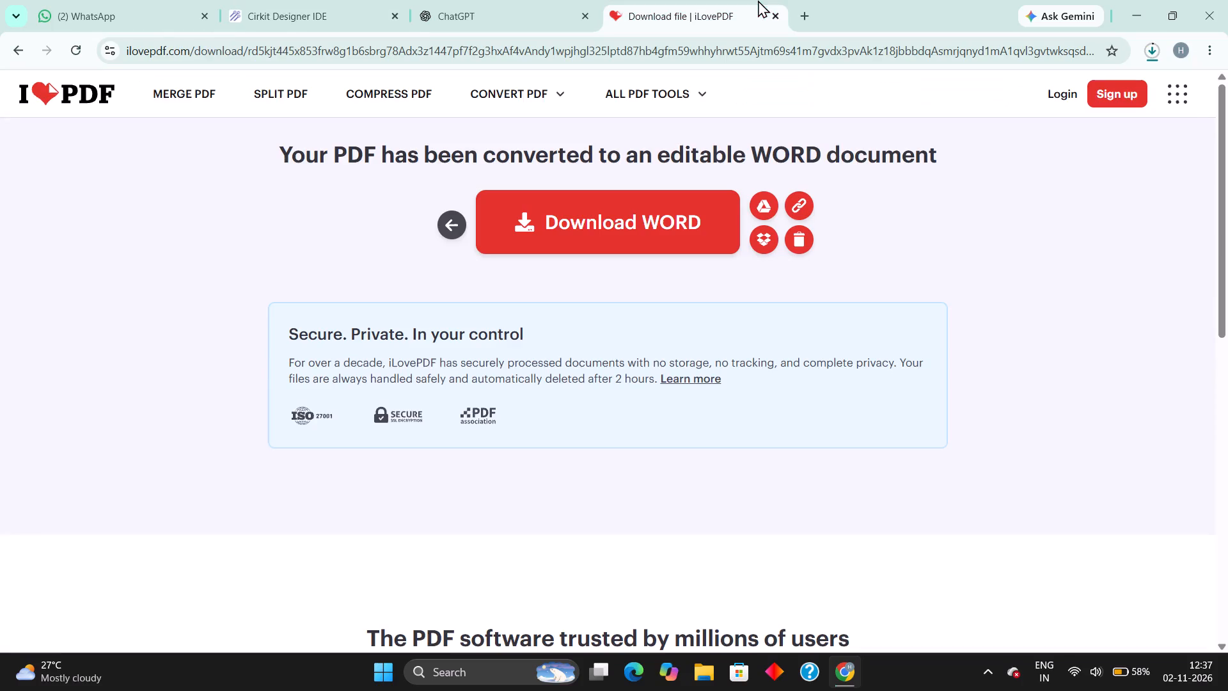
Start a blank Google Docs document in a new browser tab and bring up the upload option for opening a file.
{"action": "left_click", "coordinate": [805, 12]}
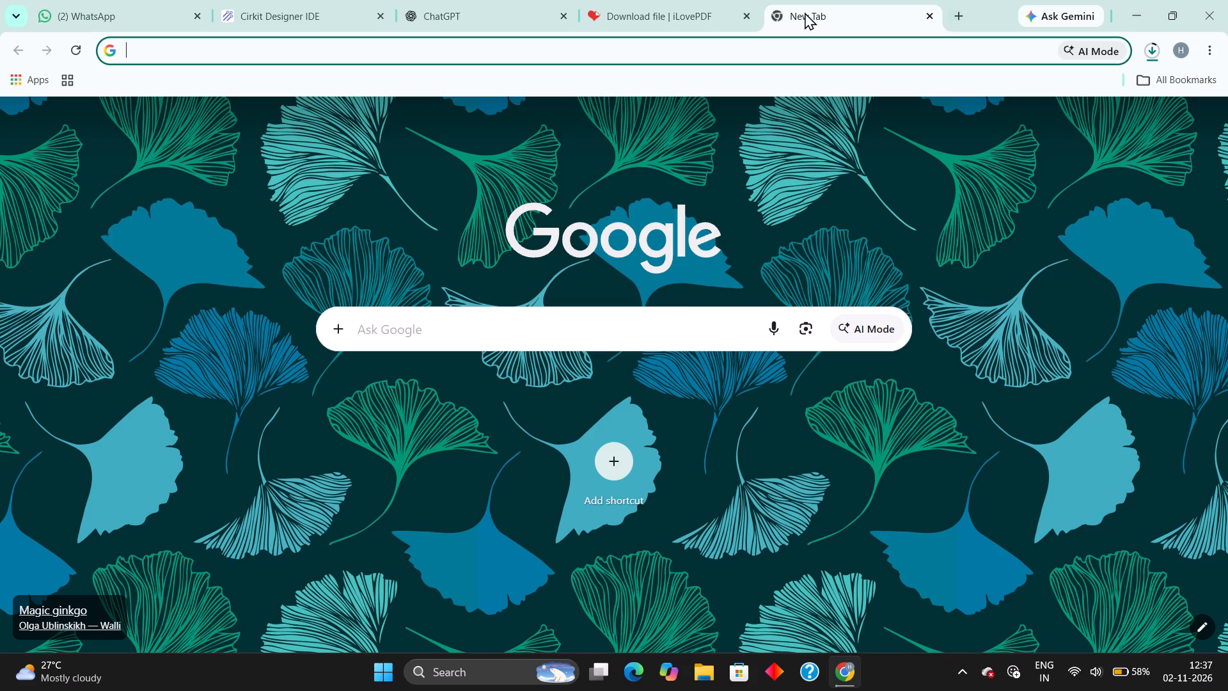
{"action": "type", "text": "docs"}
{"action": "key", "text": "Return"}
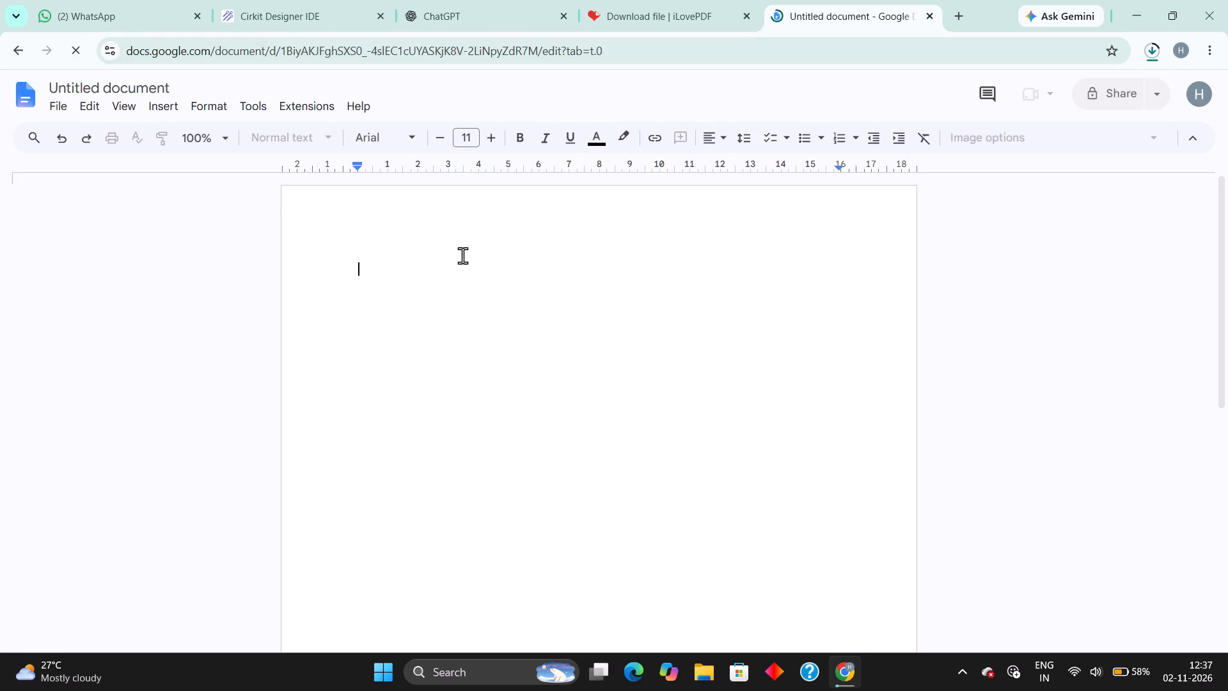
{"action": "left_click", "coordinate": [62, 107]}
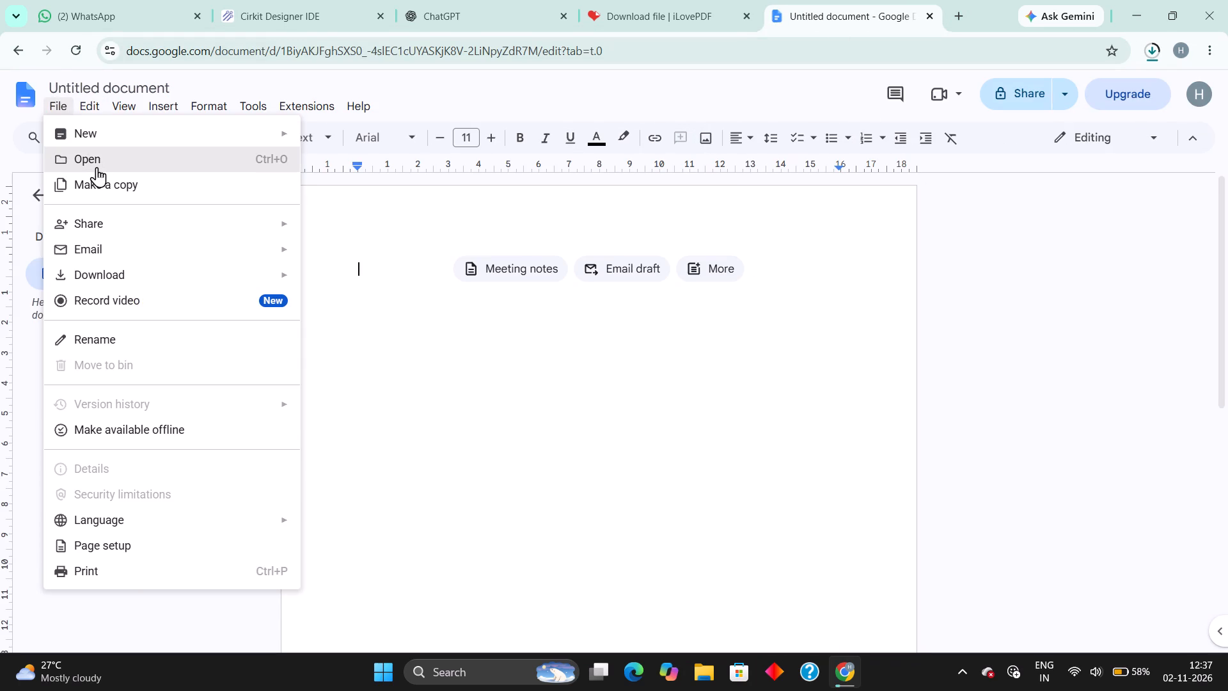
{"action": "left_click", "coordinate": [97, 167]}
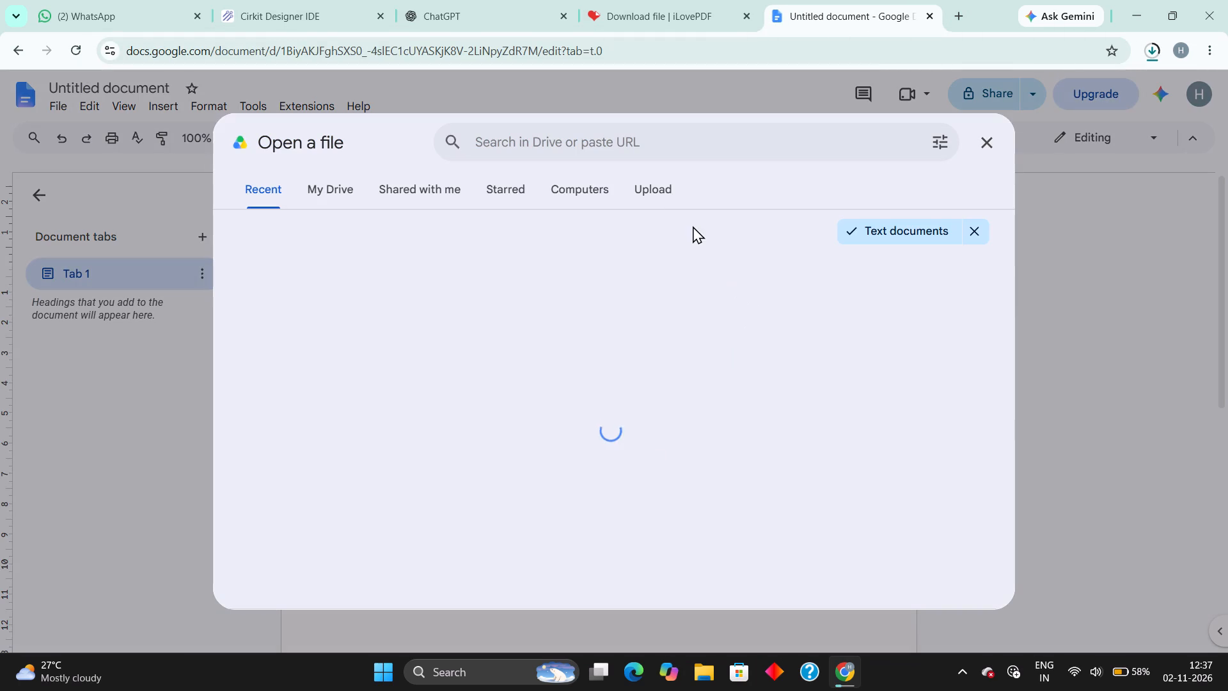
{"action": "left_click", "coordinate": [656, 184]}
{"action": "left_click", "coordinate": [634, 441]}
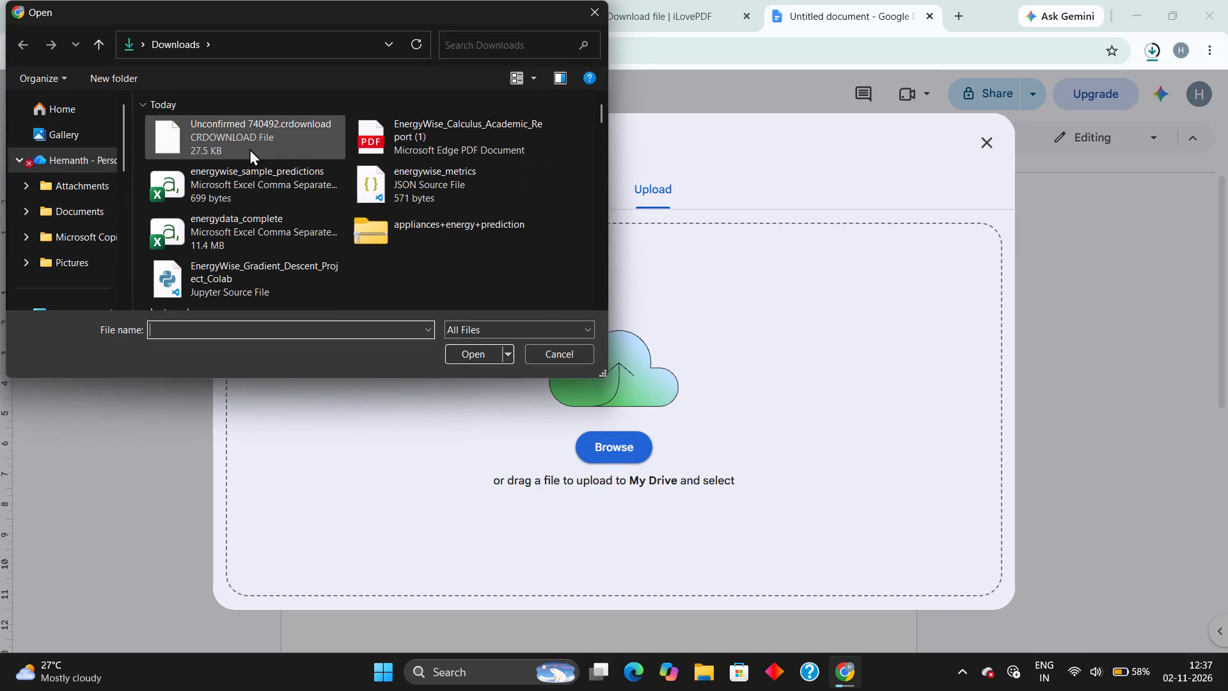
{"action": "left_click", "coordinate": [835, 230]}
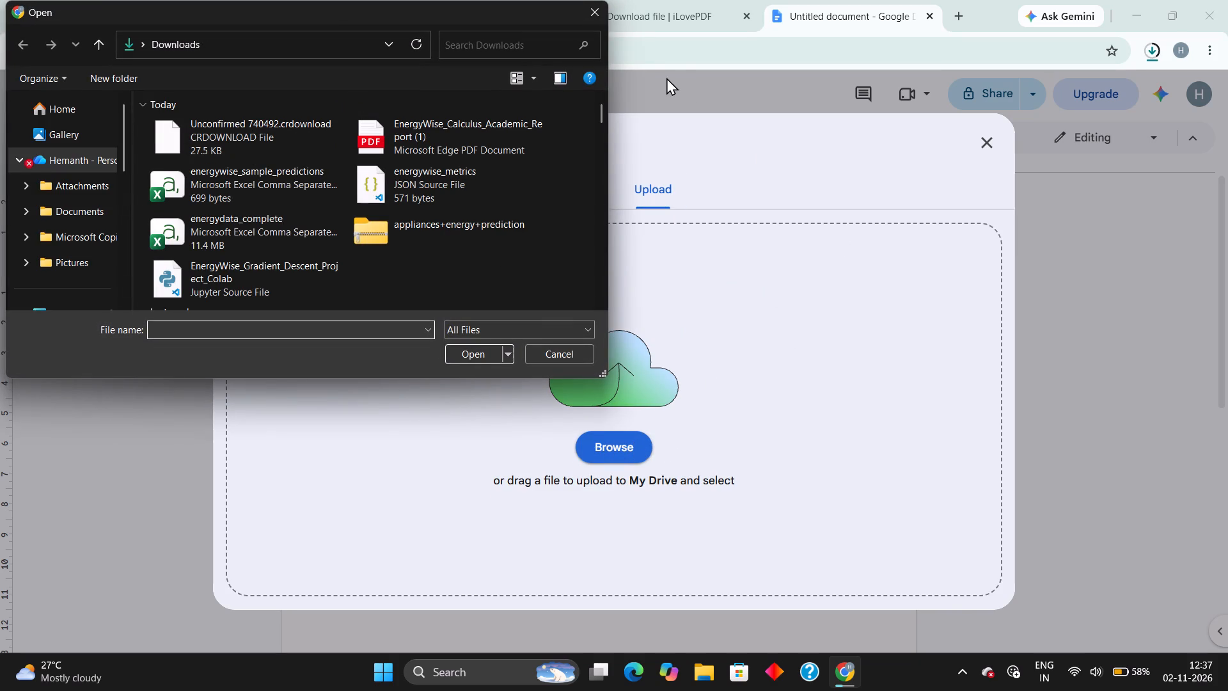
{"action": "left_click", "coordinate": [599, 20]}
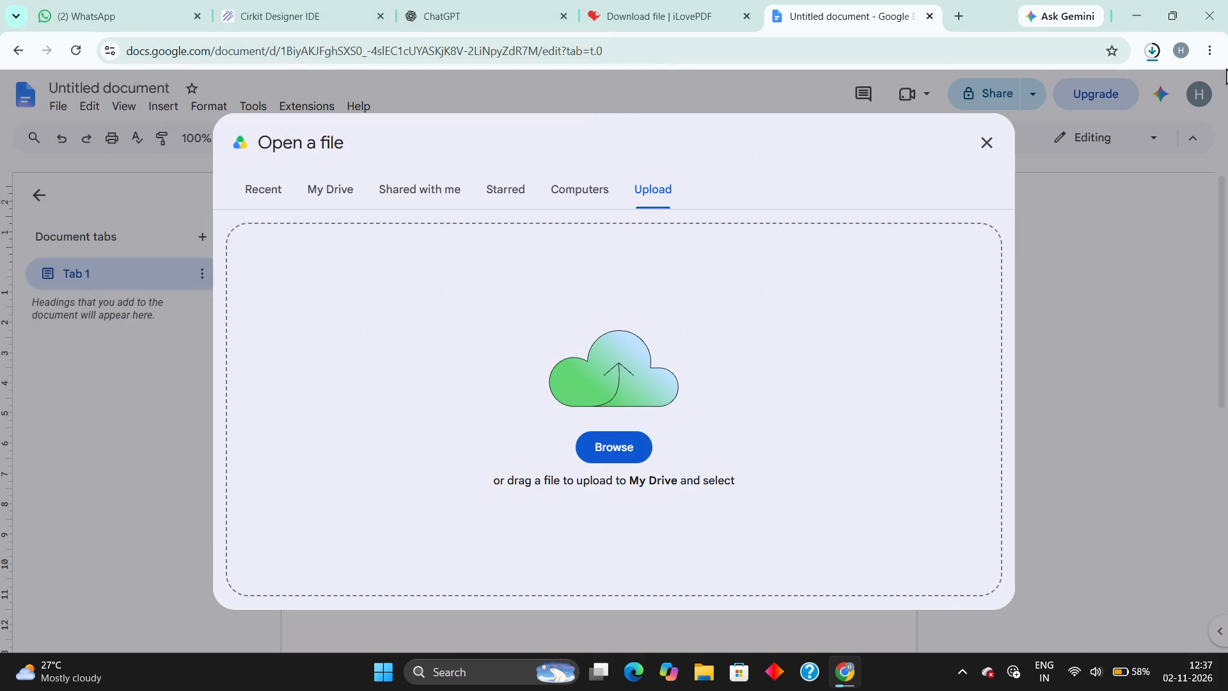
Upload the downloaded EnergyWise_Calculus_Academic_Report (1).docx so that it opens in Google Docs.
{"action": "left_click", "coordinate": [1160, 48]}
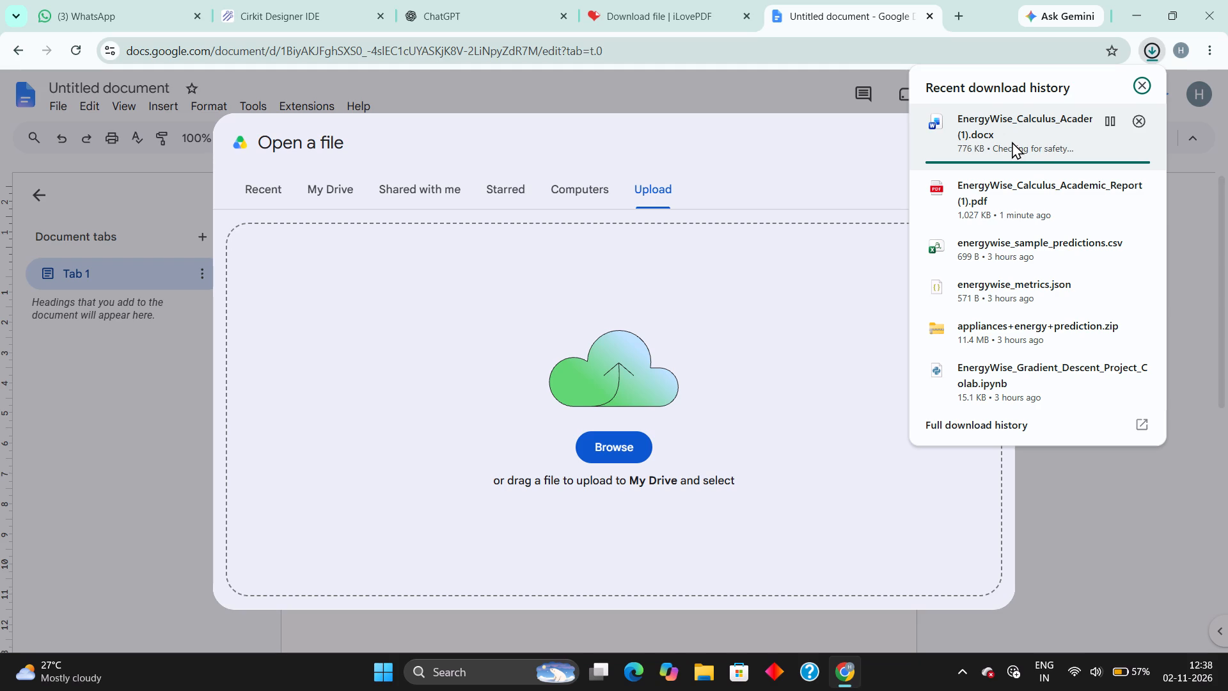
{"action": "left_click_drag", "start_coordinate": [1035, 150], "coordinate": [766, 426]}
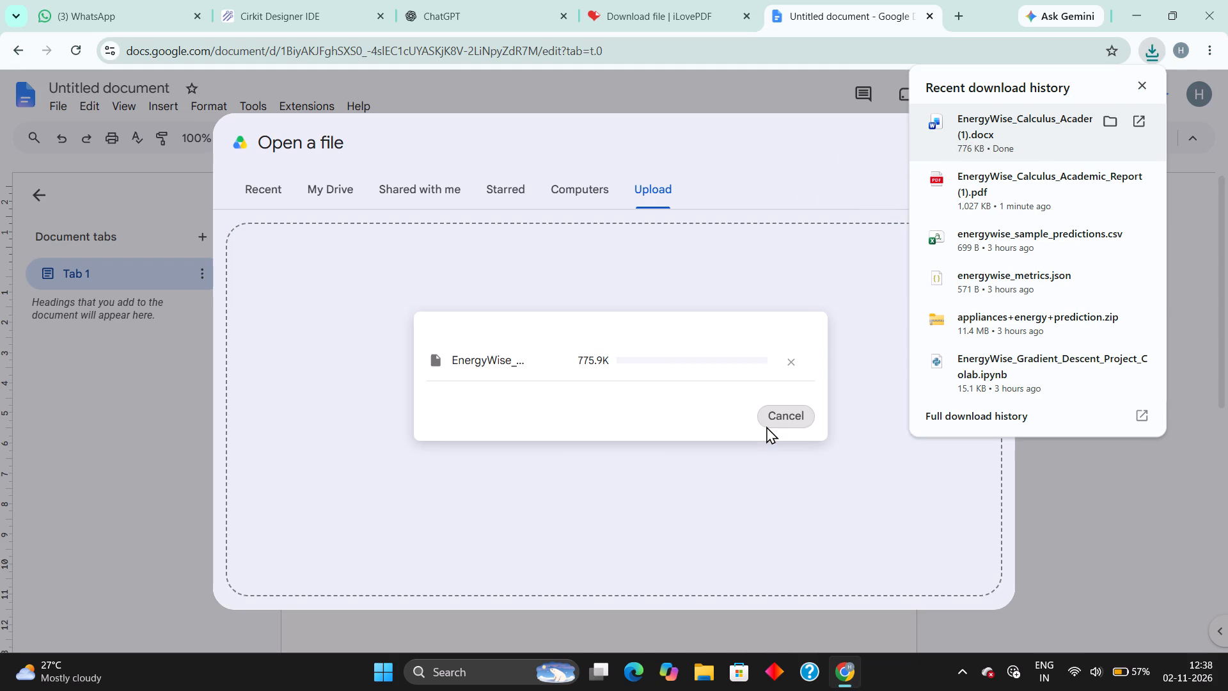
{"action": "left_click", "coordinate": [1142, 81]}
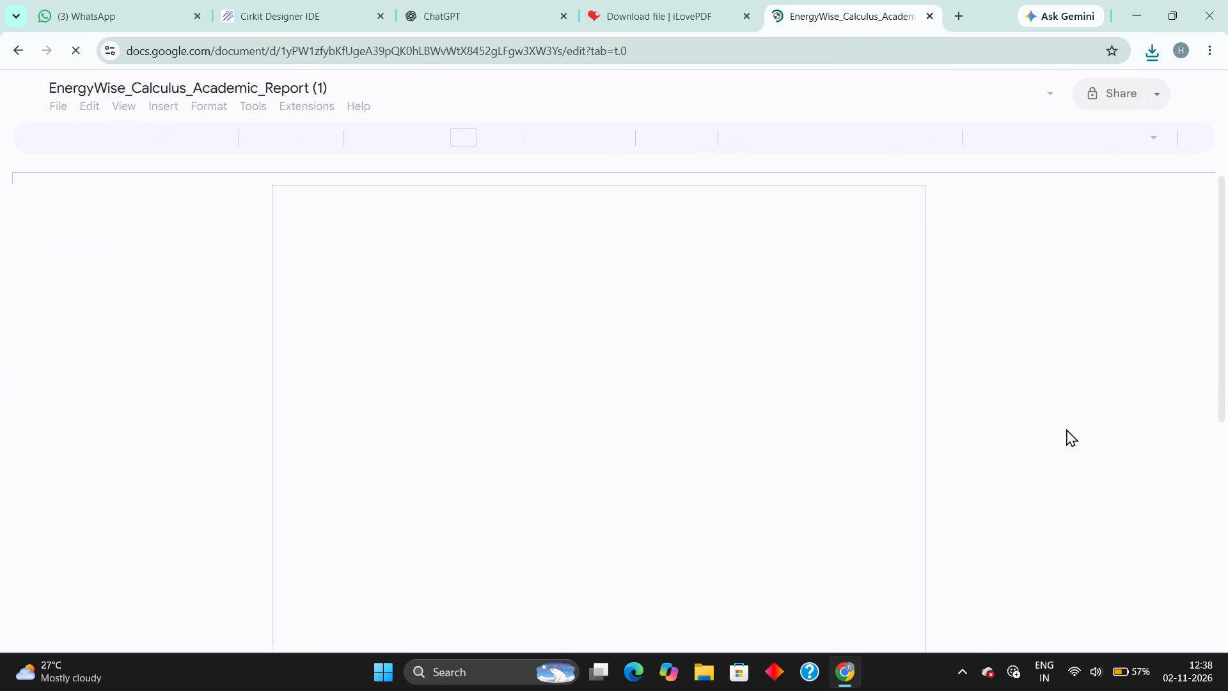
Examine the converted report's opening pages, from the cover through the declaration and certificate to the table of contents.
{"action": "scroll", "coordinate": [747, 515], "scroll_direction": "down", "scroll_amount": 3}
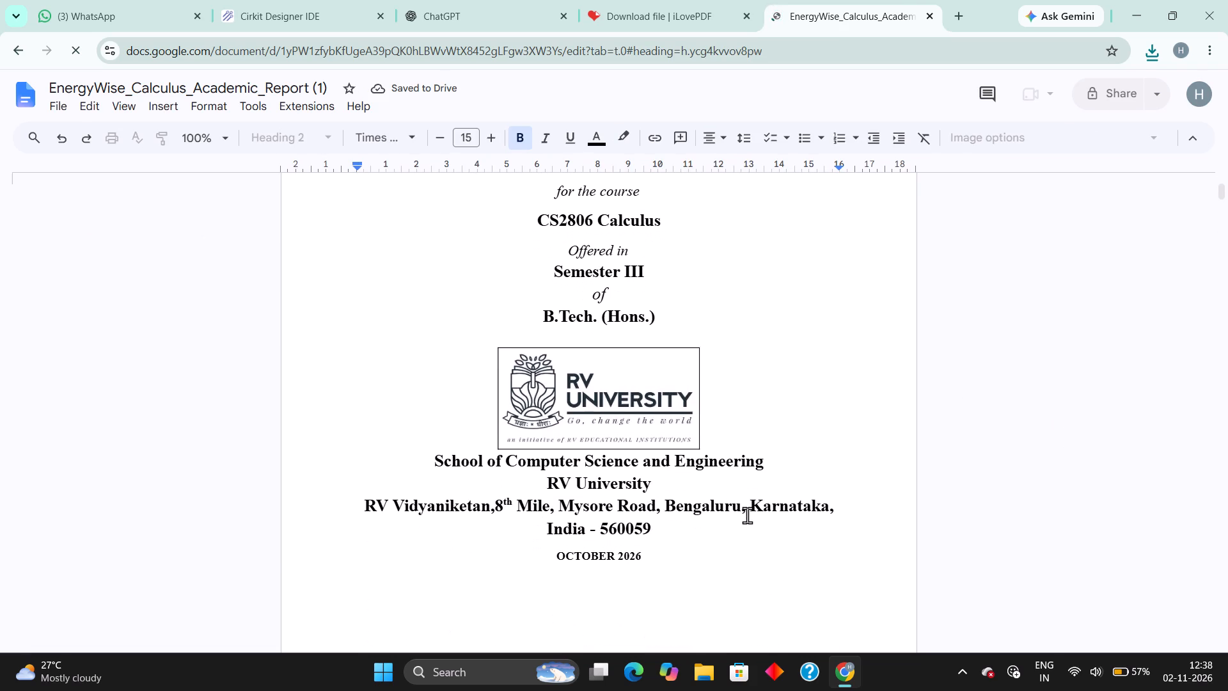
{"action": "scroll", "coordinate": [747, 515], "scroll_direction": "down", "scroll_amount": 8}
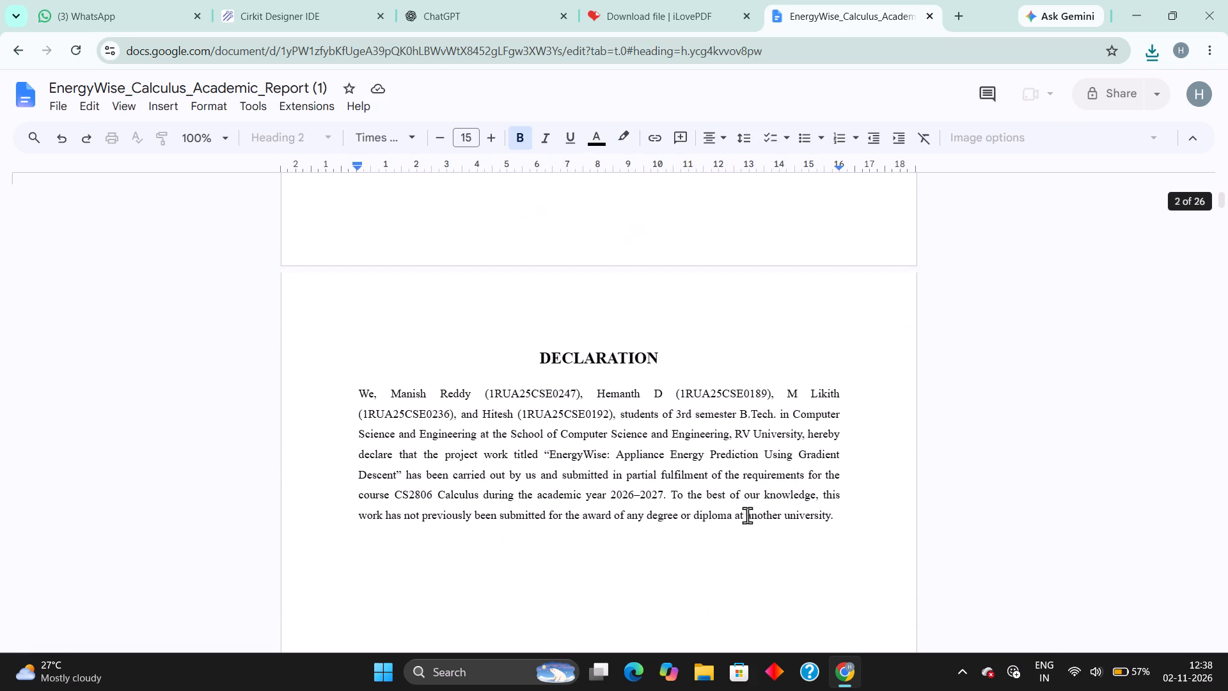
{"action": "scroll", "coordinate": [747, 515], "scroll_direction": "down", "scroll_amount": 4}
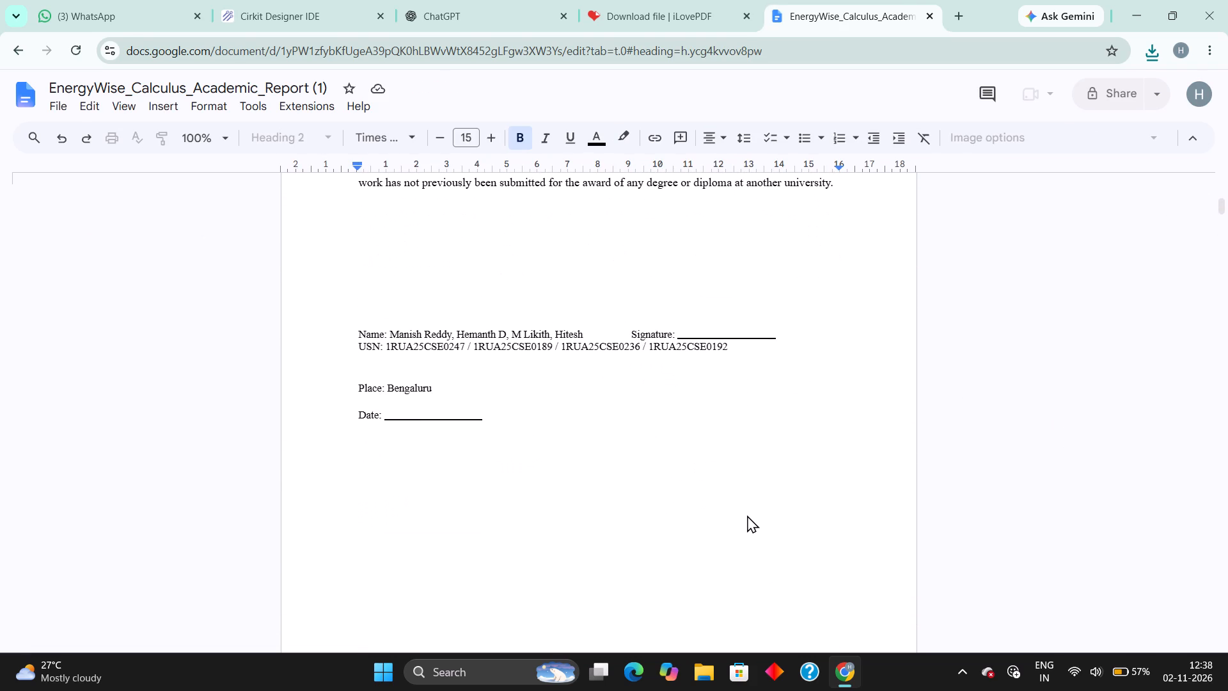
{"action": "scroll", "coordinate": [793, 358], "scroll_direction": "right", "scroll_amount": 1}
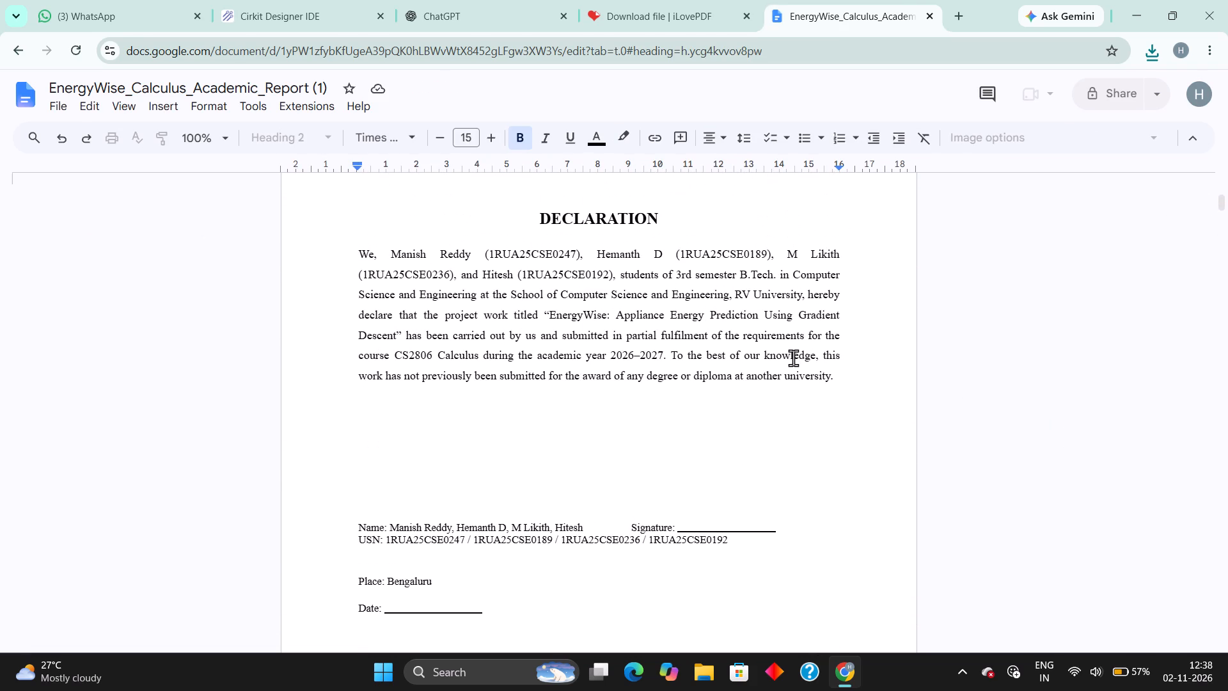
{"action": "scroll", "coordinate": [793, 358], "scroll_direction": "right", "scroll_amount": 1}
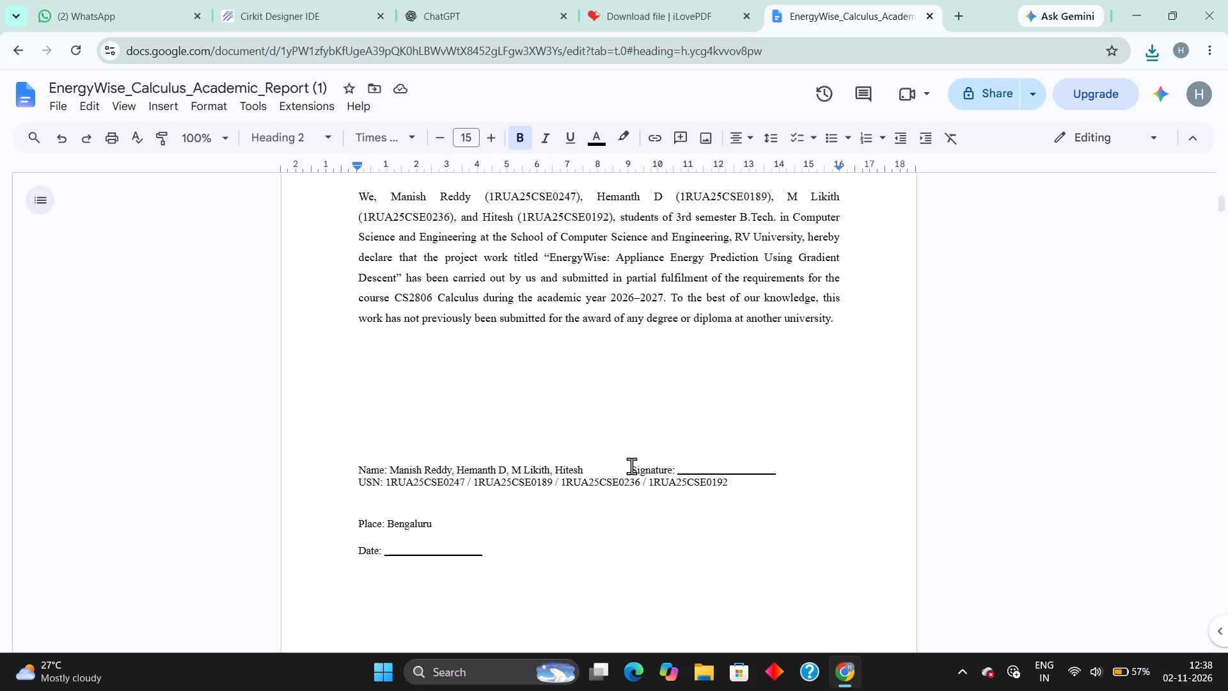
{"action": "scroll", "coordinate": [631, 466], "scroll_direction": "down", "scroll_amount": 8}
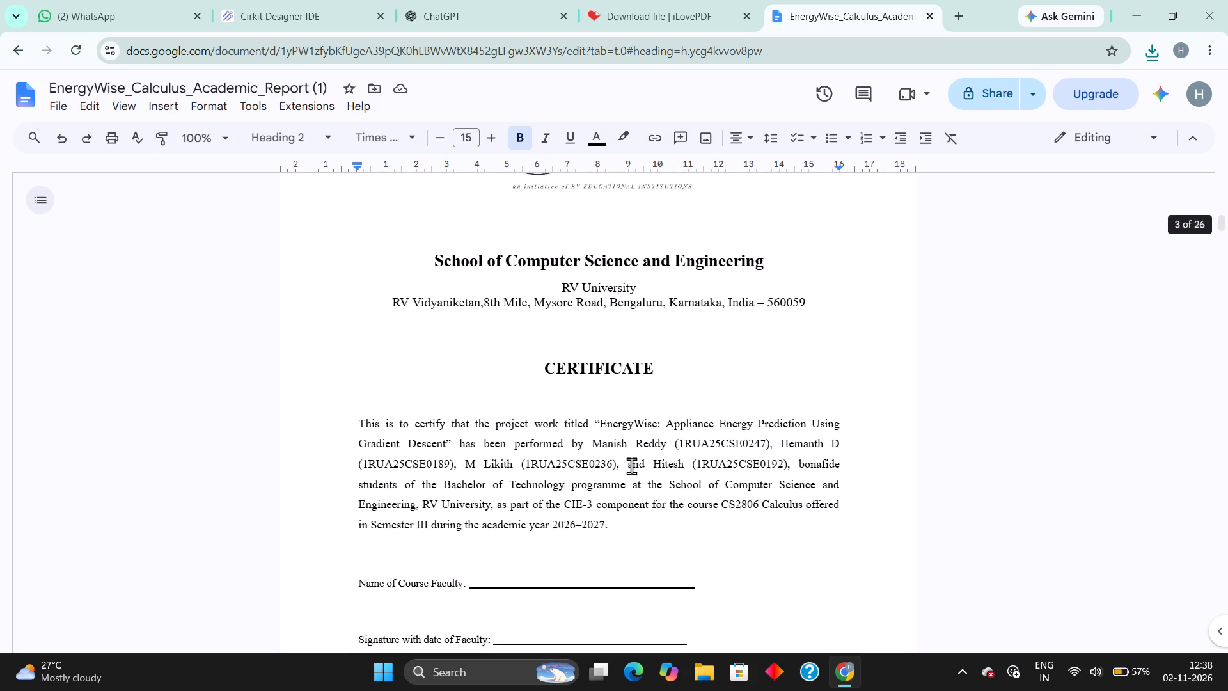
{"action": "scroll", "coordinate": [631, 466], "scroll_direction": "down", "scroll_amount": 6}
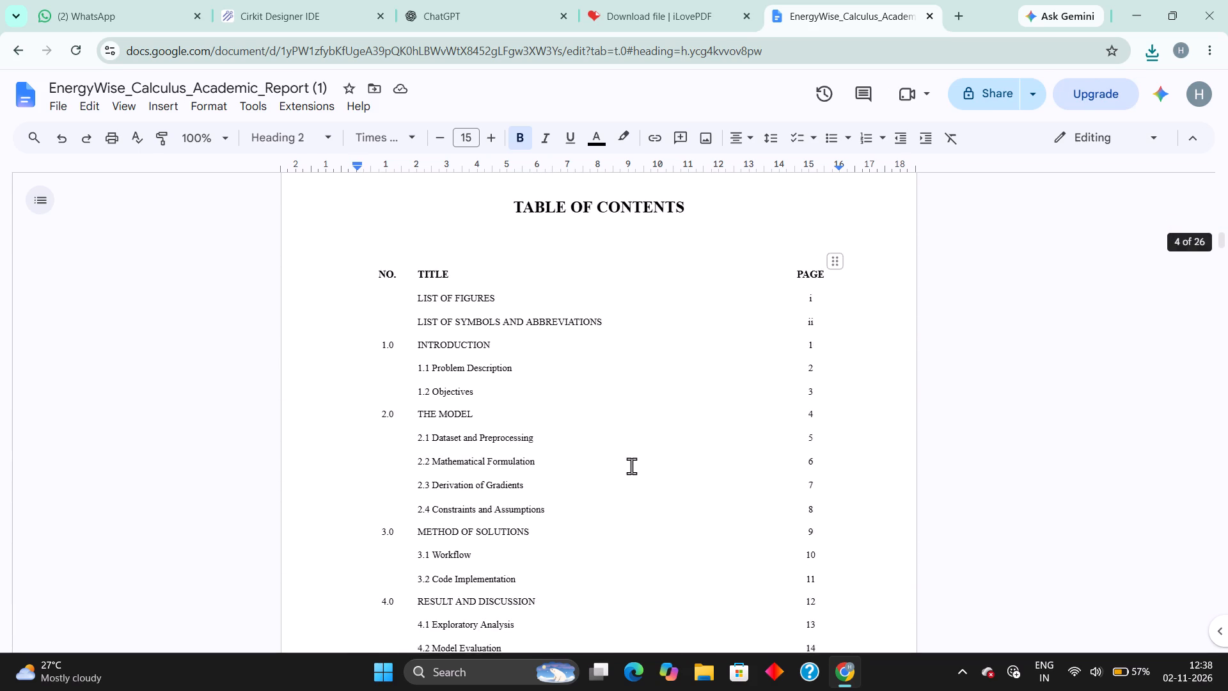
{"action": "scroll", "coordinate": [631, 466], "scroll_direction": "down", "scroll_amount": 1}
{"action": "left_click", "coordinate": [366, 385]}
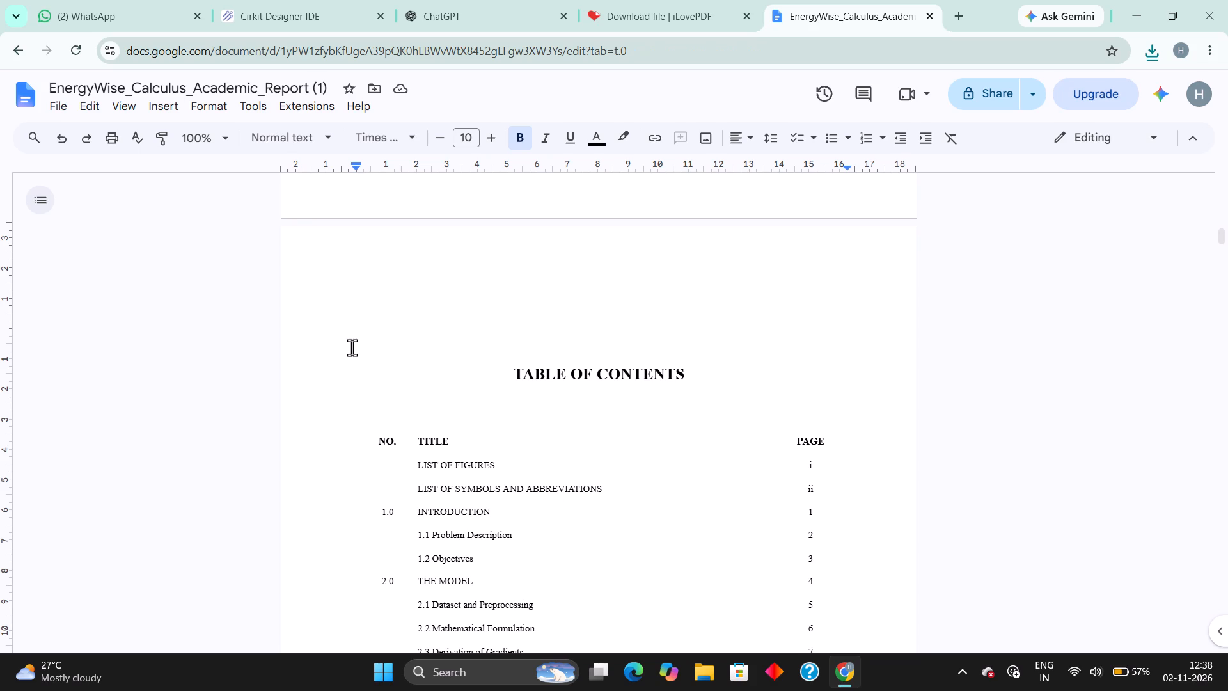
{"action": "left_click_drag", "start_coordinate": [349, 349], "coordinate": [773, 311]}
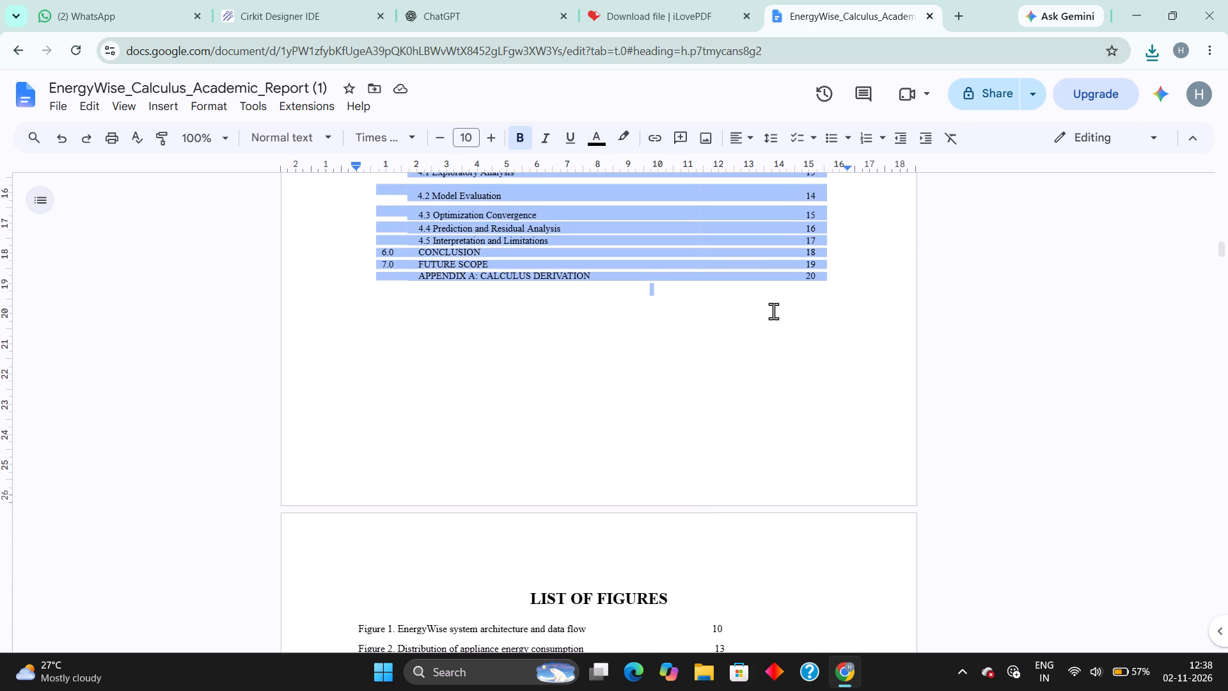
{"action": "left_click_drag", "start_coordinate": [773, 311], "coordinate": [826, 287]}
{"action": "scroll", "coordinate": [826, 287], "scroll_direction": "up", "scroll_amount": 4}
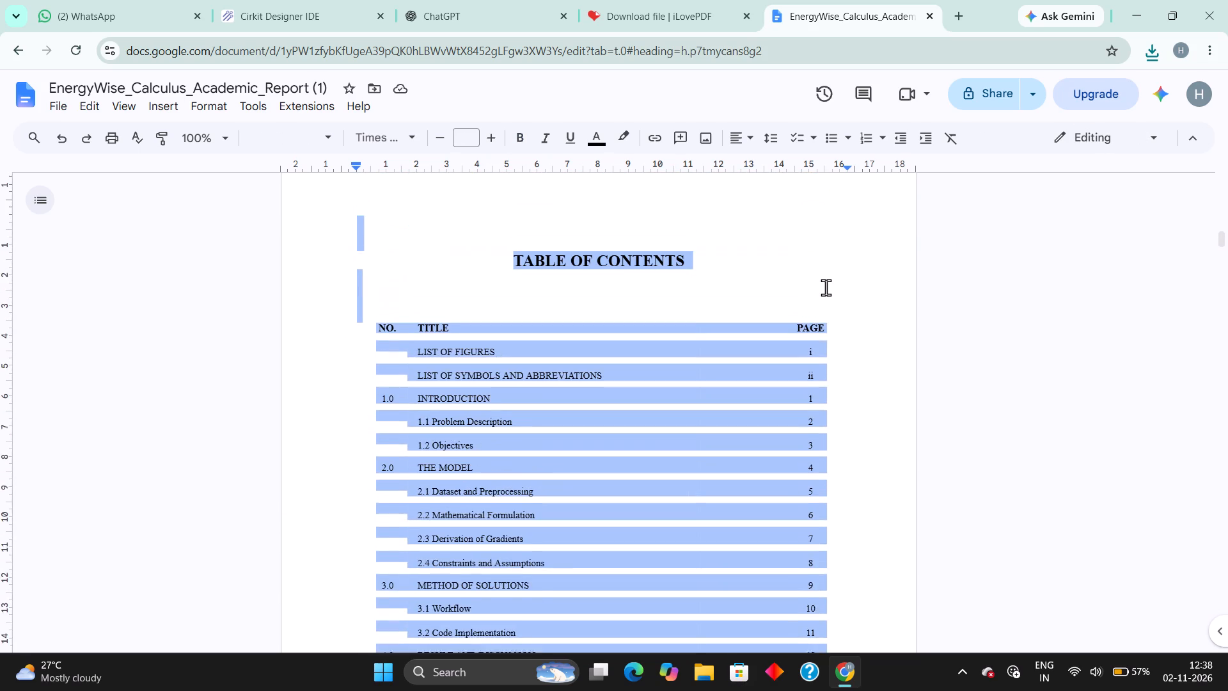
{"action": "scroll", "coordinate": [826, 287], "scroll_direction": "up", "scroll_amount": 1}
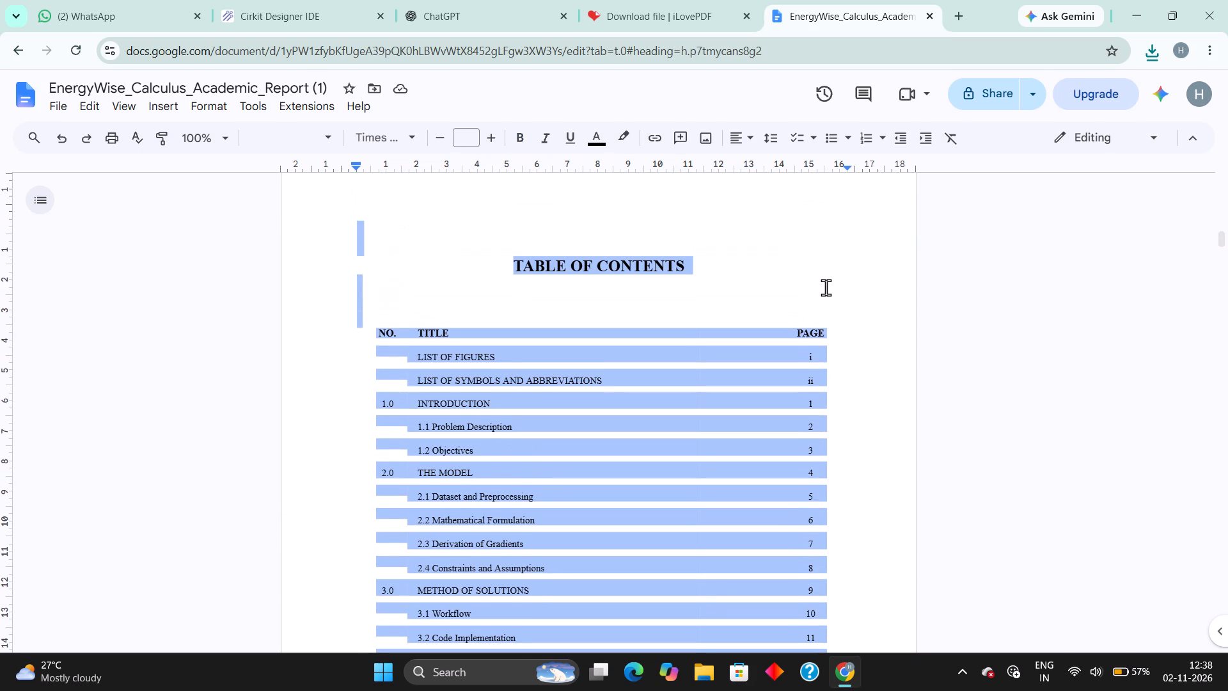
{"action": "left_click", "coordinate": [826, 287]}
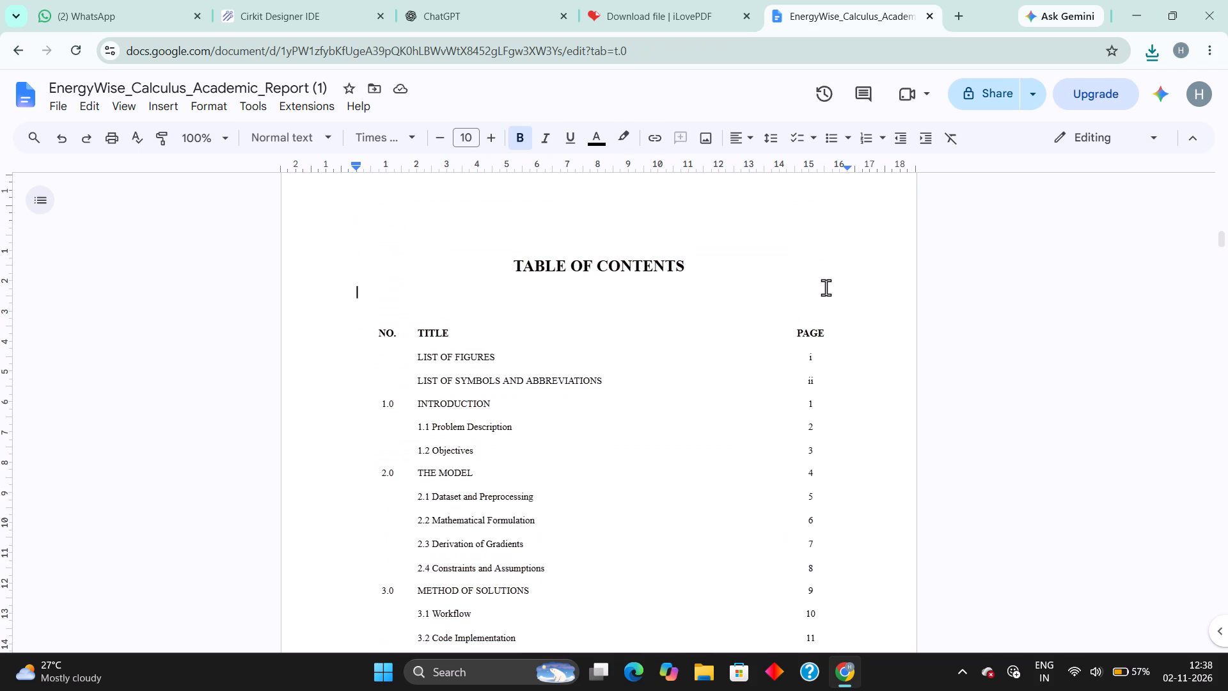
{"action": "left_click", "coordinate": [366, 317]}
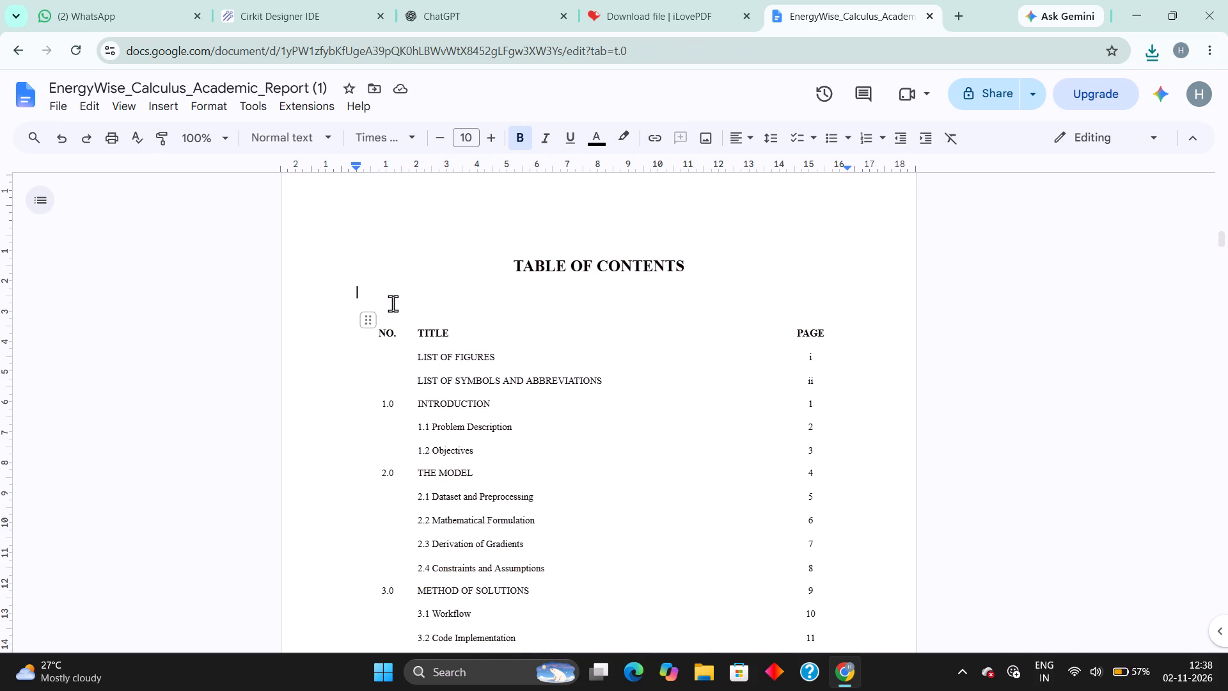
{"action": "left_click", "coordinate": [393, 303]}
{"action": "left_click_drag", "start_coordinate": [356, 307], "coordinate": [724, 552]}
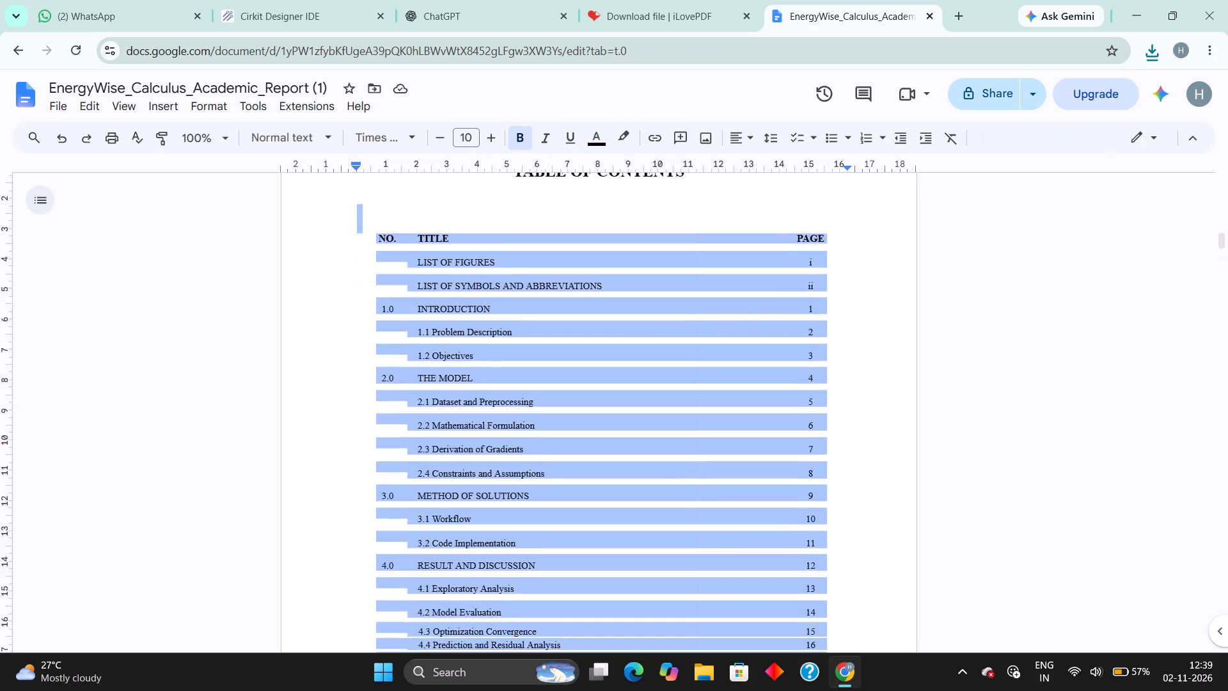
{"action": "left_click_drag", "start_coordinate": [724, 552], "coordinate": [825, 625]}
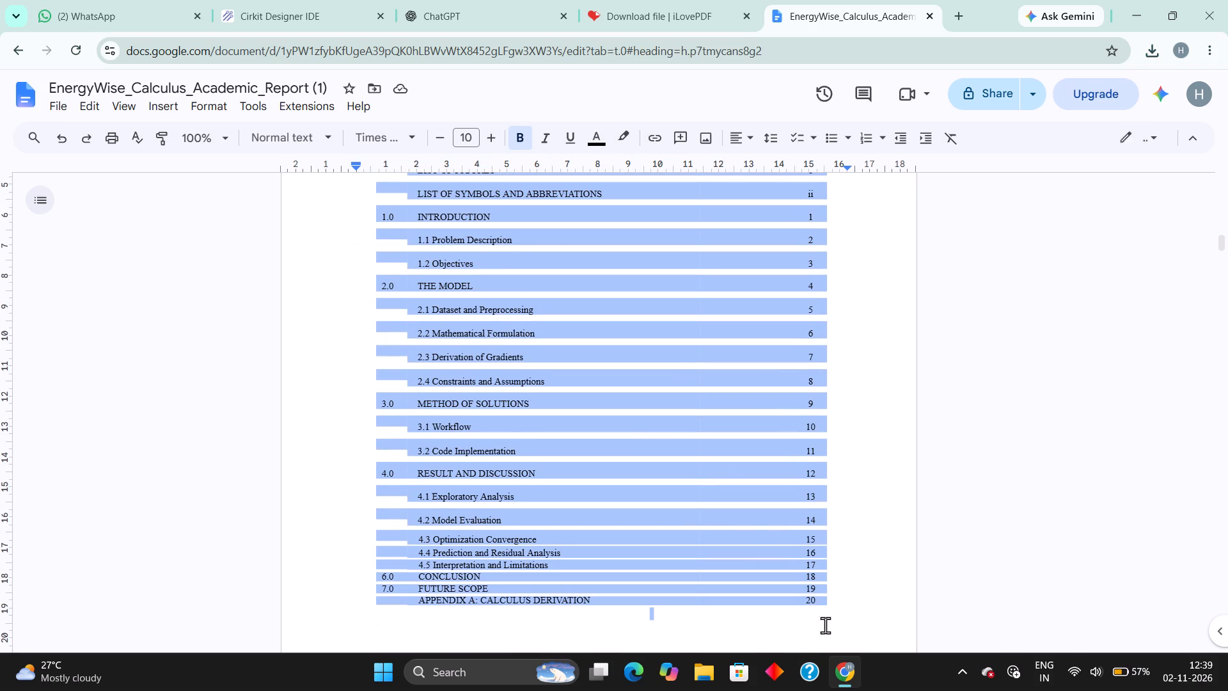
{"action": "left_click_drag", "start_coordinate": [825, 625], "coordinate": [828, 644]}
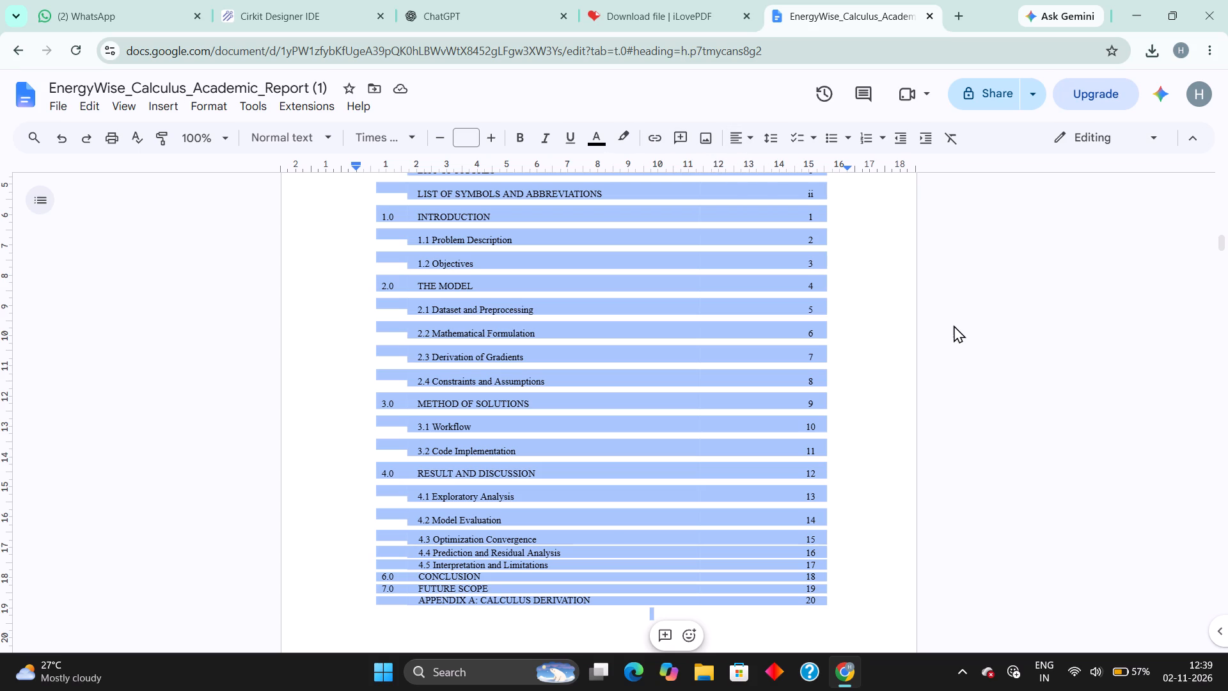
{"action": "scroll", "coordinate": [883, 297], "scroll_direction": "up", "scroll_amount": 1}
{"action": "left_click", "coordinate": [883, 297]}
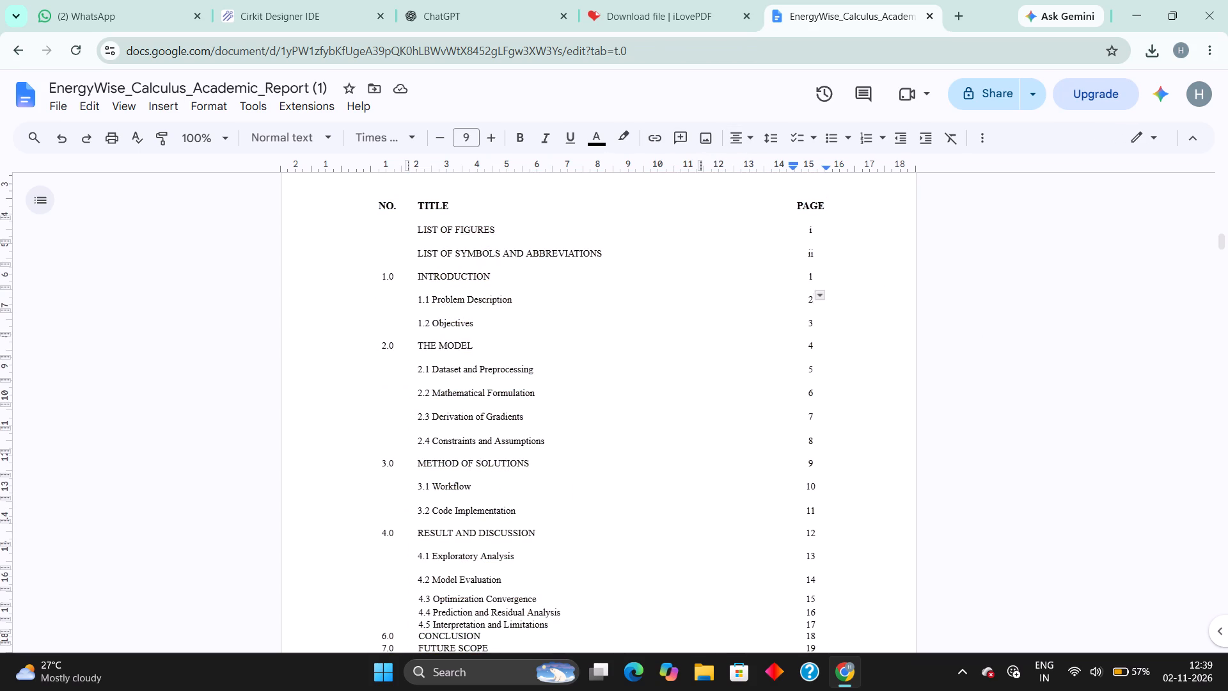
Examine the report's front matter from the table of contents through the list of figures and symbols table to the 1.0 INTRODUCTION page.
{"action": "left_click", "coordinate": [333, 212]}
{"action": "left_click", "coordinate": [320, 316]}
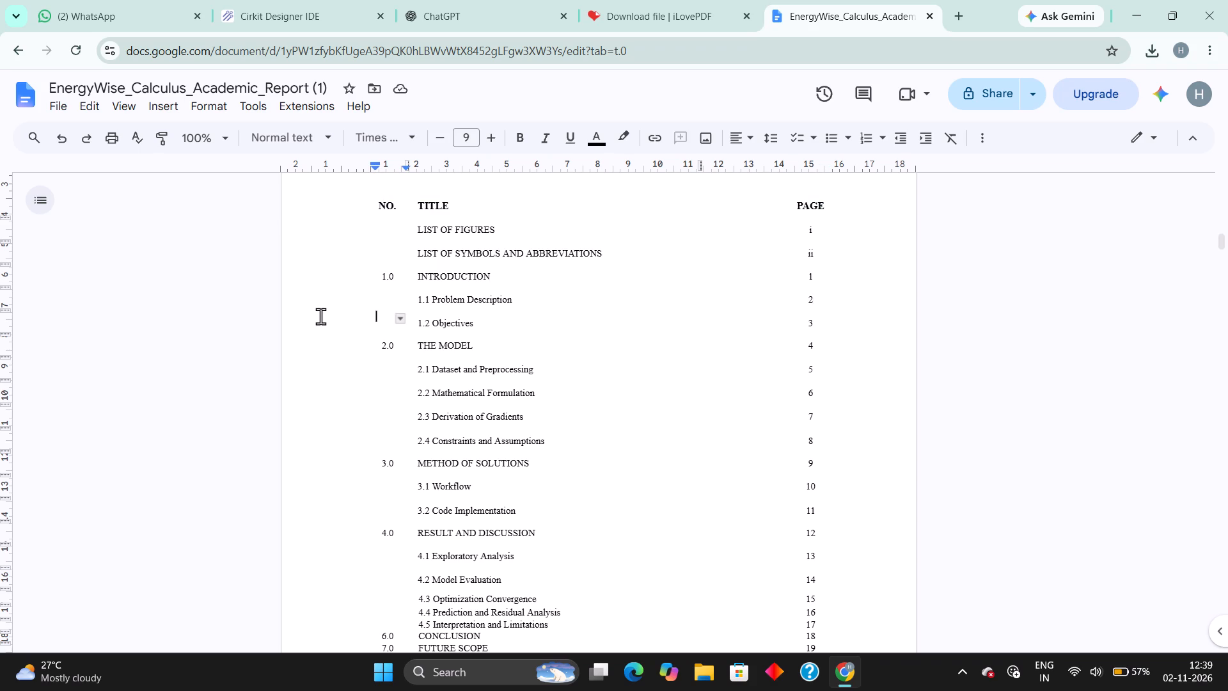
{"action": "scroll", "coordinate": [320, 316], "scroll_direction": "down", "scroll_amount": 6}
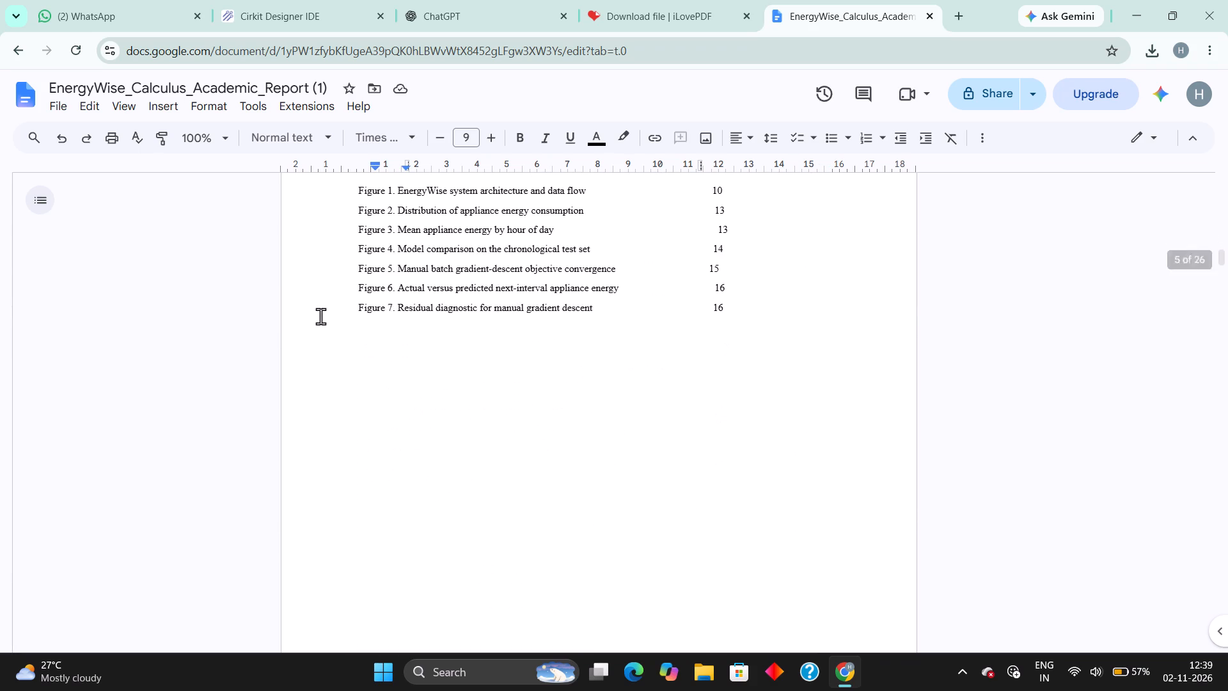
{"action": "scroll", "coordinate": [320, 316], "scroll_direction": "down", "scroll_amount": 5}
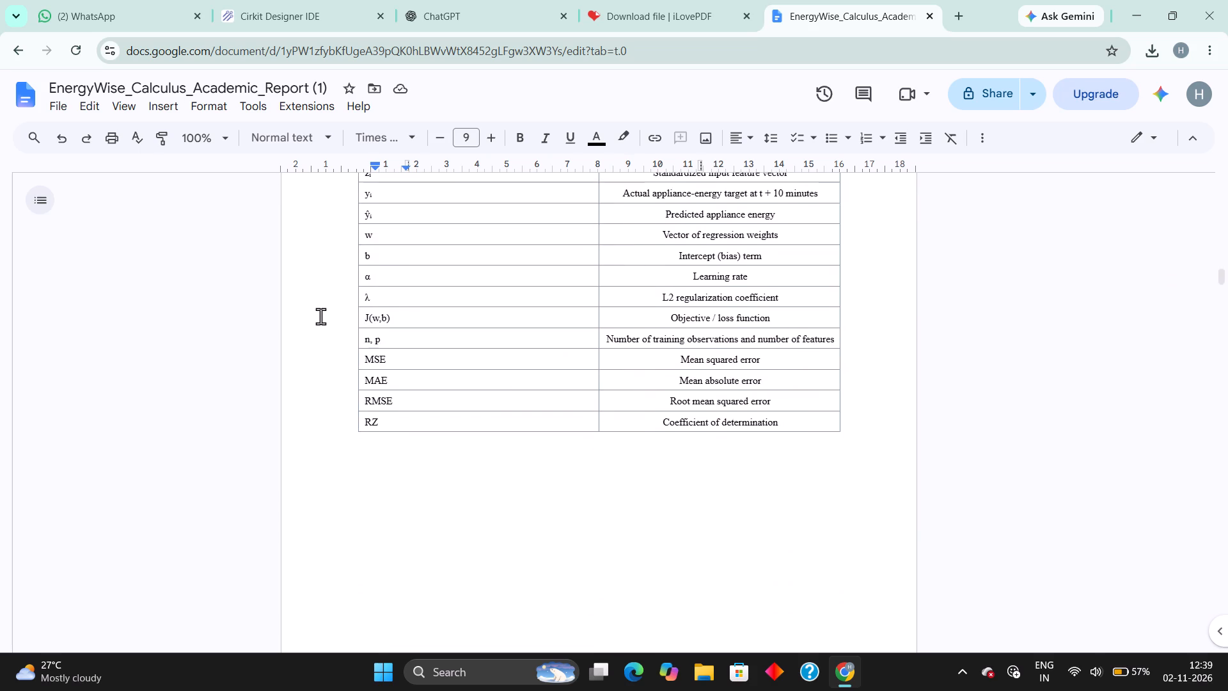
{"action": "scroll", "coordinate": [320, 316], "scroll_direction": "down", "scroll_amount": 6}
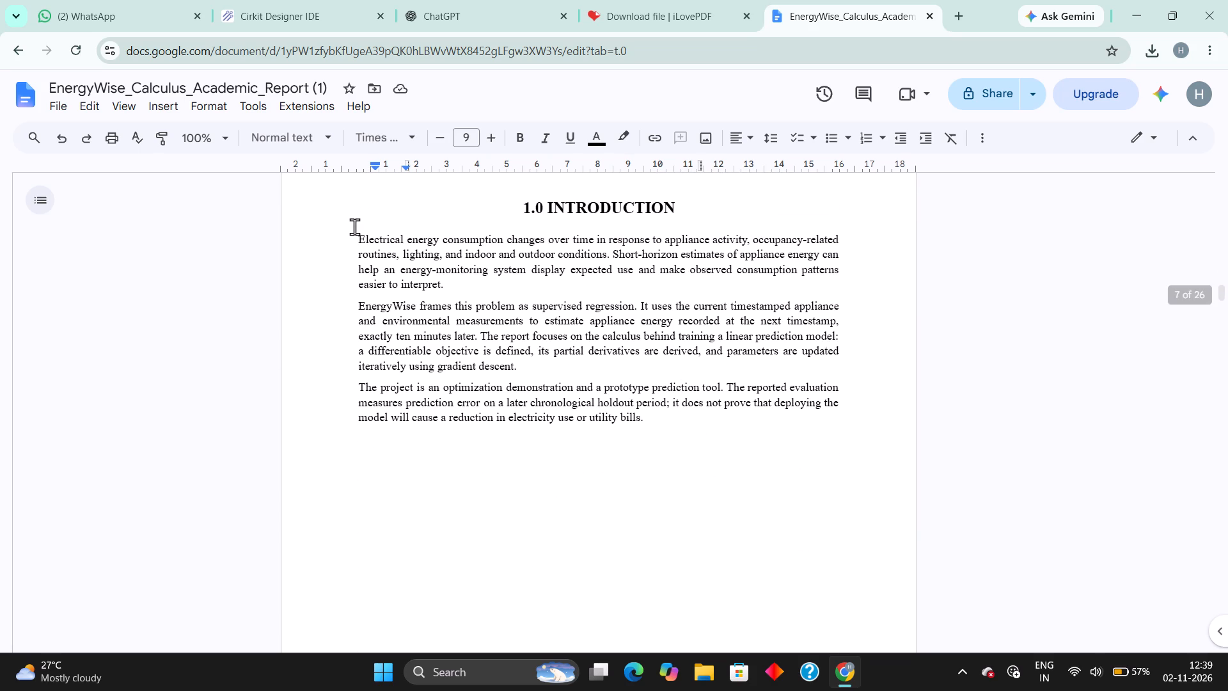
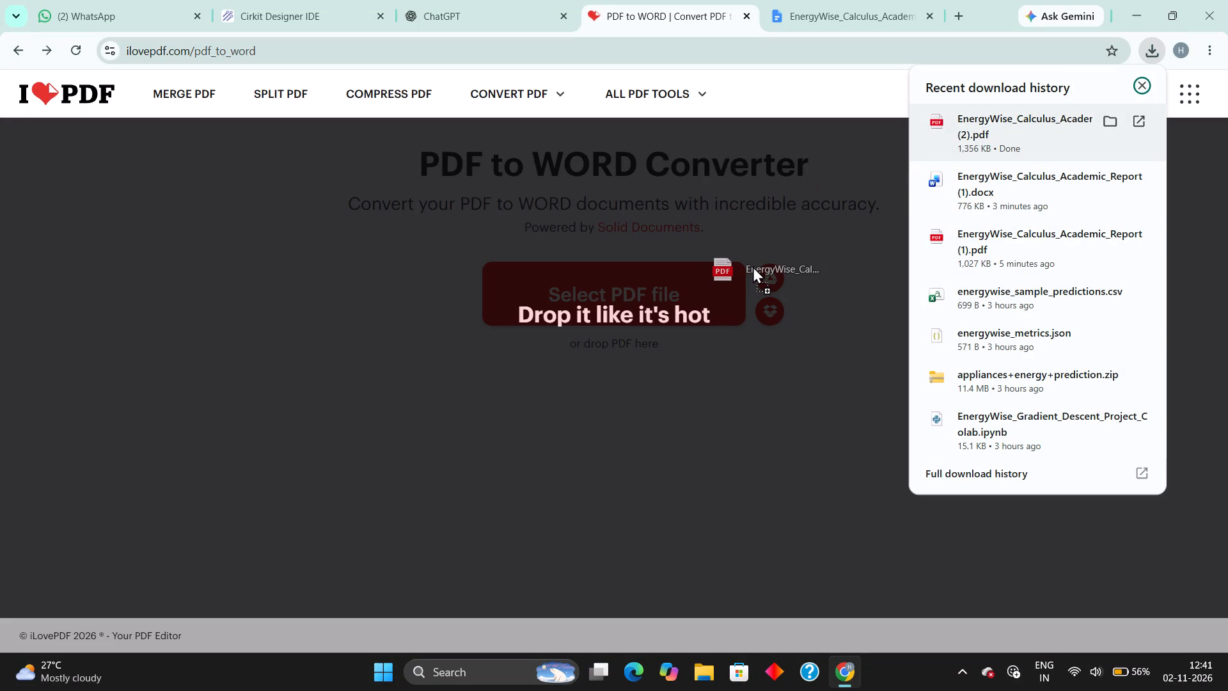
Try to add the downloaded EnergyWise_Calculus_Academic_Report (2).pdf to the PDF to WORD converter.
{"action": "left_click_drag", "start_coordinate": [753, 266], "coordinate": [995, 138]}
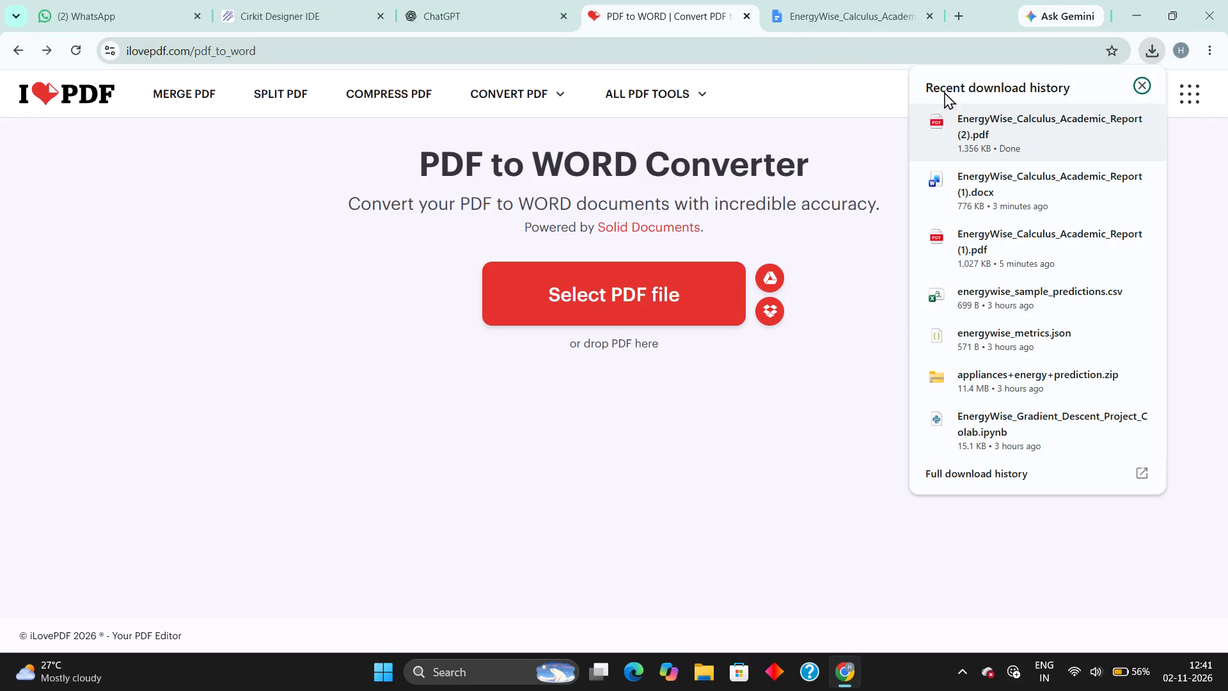
Return to the converted EnergyWise_Calculus_Academic_Report (1) document in Google Docs.
{"action": "left_click", "coordinate": [796, 15]}
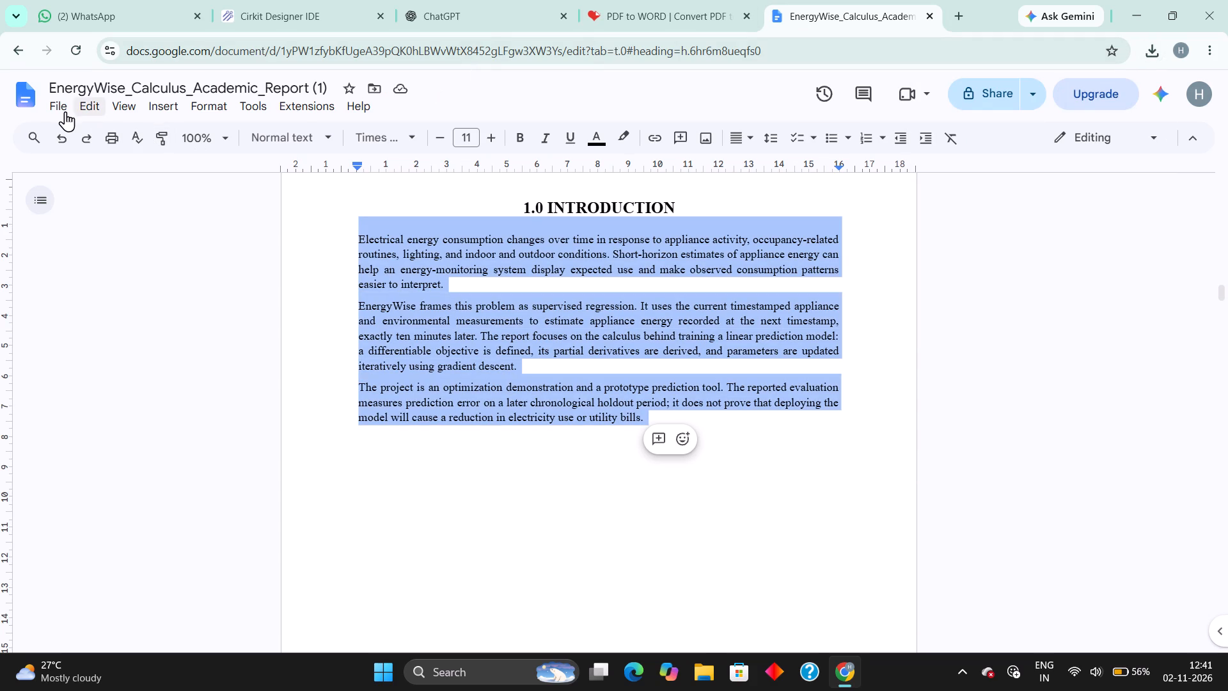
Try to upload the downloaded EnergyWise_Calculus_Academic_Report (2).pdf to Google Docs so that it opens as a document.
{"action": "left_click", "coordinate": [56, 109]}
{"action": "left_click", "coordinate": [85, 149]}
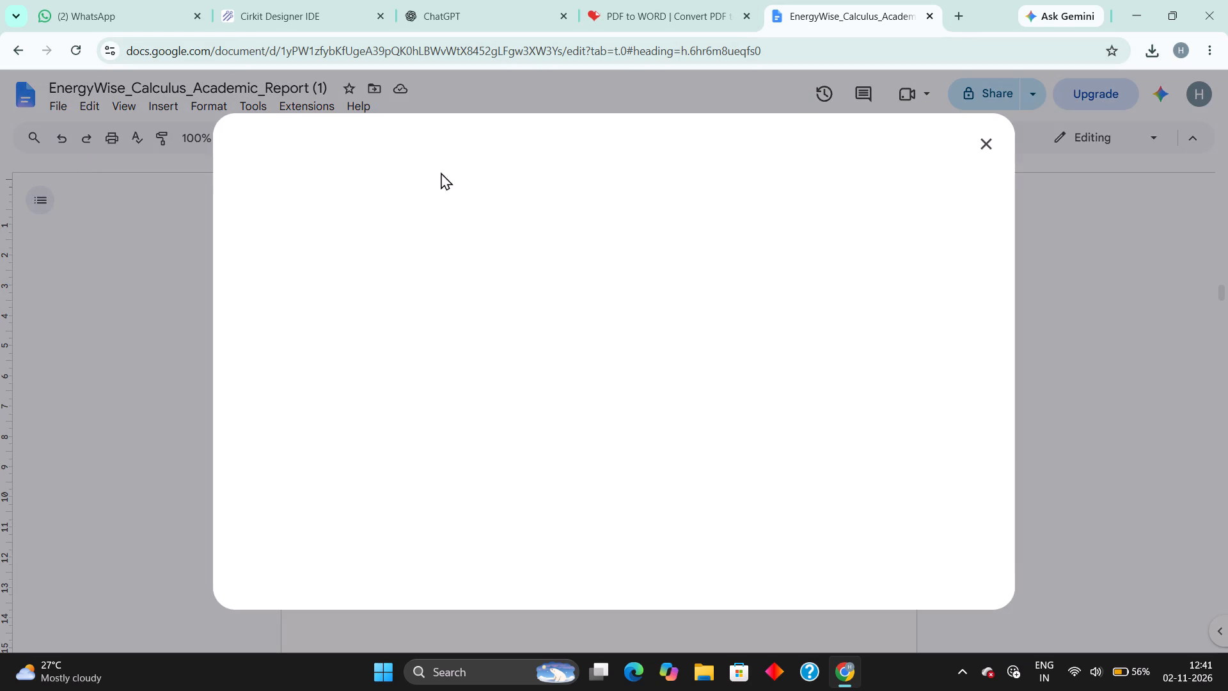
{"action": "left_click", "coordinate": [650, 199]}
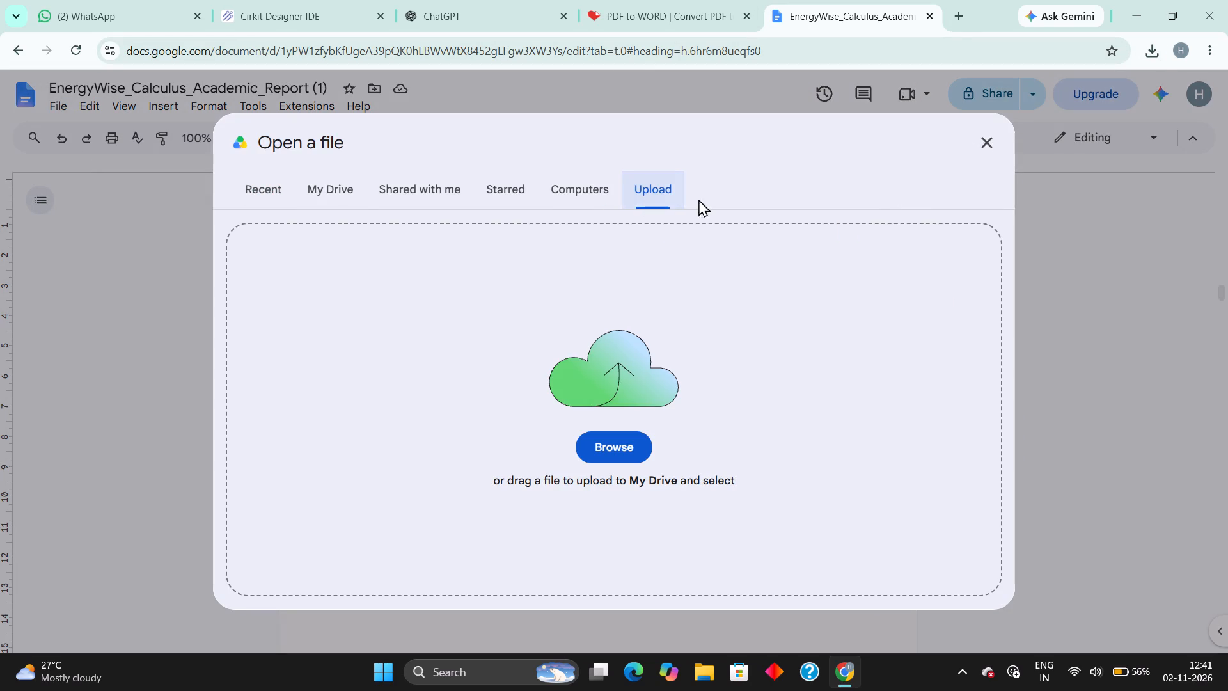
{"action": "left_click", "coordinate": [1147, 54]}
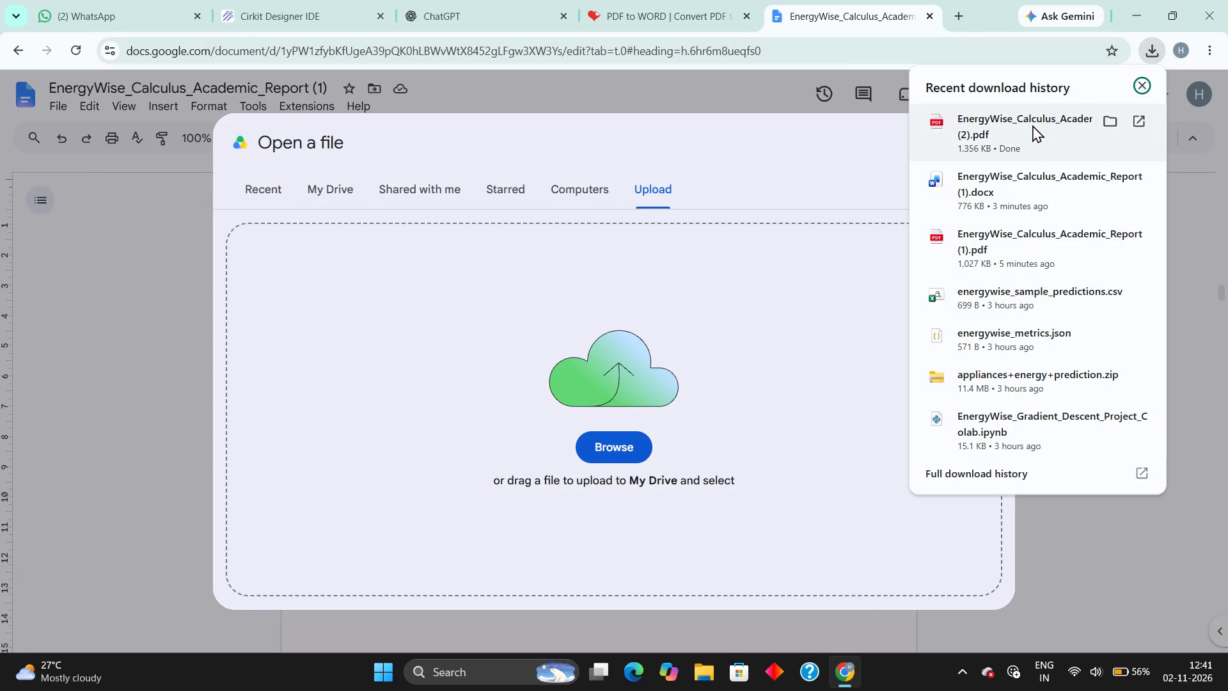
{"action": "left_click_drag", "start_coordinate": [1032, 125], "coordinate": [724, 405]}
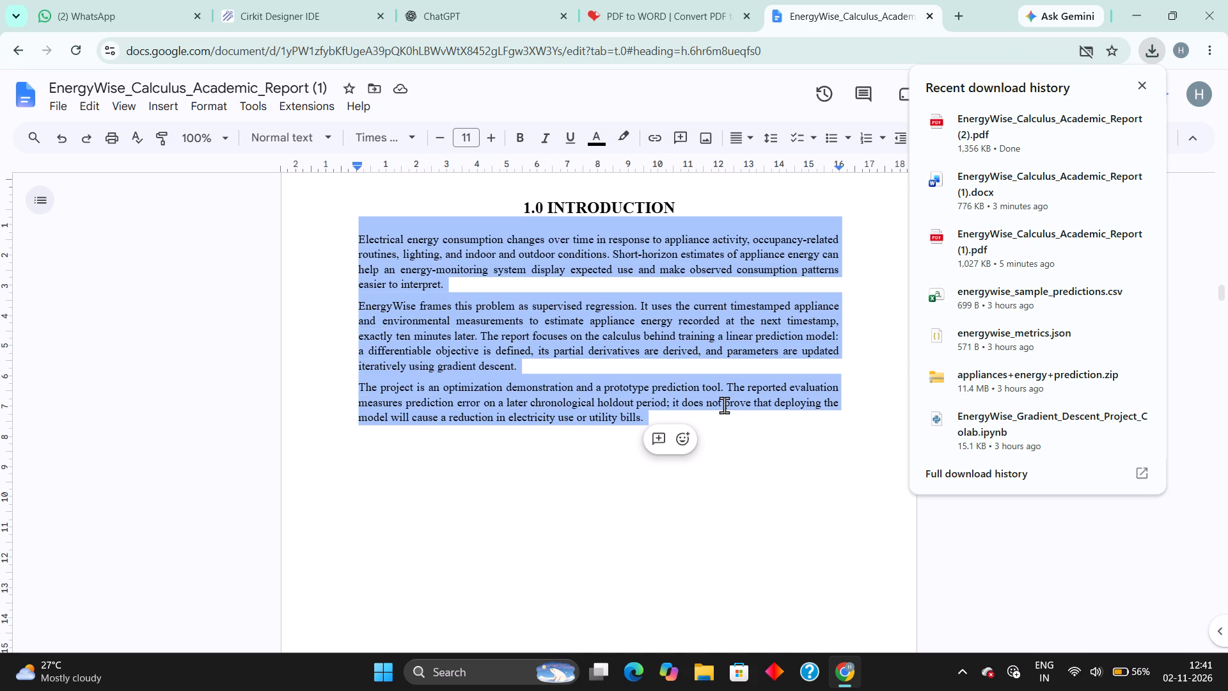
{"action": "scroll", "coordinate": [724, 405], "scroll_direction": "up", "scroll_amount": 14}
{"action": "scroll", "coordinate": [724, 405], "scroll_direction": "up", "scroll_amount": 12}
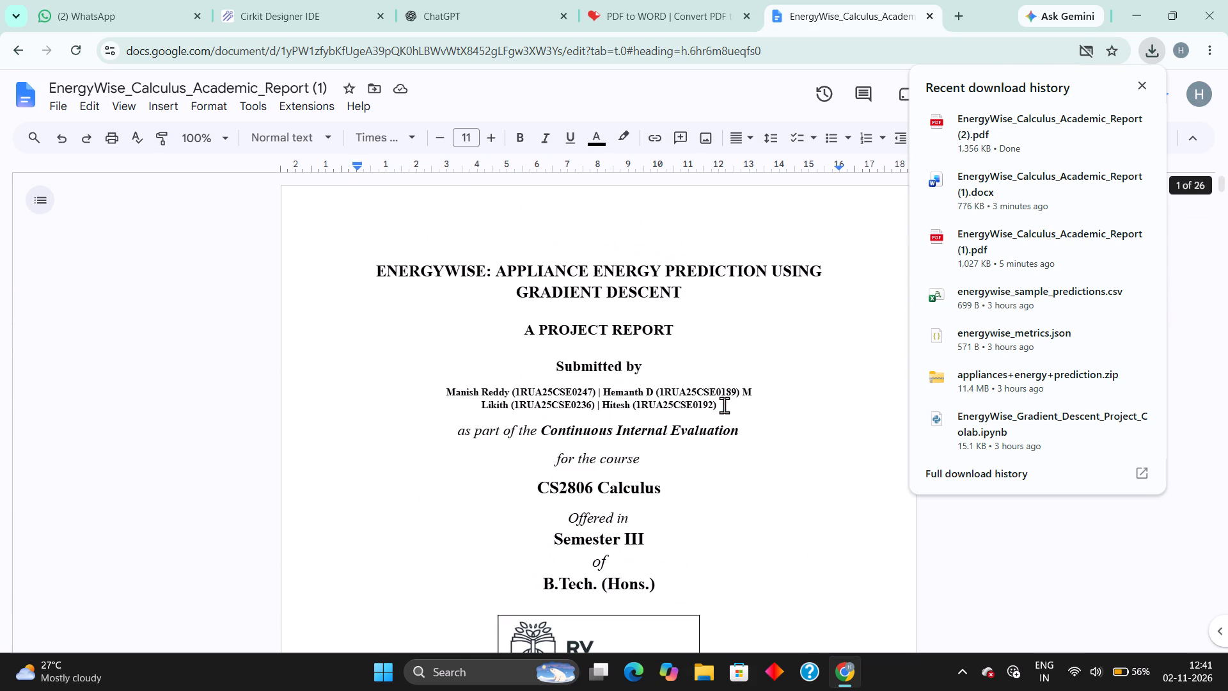
Open the downloaded EnergyWise_Calculus_Academic_Report (2).pdf in the browser to check it, and close its tab.
{"action": "left_click", "coordinate": [1045, 124]}
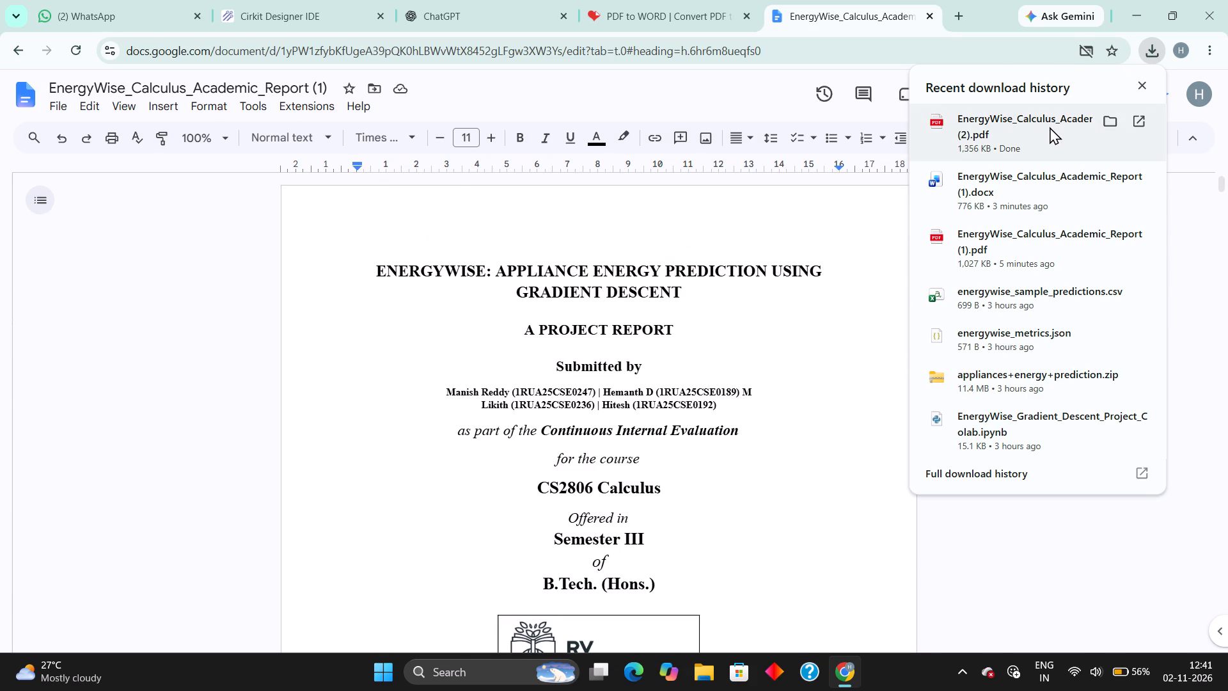
{"action": "left_click", "coordinate": [933, 21]}
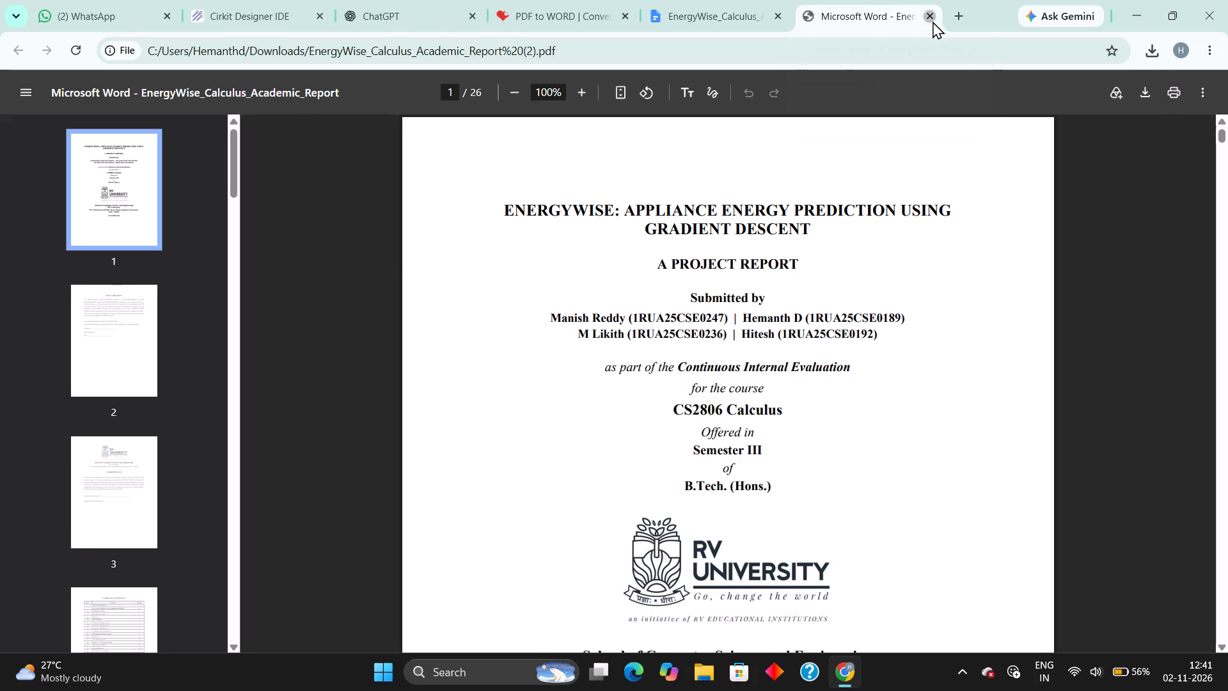
Search for docsx in a new browser tab and start a blank Google Docs document from the results.
{"action": "left_click", "coordinate": [959, 22]}
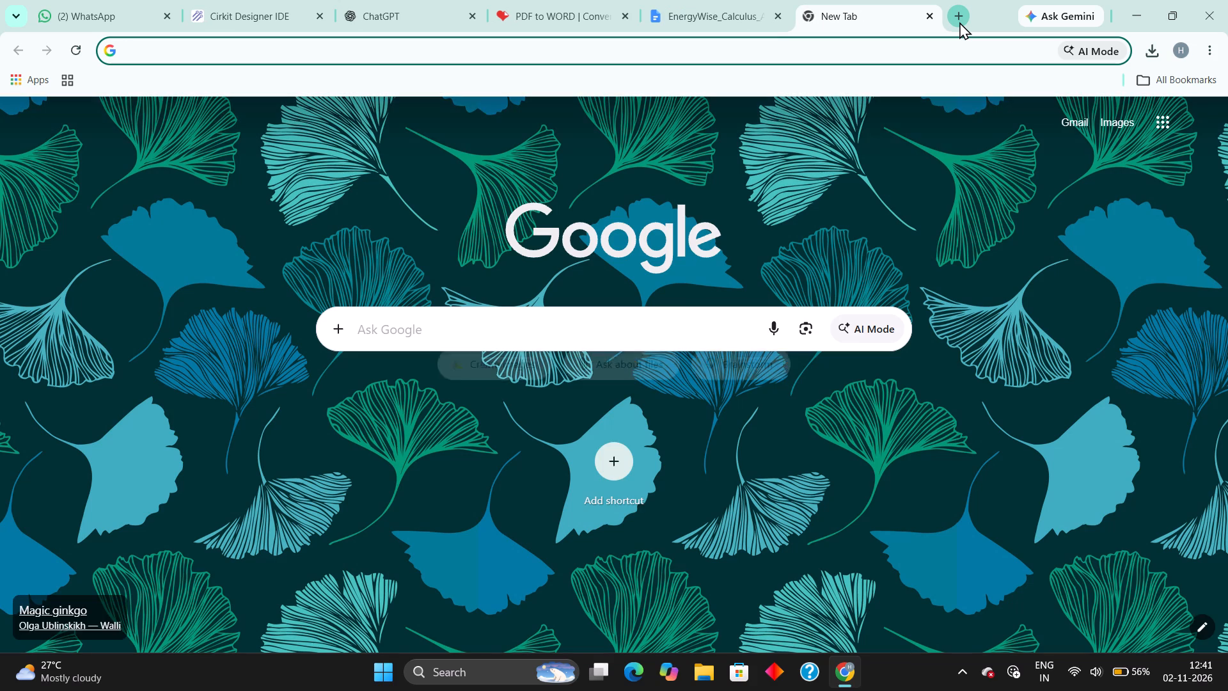
{"action": "type", "text": "docs"}
{"action": "key", "text": "BackSpace"}
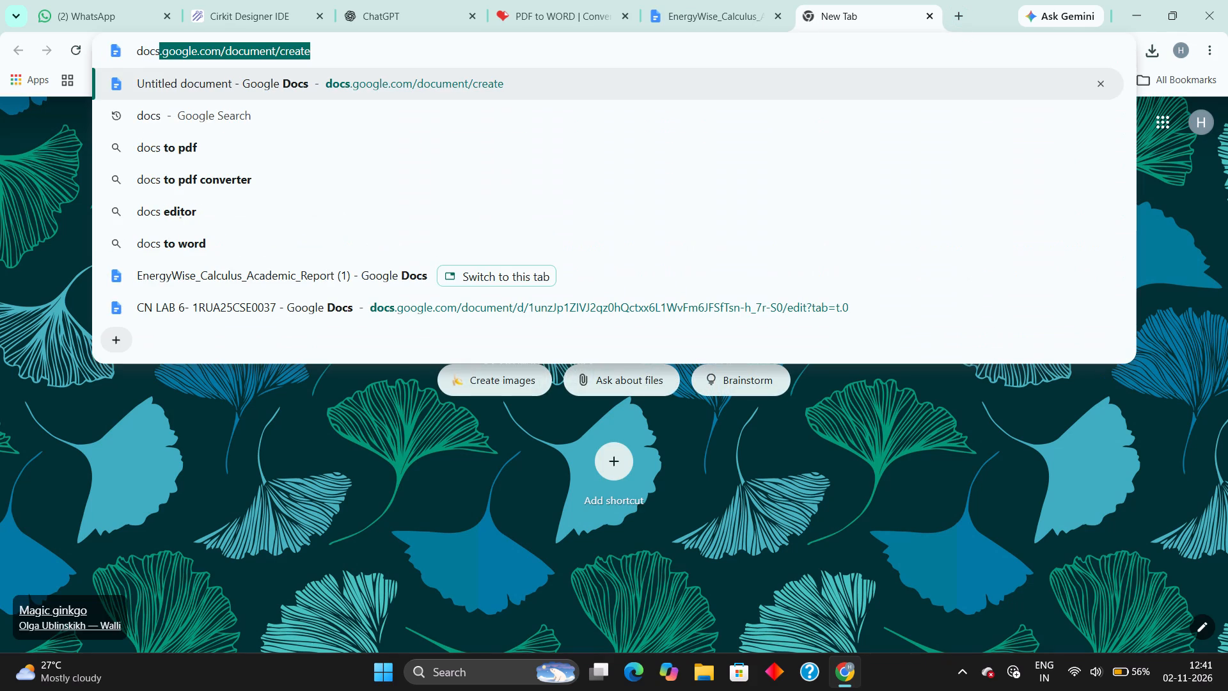
{"action": "type", "text": "x"}
{"action": "key", "text": "space"}
{"action": "key", "text": "Return"}
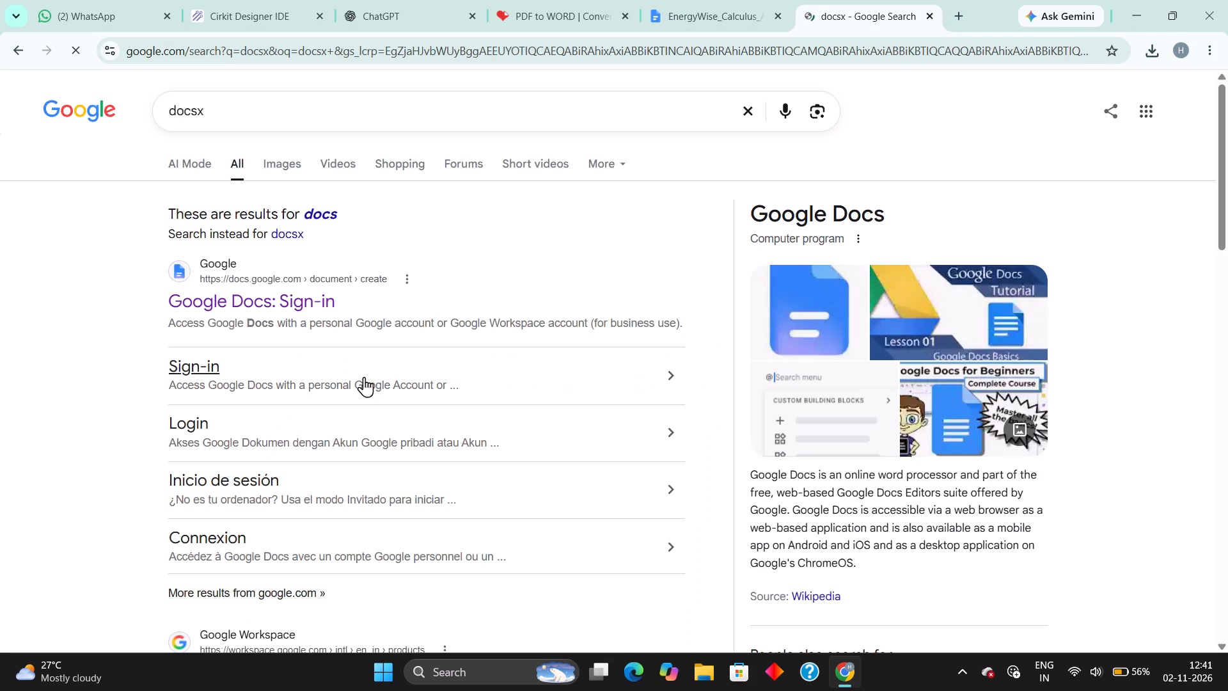
{"action": "left_click", "coordinate": [277, 296]}
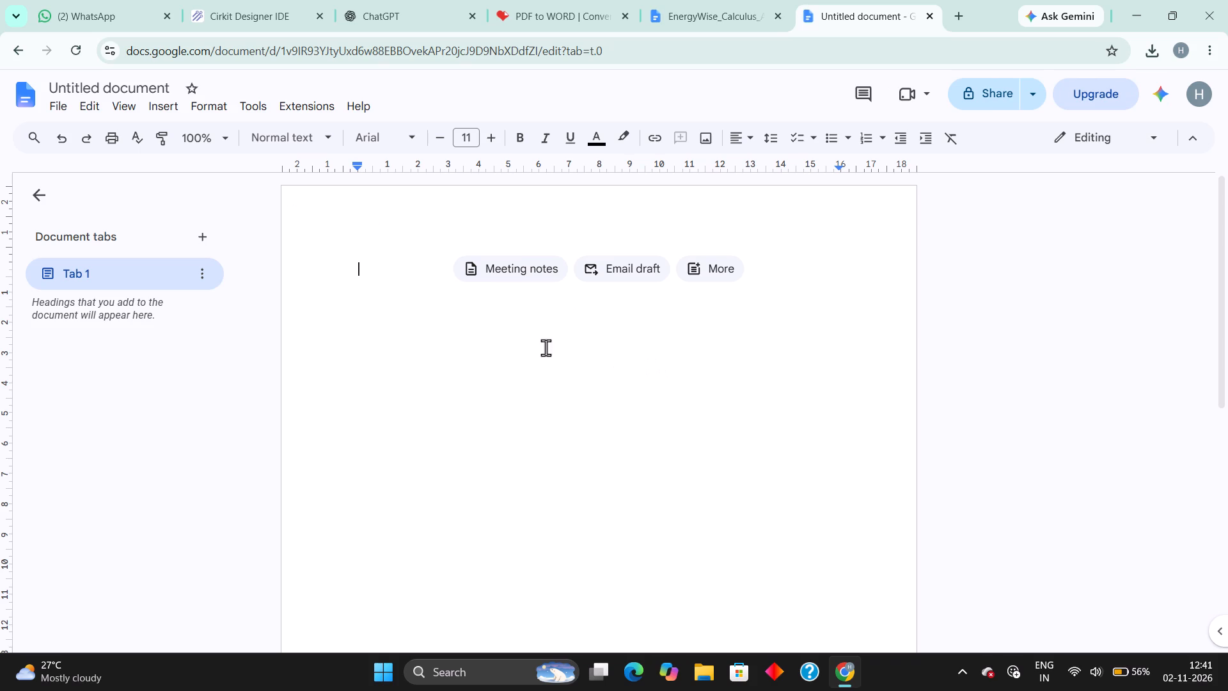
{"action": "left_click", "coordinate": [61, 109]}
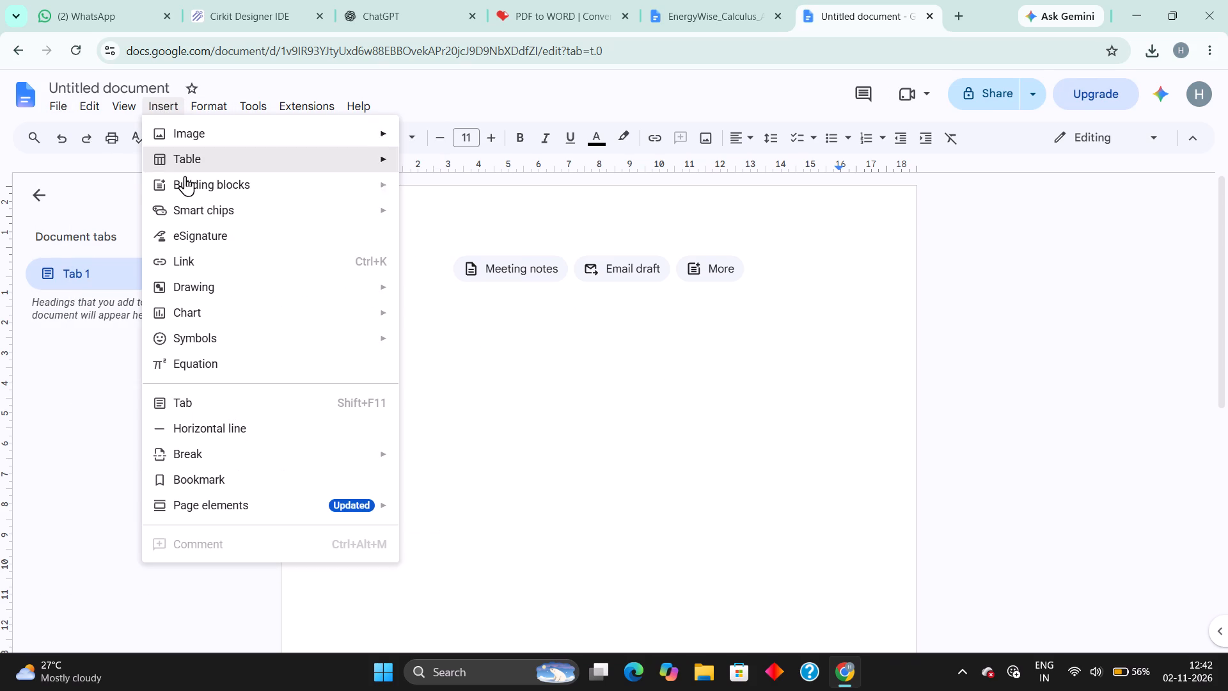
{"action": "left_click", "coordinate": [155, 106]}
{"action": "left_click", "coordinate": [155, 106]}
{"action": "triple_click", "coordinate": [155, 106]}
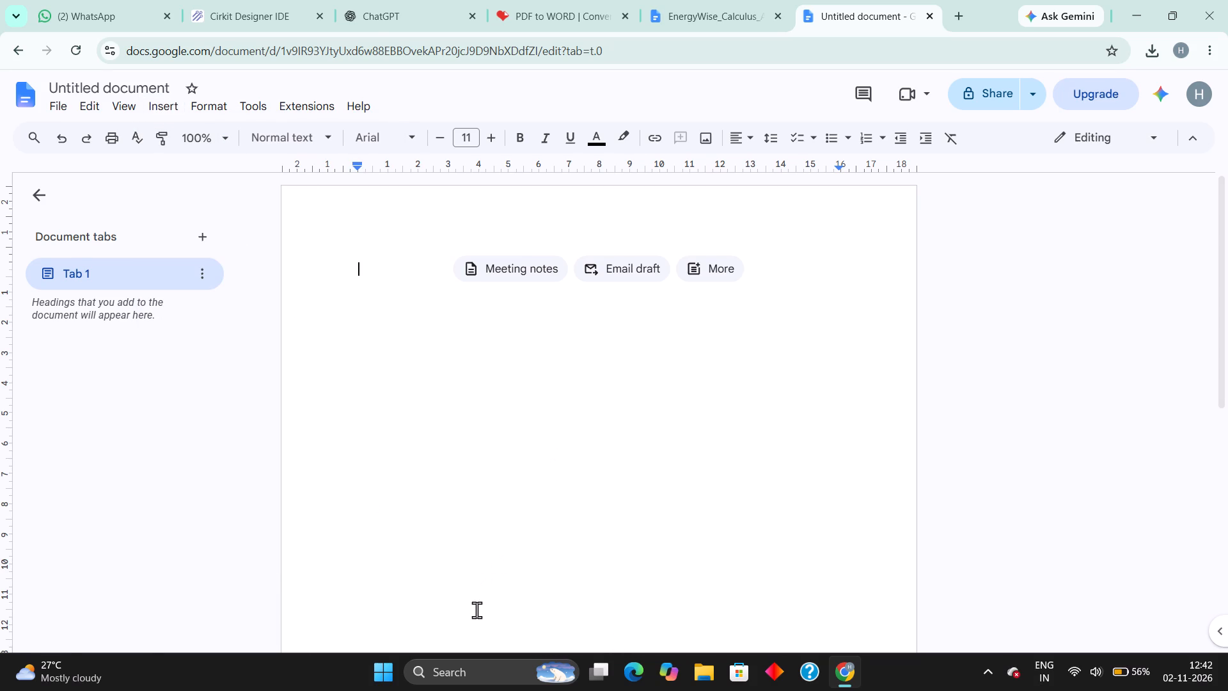
Switch to Microsoft Word by searching for ms word, and create a blank document in a maximized window.
{"action": "left_click", "coordinate": [454, 667]}
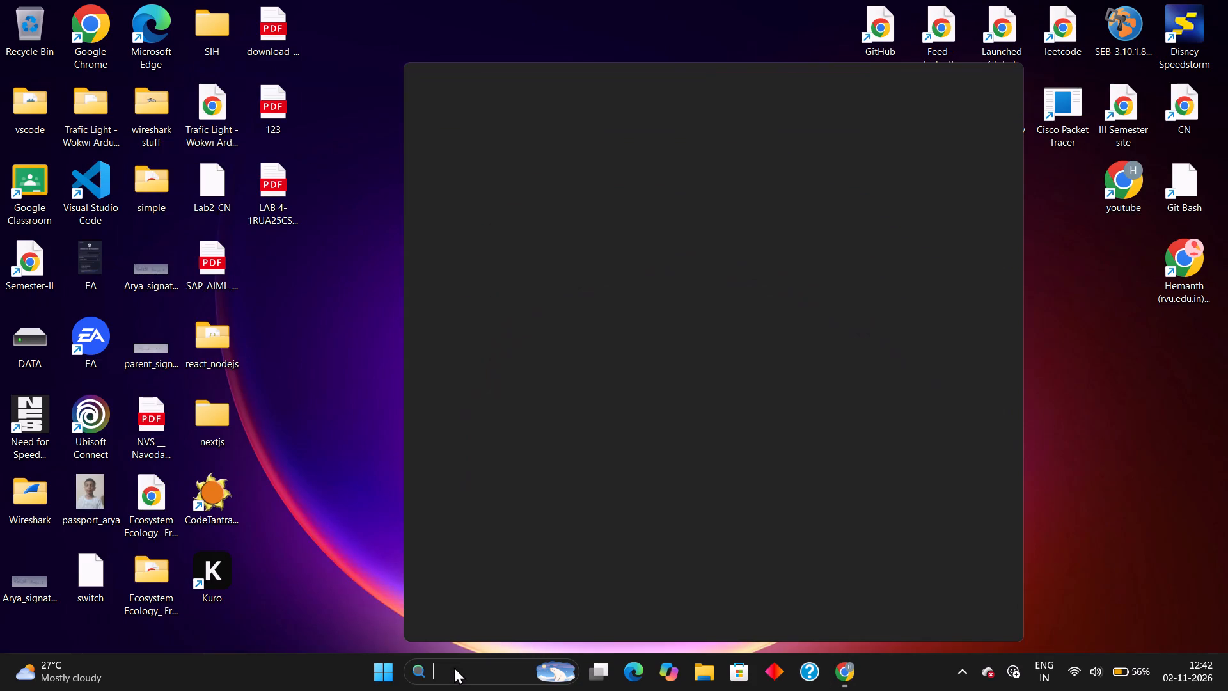
{"action": "type", "text": "ms word"}
{"action": "key", "text": "Return"}
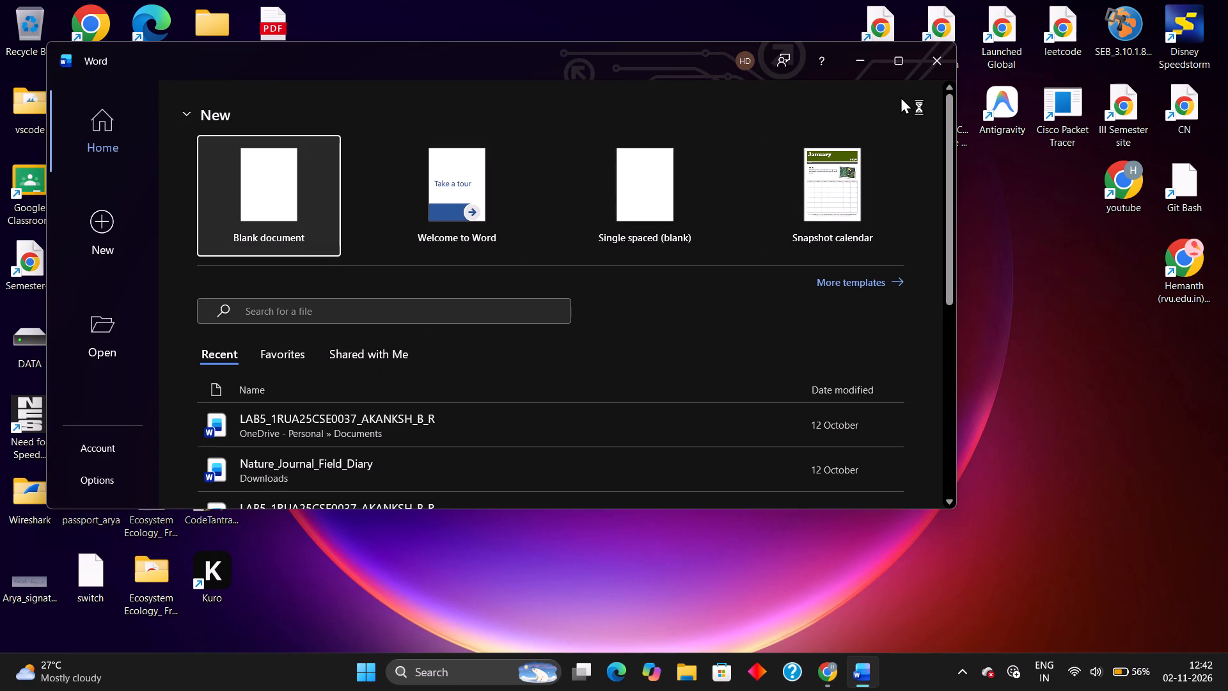
{"action": "left_click", "coordinate": [897, 63]}
{"action": "left_click", "coordinate": [202, 184]}
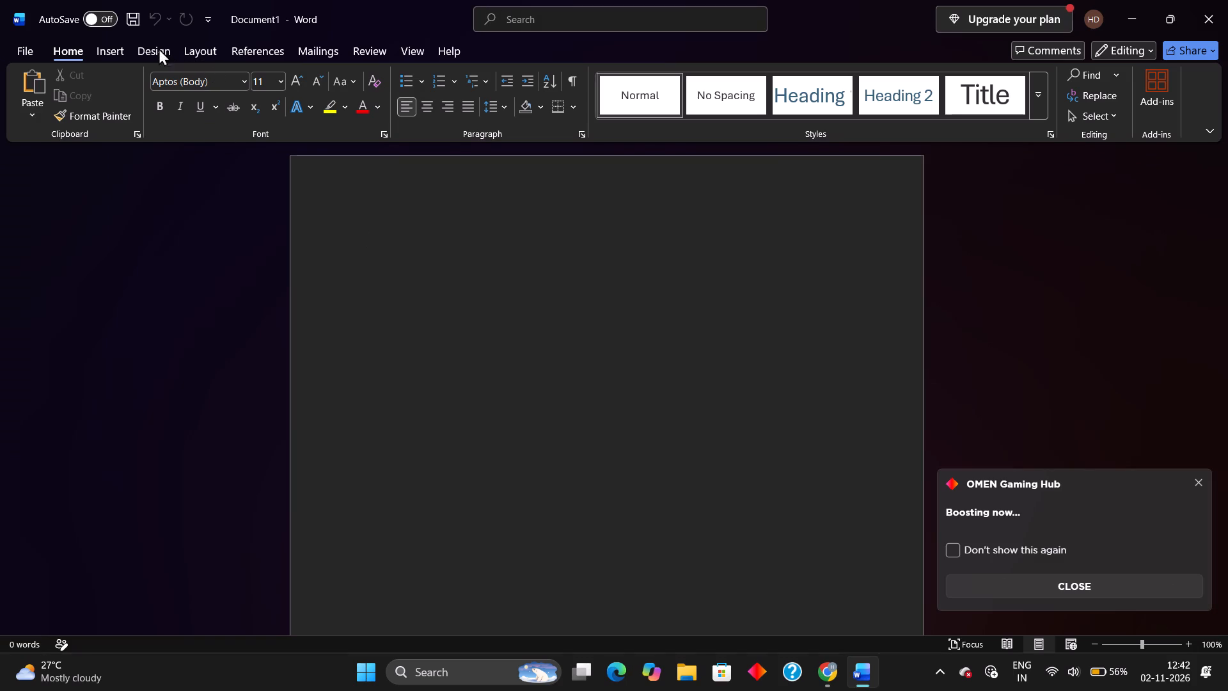
Insert the text of EnergyWise_Calculus_Academic_Report (2).pdf from Downloads into the blank document, accepting the conversion to editable Word content.
{"action": "left_click", "coordinate": [113, 49]}
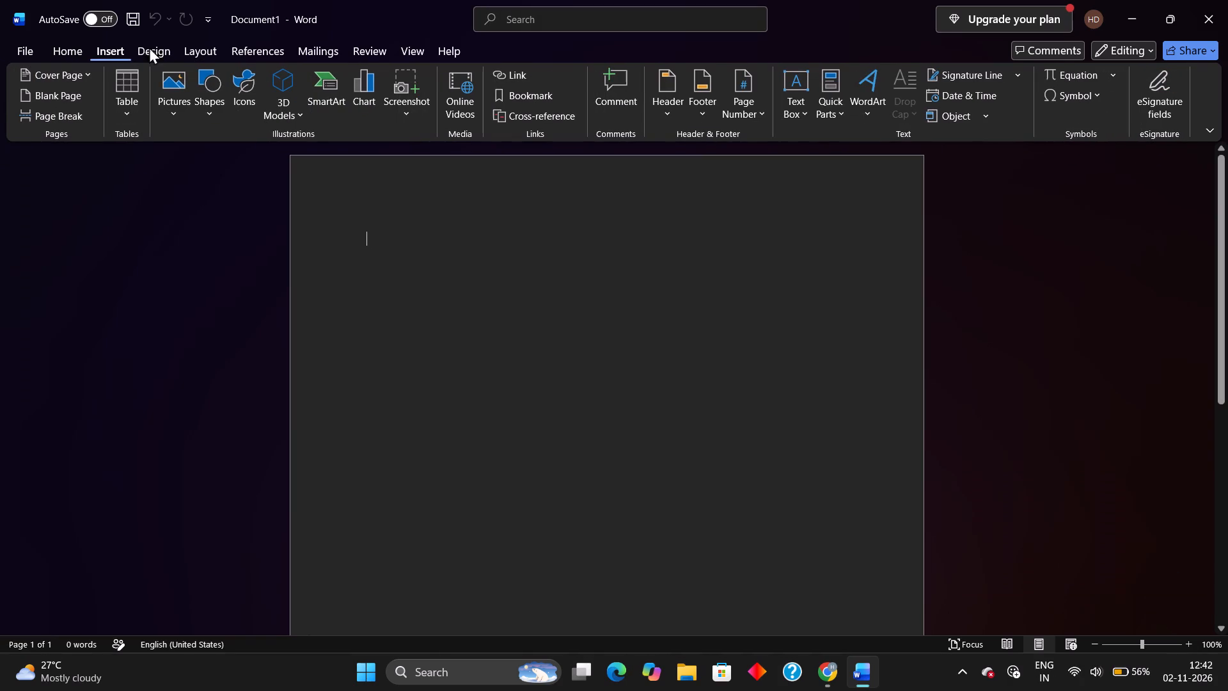
{"action": "left_click", "coordinate": [971, 110]}
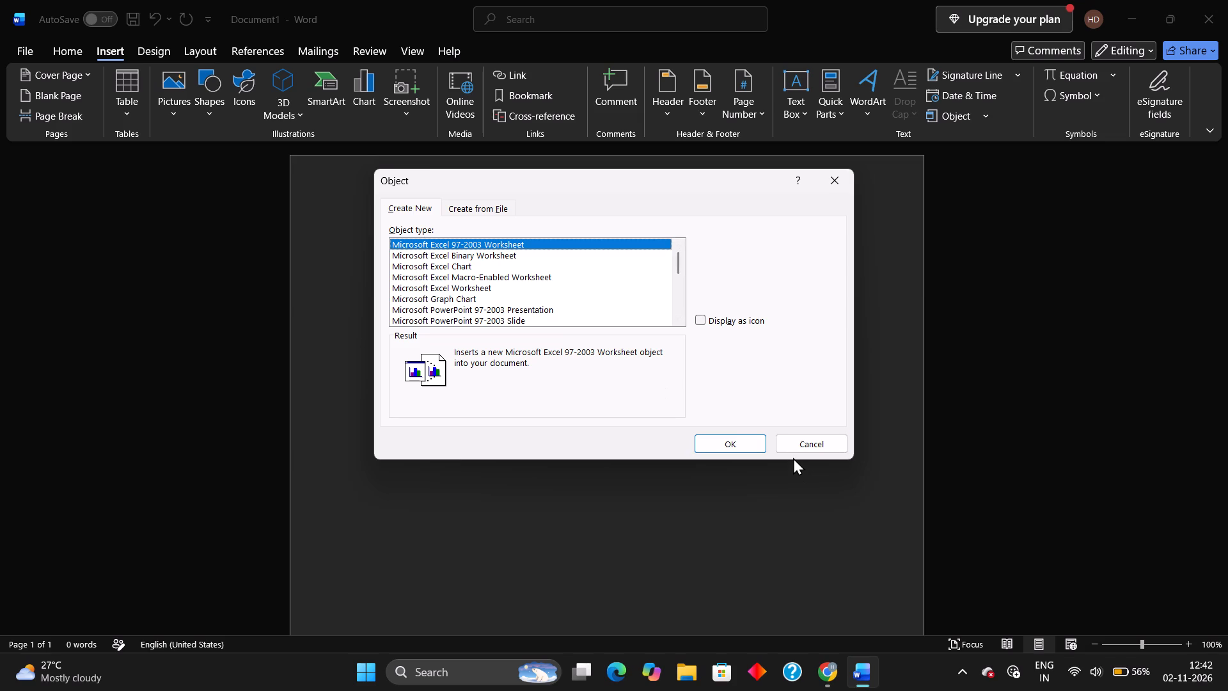
{"action": "left_click", "coordinate": [835, 187]}
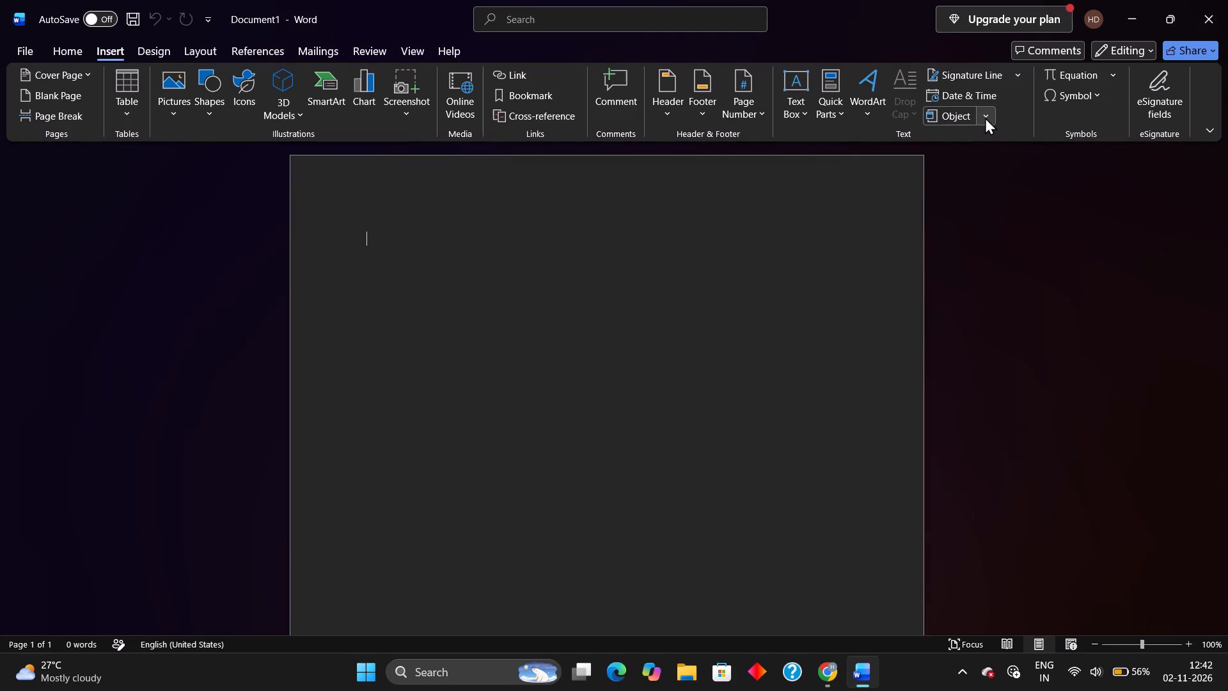
{"action": "left_click", "coordinate": [985, 117]}
{"action": "left_click", "coordinate": [982, 164]}
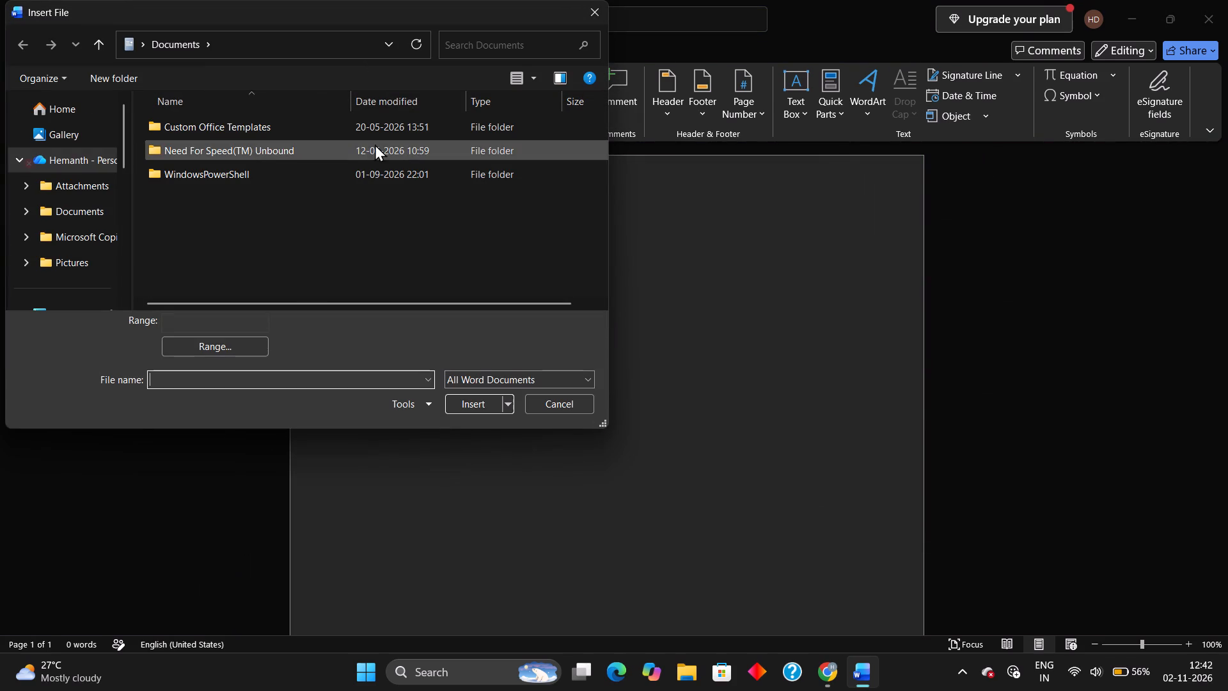
{"action": "scroll", "coordinate": [67, 220], "scroll_direction": "down", "scroll_amount": 1}
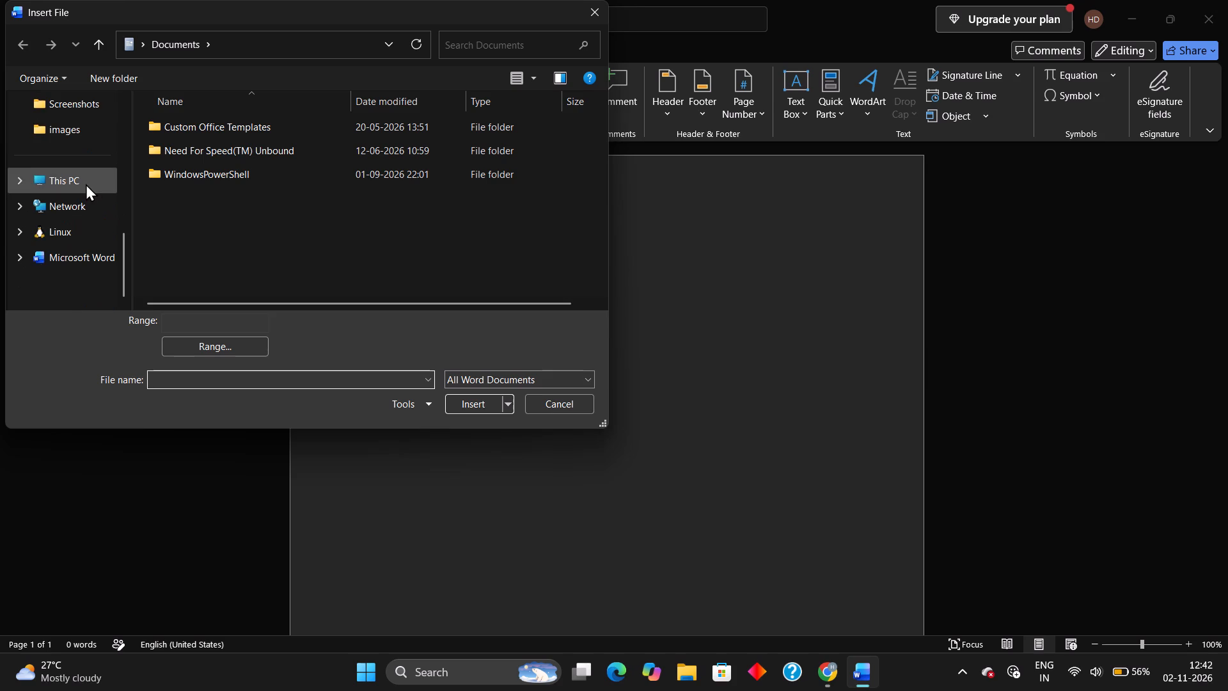
{"action": "scroll", "coordinate": [86, 184], "scroll_direction": "up", "scroll_amount": 1}
{"action": "left_click", "coordinate": [80, 154]}
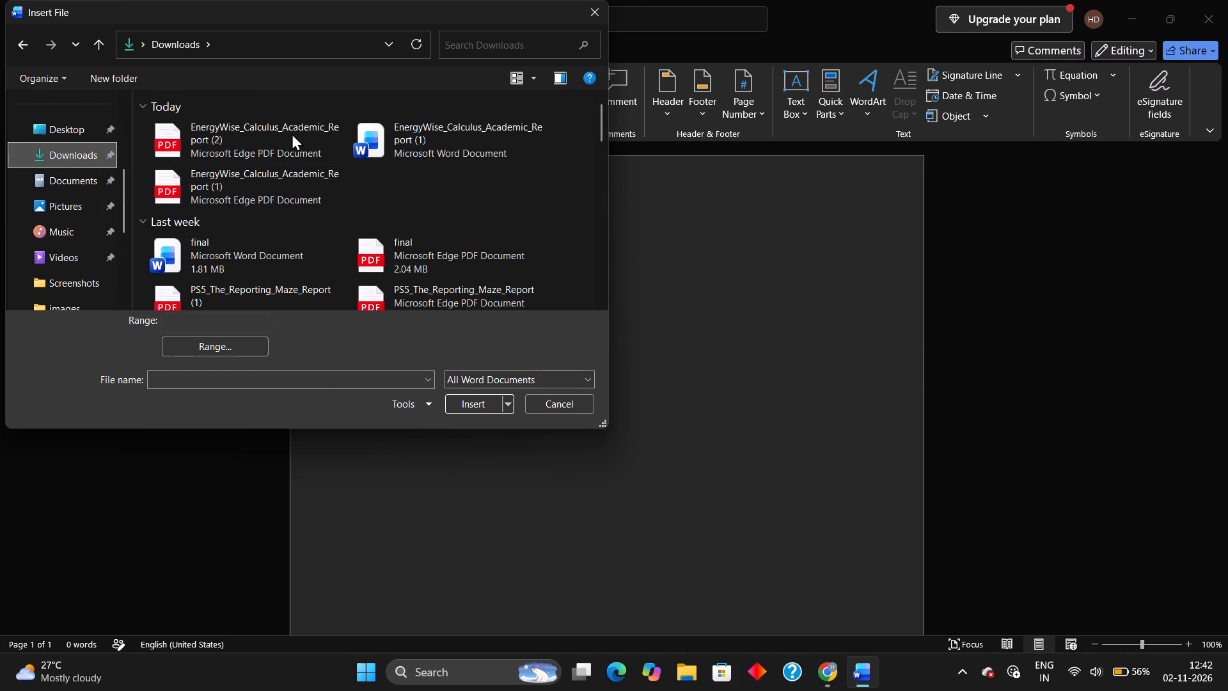
{"action": "double_click", "coordinate": [292, 133]}
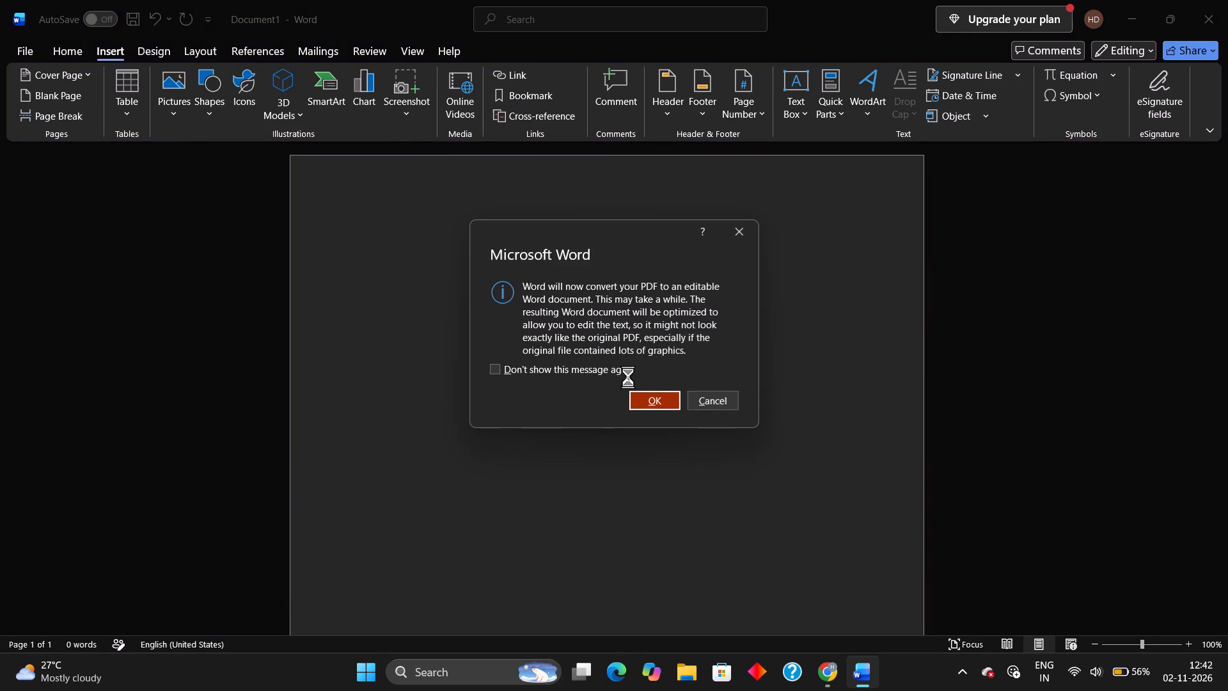
{"action": "left_click", "coordinate": [667, 401]}
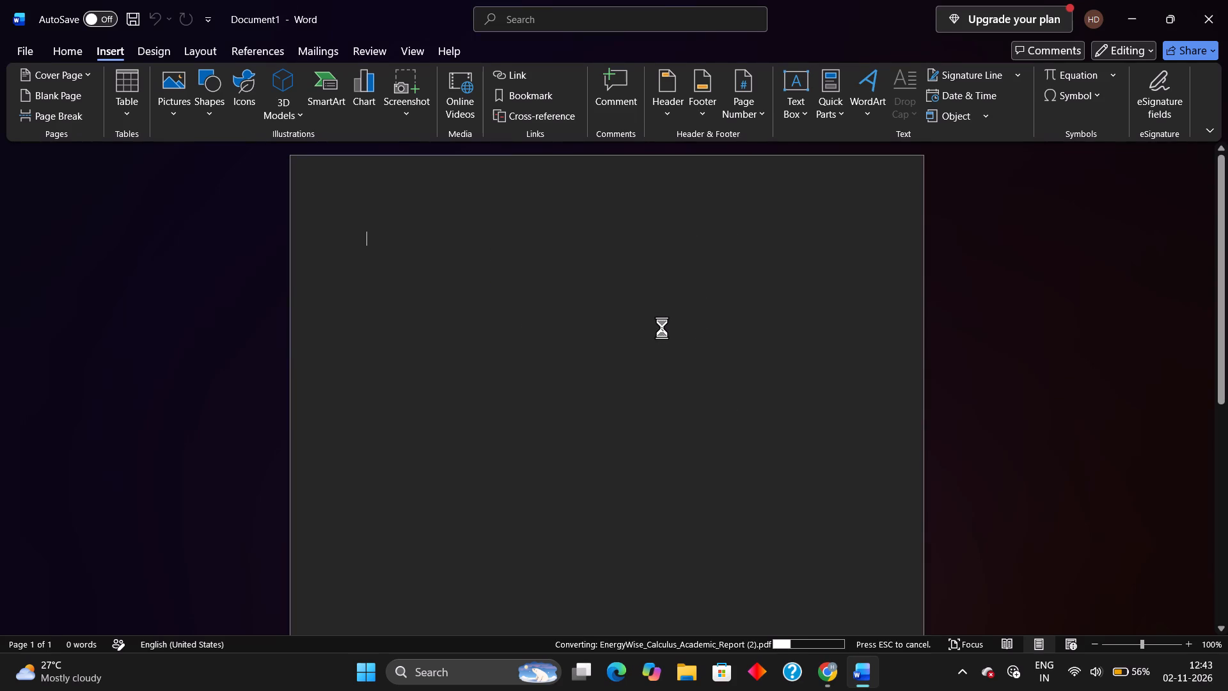
Examine the inserted report's formatting from the conclusion section back through the result figures to the cover page.
{"action": "scroll", "coordinate": [812, 548], "scroll_direction": "down", "scroll_amount": 1}
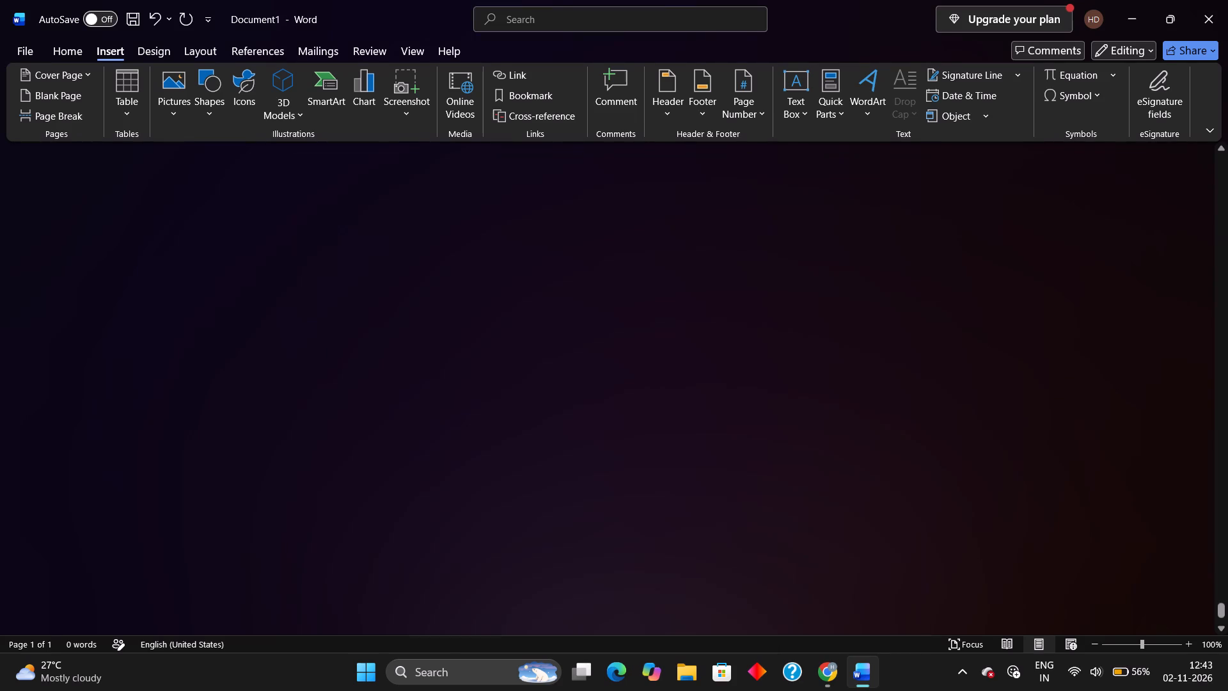
{"action": "scroll", "coordinate": [812, 548], "scroll_direction": "down", "scroll_amount": 1}
{"action": "scroll", "coordinate": [812, 548], "scroll_direction": "up", "scroll_amount": 9}
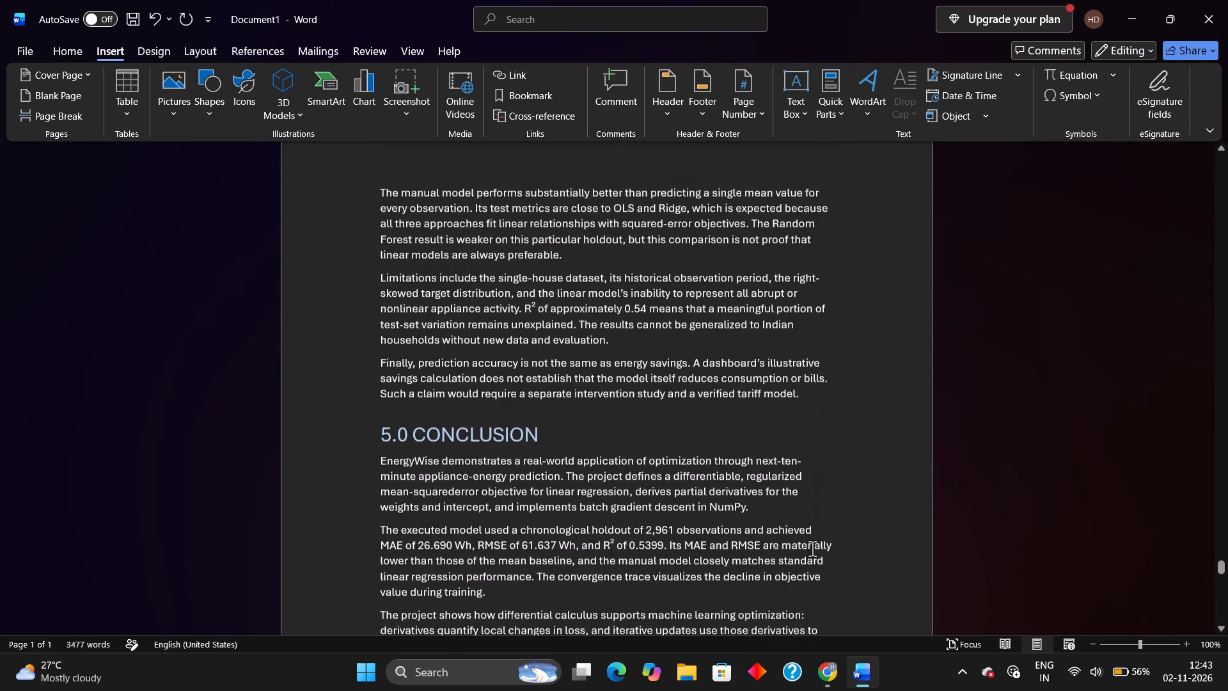
{"action": "left_click_drag", "start_coordinate": [552, 447], "coordinate": [375, 435]}
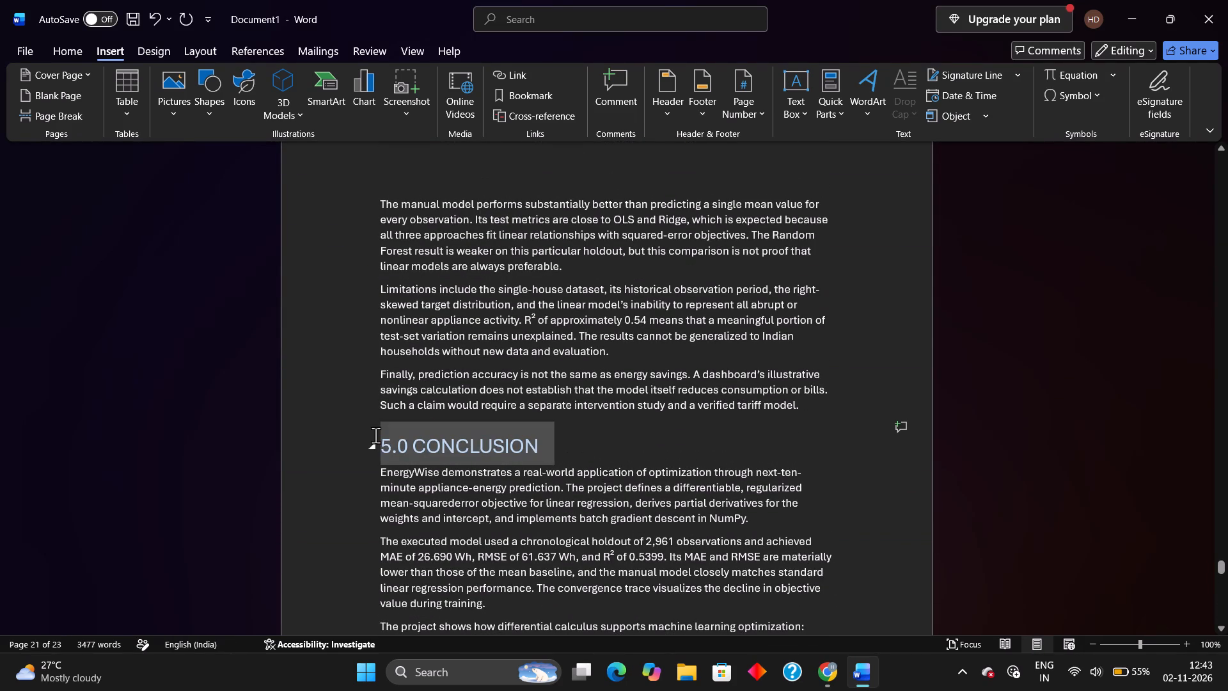
{"action": "left_click", "coordinate": [696, 434]}
{"action": "scroll", "coordinate": [696, 434], "scroll_direction": "up", "scroll_amount": 6}
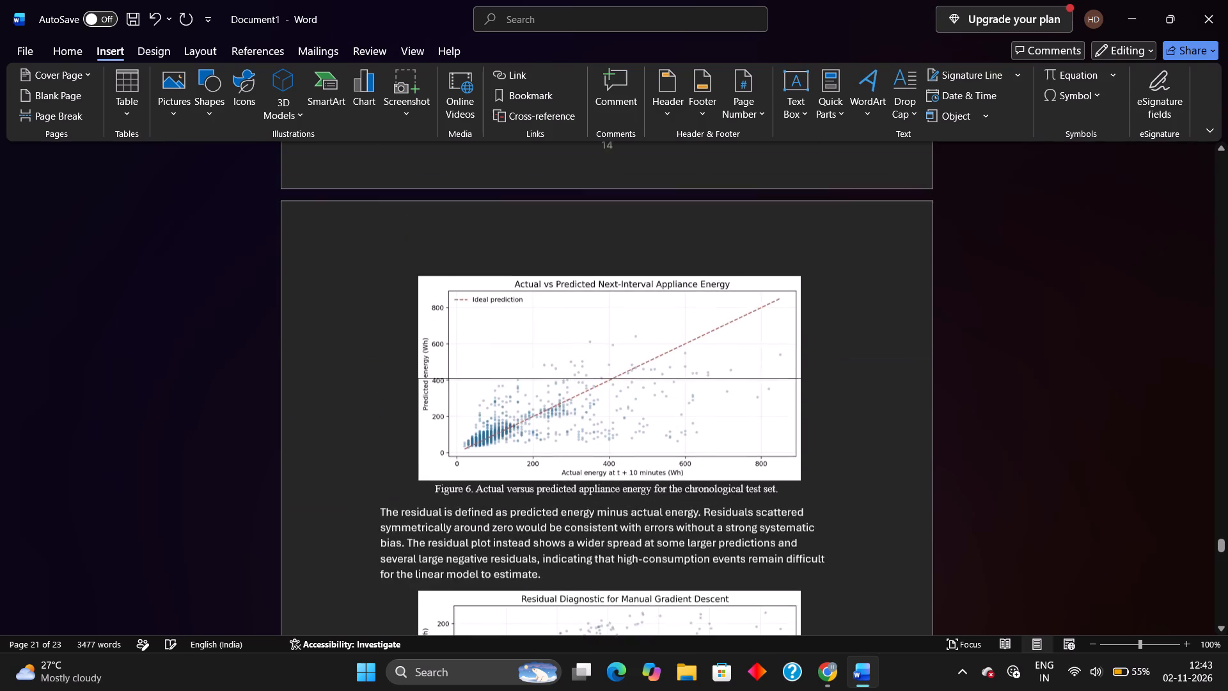
{"action": "scroll", "coordinate": [696, 434], "scroll_direction": "up", "scroll_amount": 20}
{"action": "scroll", "coordinate": [696, 434], "scroll_direction": "up", "scroll_amount": 20}
{"action": "scroll", "coordinate": [696, 434], "scroll_direction": "up", "scroll_amount": 20}
{"action": "scroll", "coordinate": [696, 434], "scroll_direction": "up", "scroll_amount": 17}
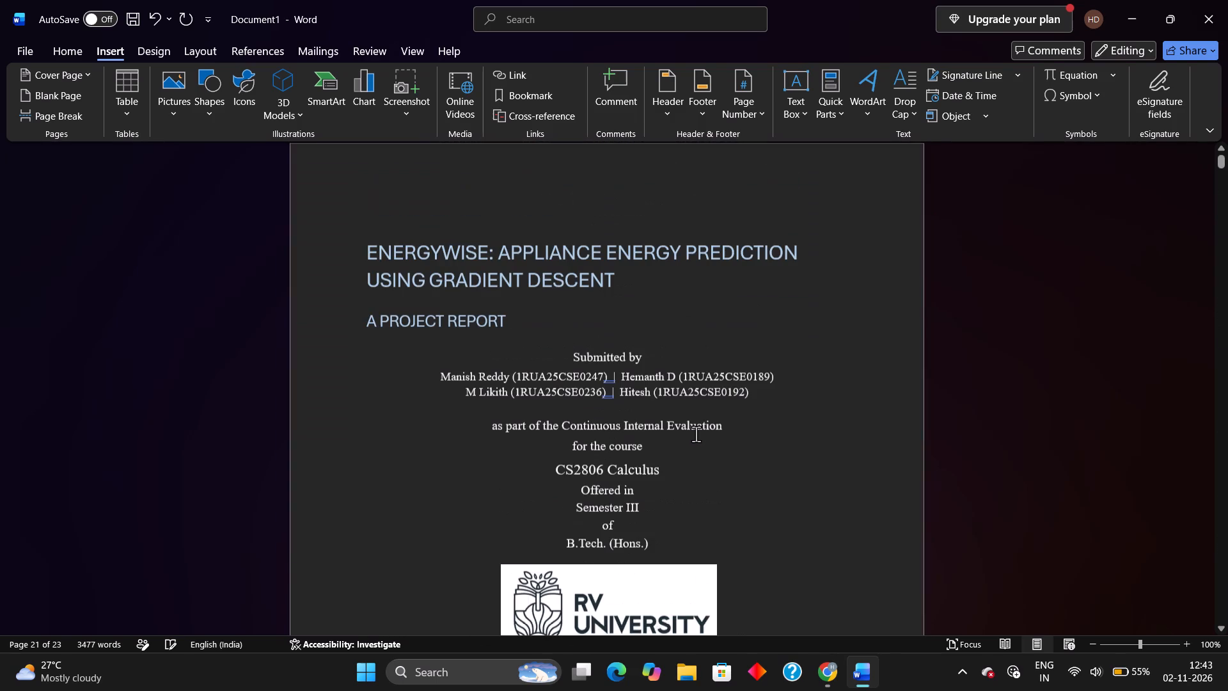
Examine the inserted report's opening pages from the cover through the declaration, certificate and table of contents to the list of figures and symbols.
{"action": "scroll", "coordinate": [696, 434], "scroll_direction": "down", "scroll_amount": 1}
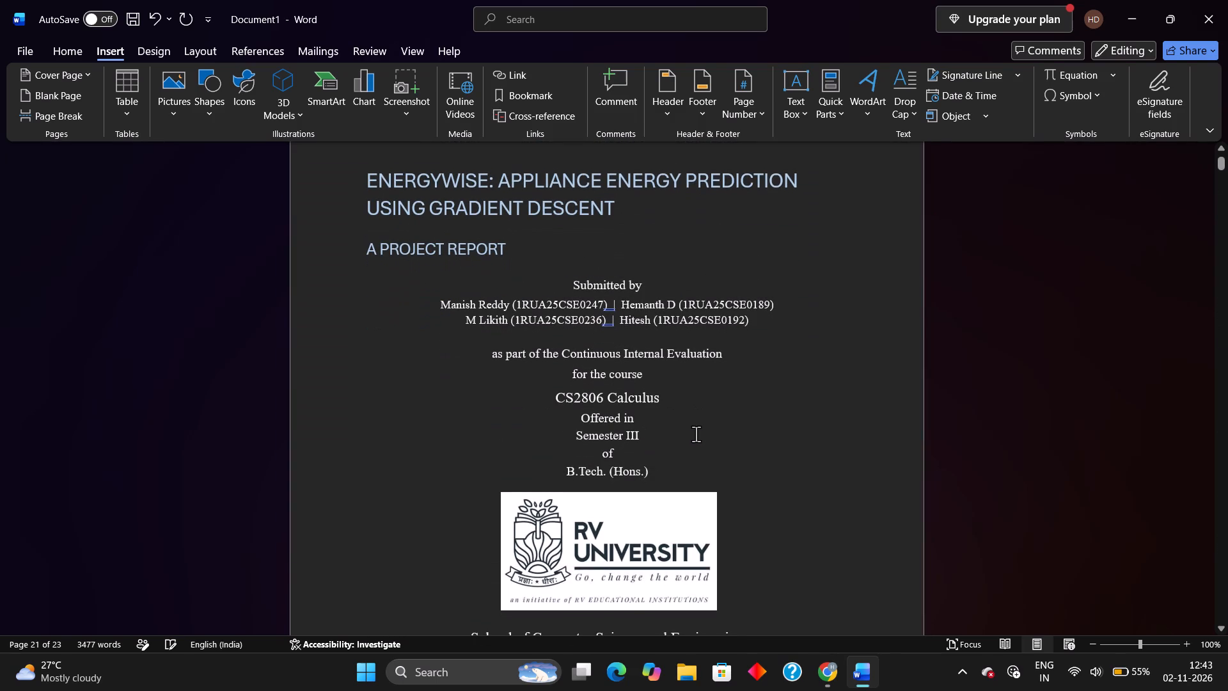
{"action": "scroll", "coordinate": [696, 434], "scroll_direction": "down", "scroll_amount": 5}
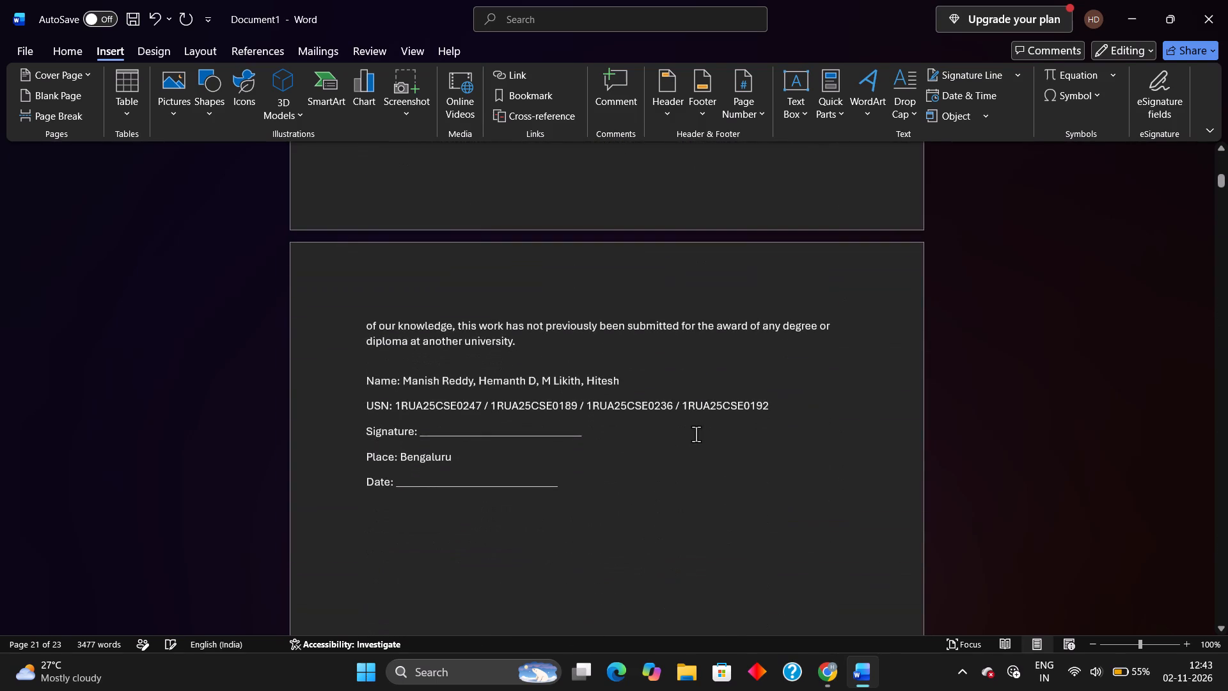
{"action": "scroll", "coordinate": [696, 434], "scroll_direction": "down", "scroll_amount": 7}
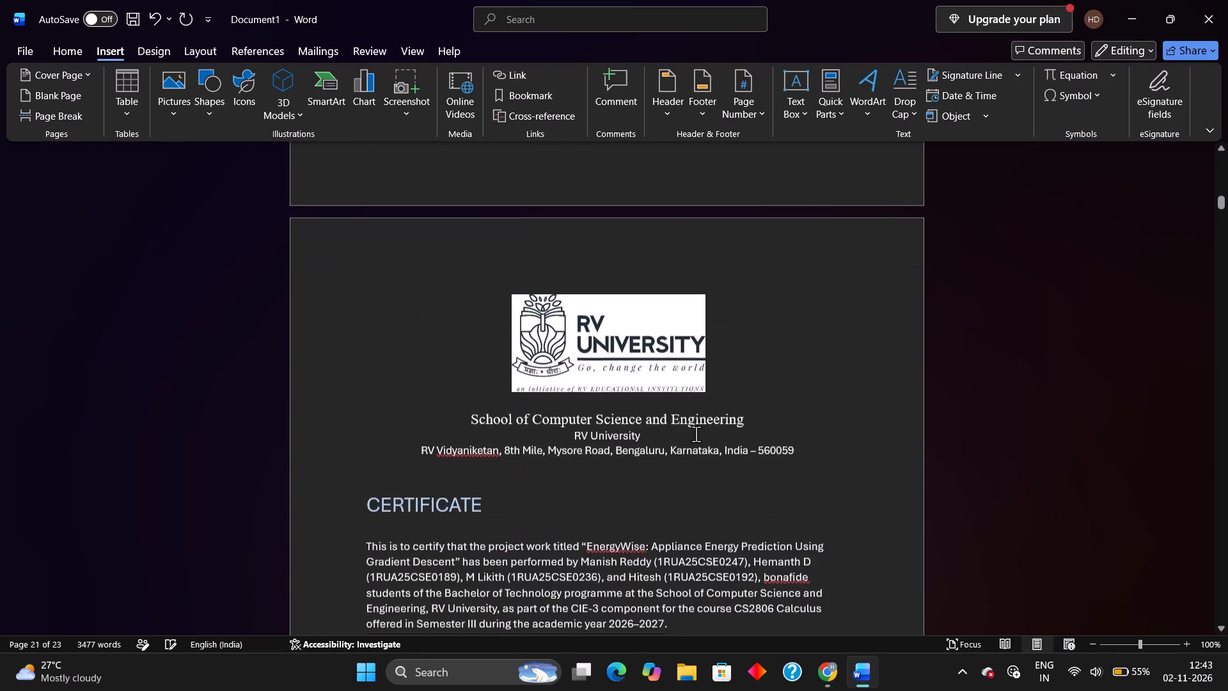
{"action": "scroll", "coordinate": [696, 434], "scroll_direction": "down", "scroll_amount": 1}
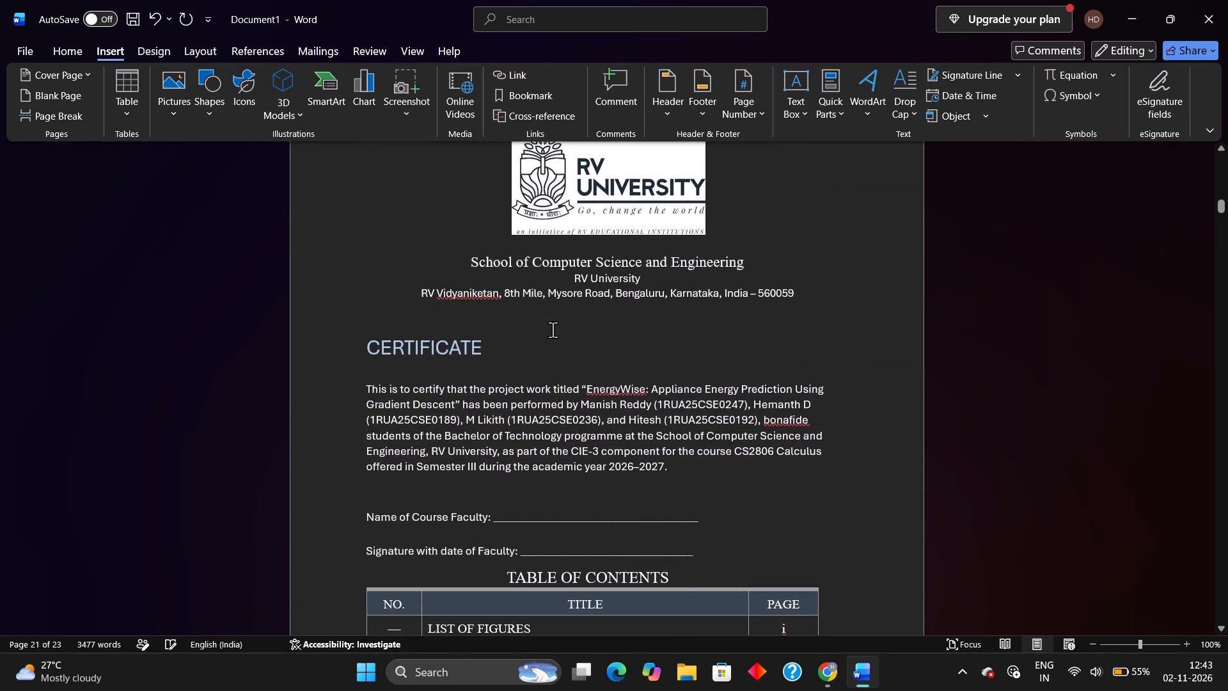
{"action": "left_click_drag", "start_coordinate": [498, 353], "coordinate": [322, 355]}
{"action": "left_click", "coordinate": [627, 516]}
{"action": "scroll", "coordinate": [627, 516], "scroll_direction": "down", "scroll_amount": 3}
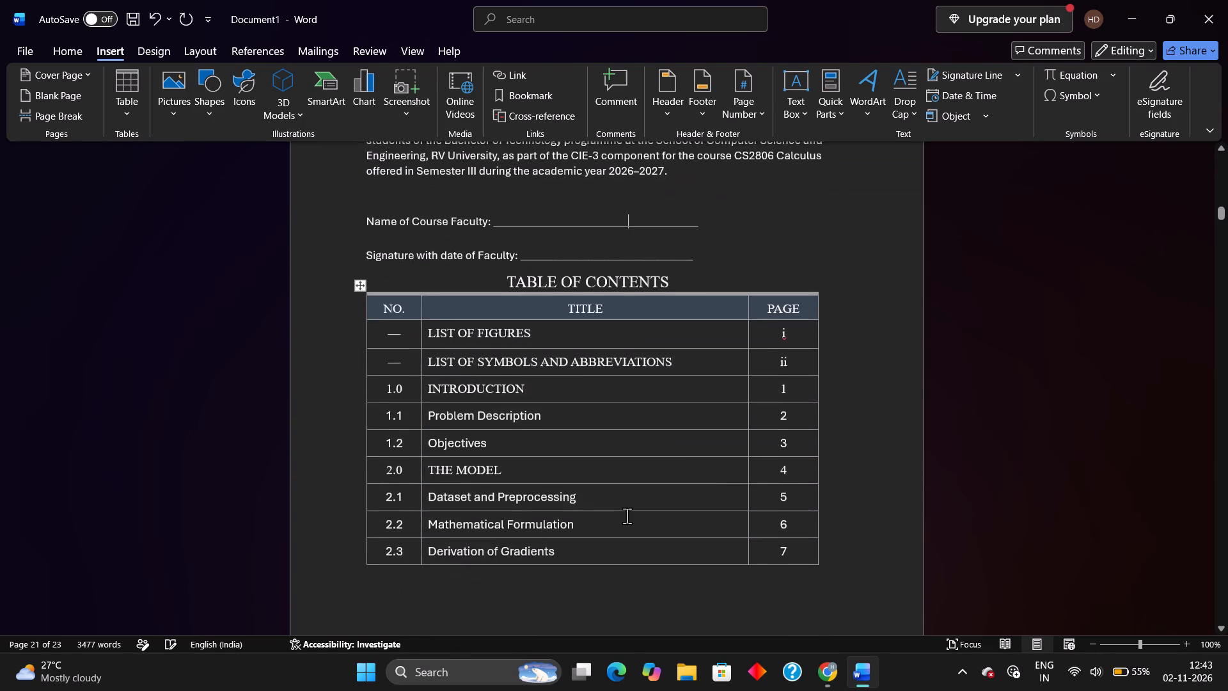
{"action": "scroll", "coordinate": [627, 516], "scroll_direction": "down", "scroll_amount": 7}
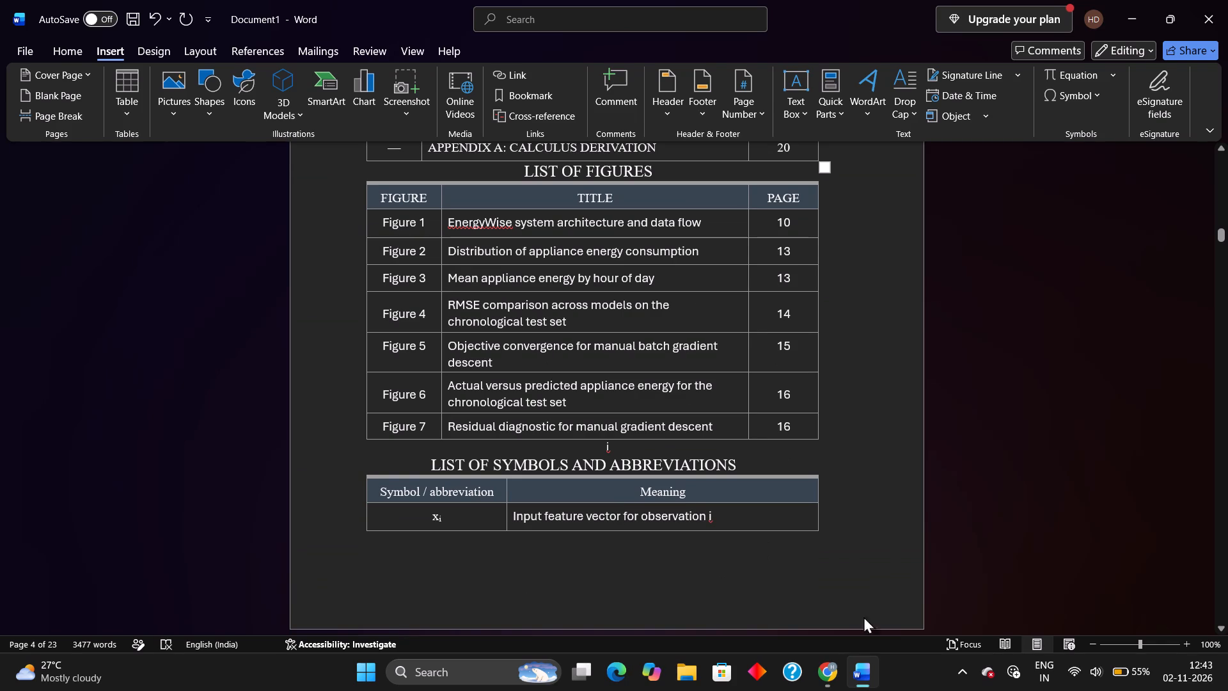
Turn off the laptop's Energy saver and Bluetooth.
{"action": "left_click", "coordinate": [1113, 677]}
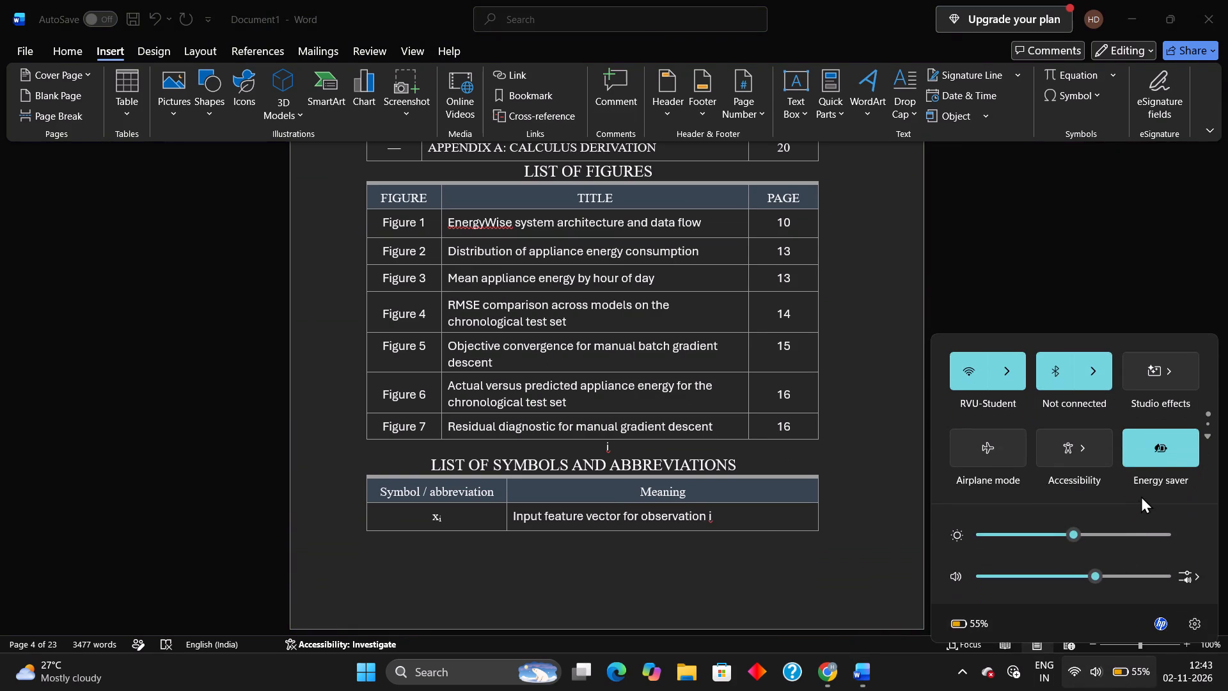
{"action": "left_click", "coordinate": [1155, 468]}
{"action": "left_click", "coordinate": [1156, 461]}
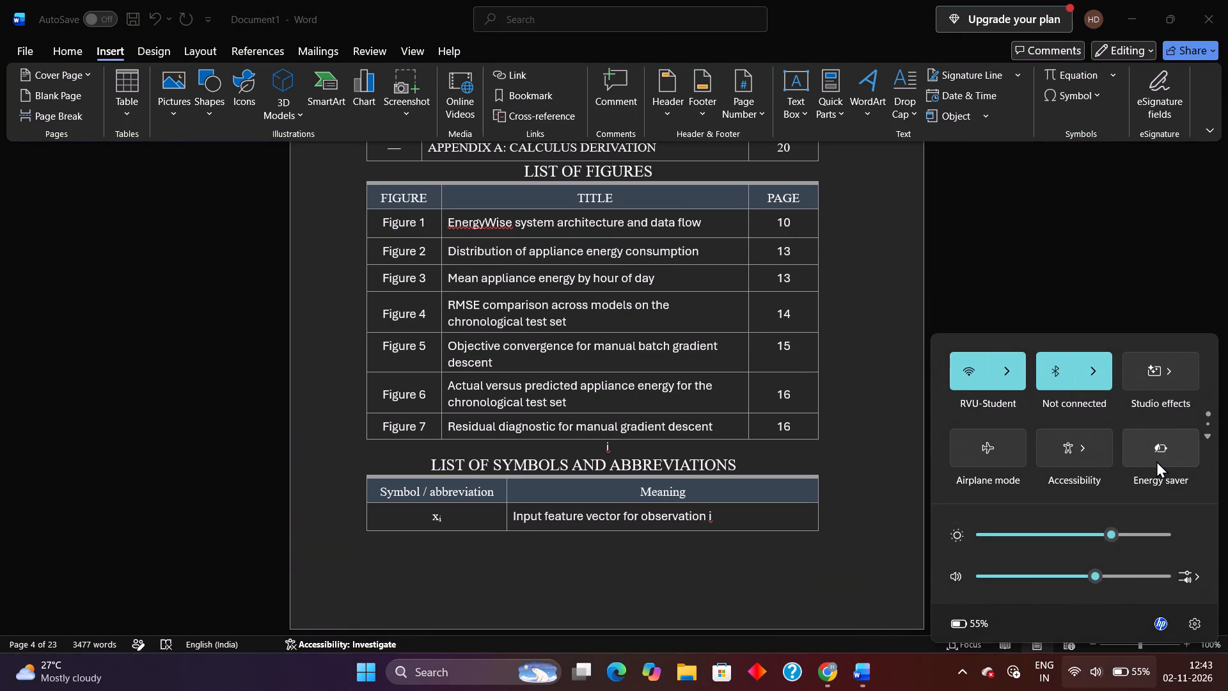
{"action": "left_click", "coordinate": [1051, 363]}
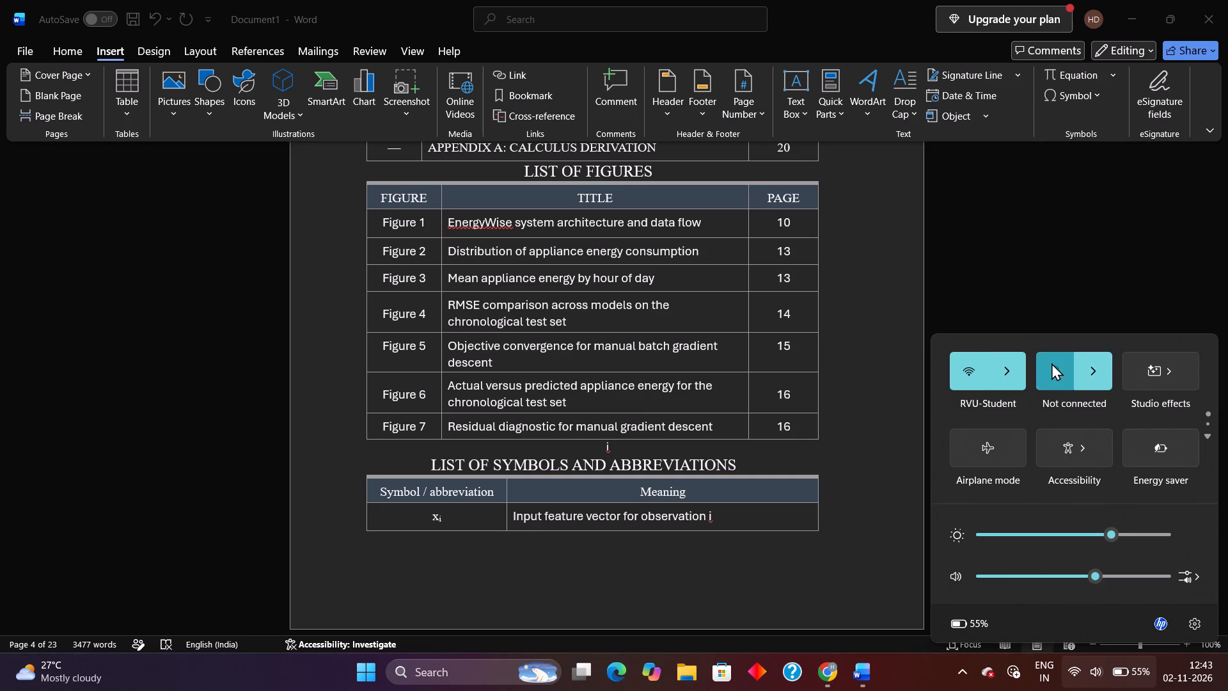
{"action": "scroll", "coordinate": [1056, 507], "scroll_direction": "down", "scroll_amount": 1}
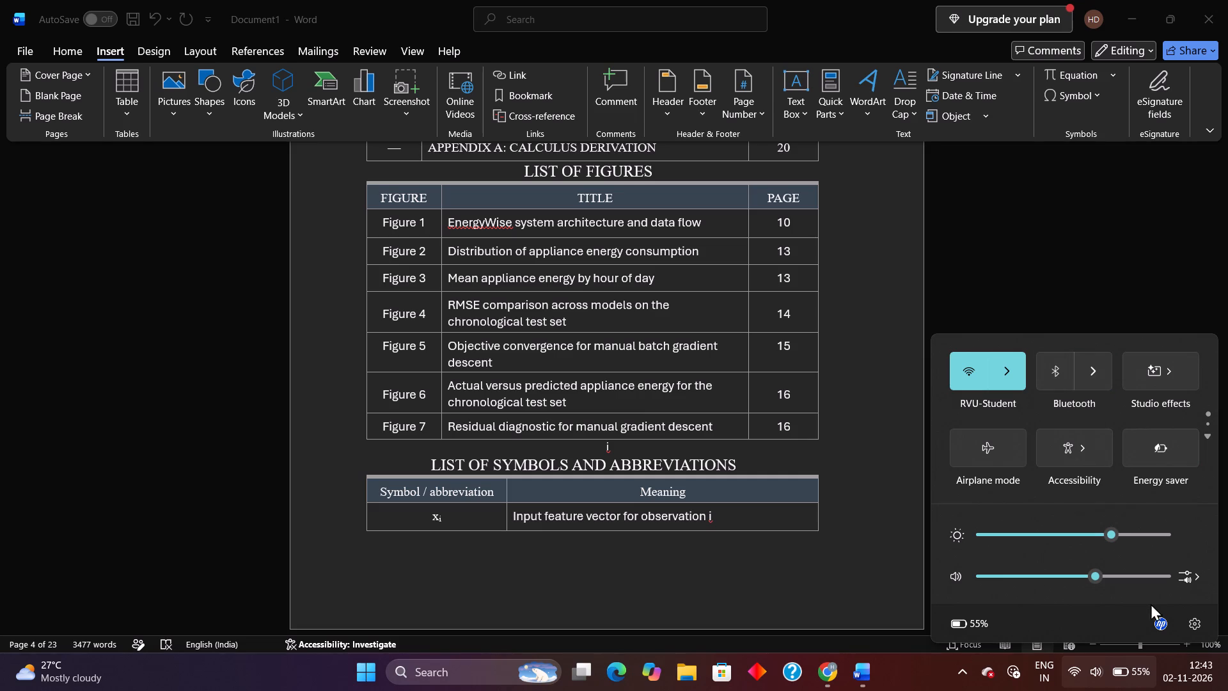
Switch to Windows Settings and look through the System Display options for an appearance setting.
{"action": "left_click", "coordinate": [1188, 618]}
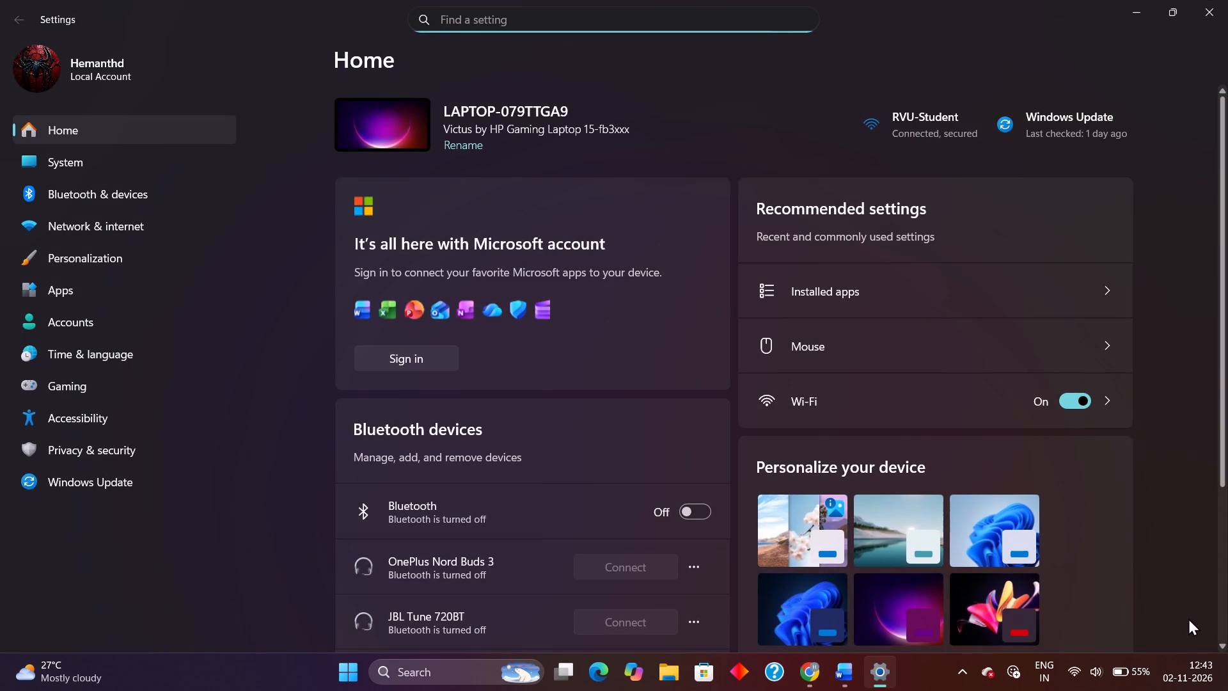
{"action": "left_click", "coordinate": [126, 156]}
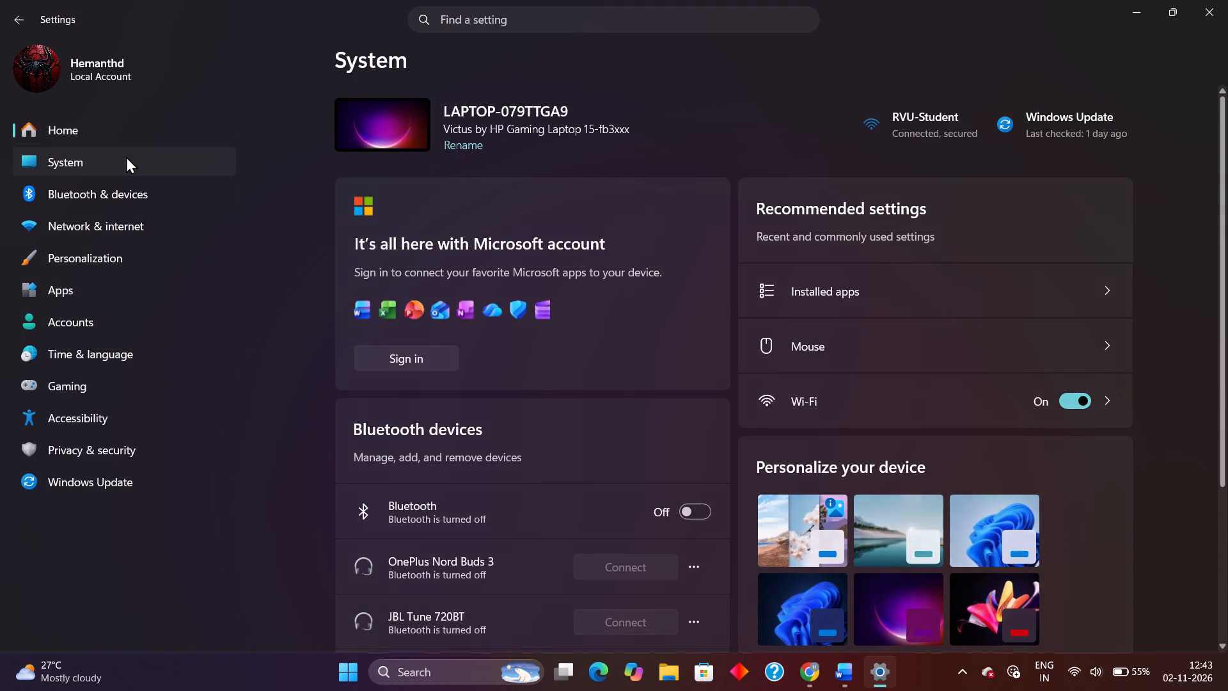
{"action": "left_click", "coordinate": [667, 205]}
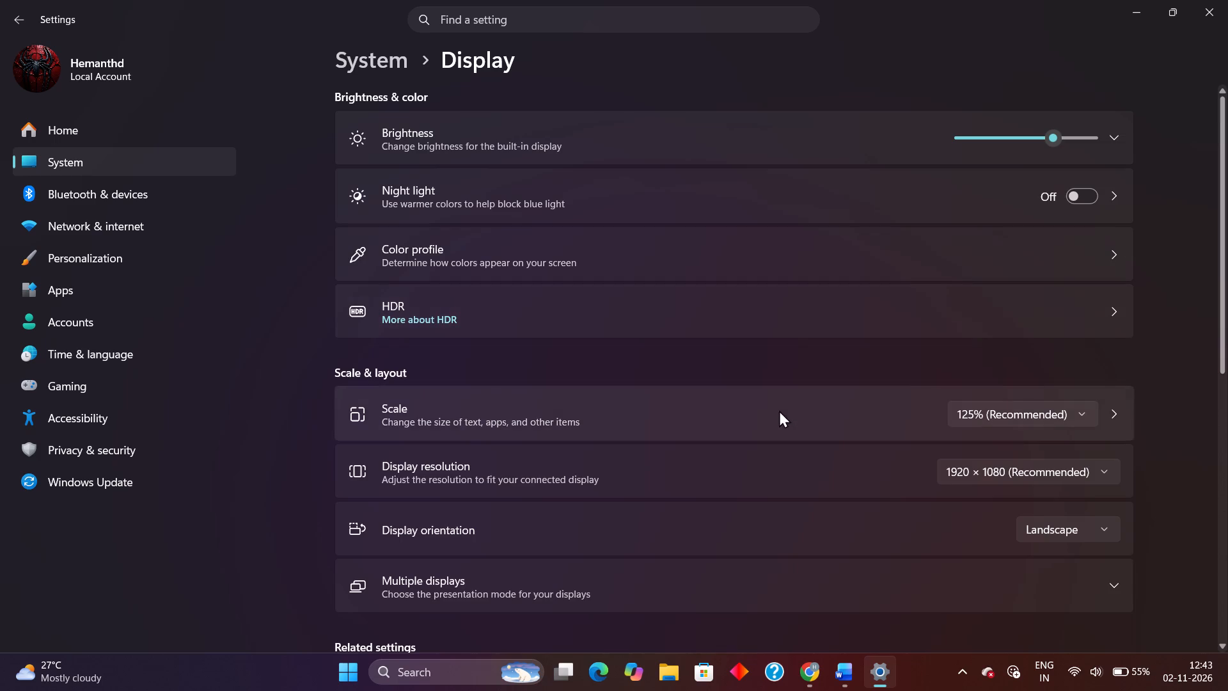
{"action": "scroll", "coordinate": [732, 605], "scroll_direction": "down", "scroll_amount": 6}
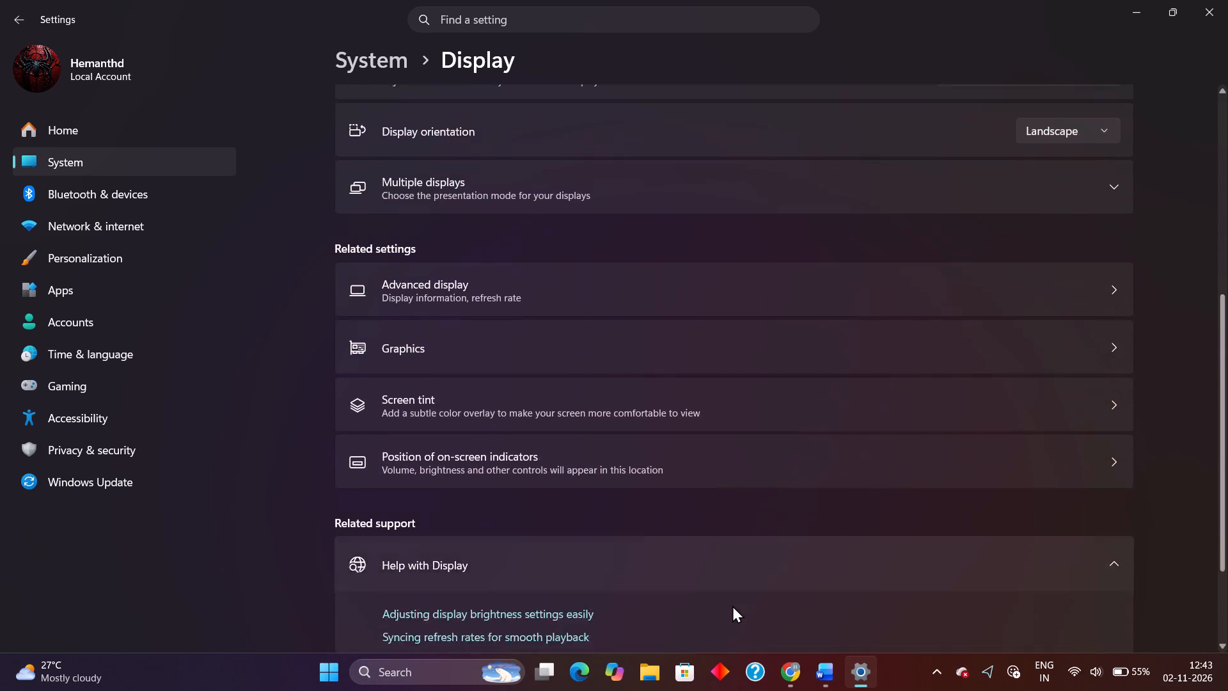
{"action": "scroll", "coordinate": [732, 605], "scroll_direction": "down", "scroll_amount": 1}
{"action": "scroll", "coordinate": [732, 605], "scroll_direction": "up", "scroll_amount": 5}
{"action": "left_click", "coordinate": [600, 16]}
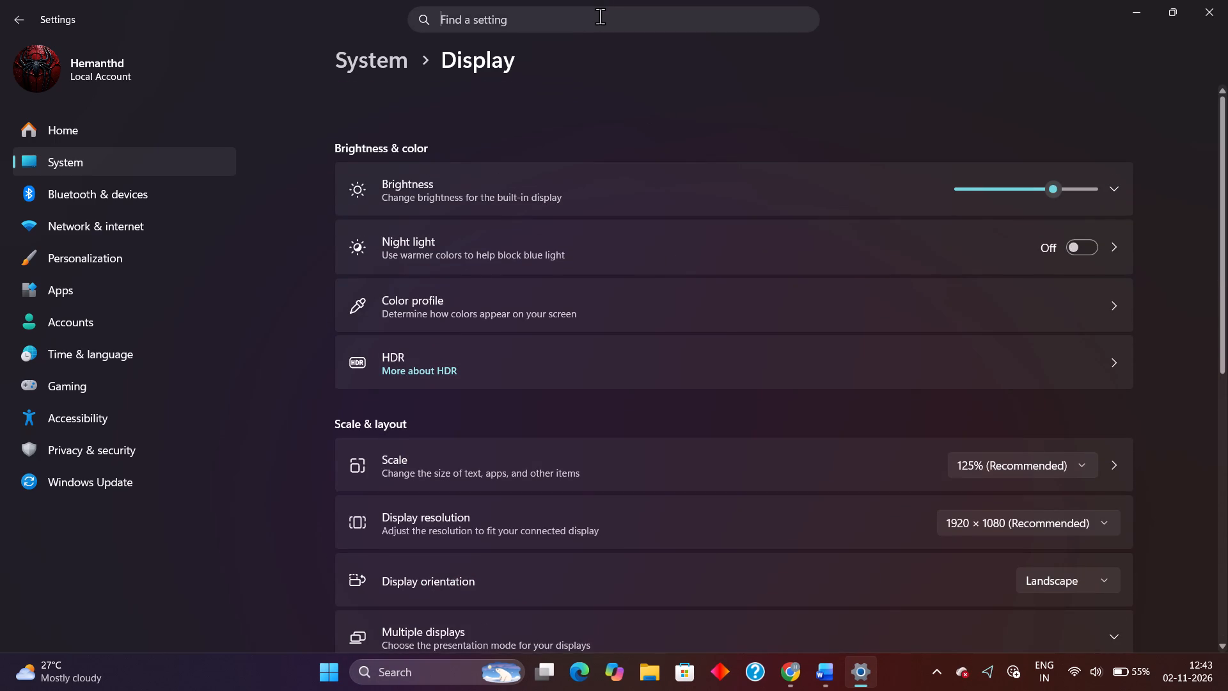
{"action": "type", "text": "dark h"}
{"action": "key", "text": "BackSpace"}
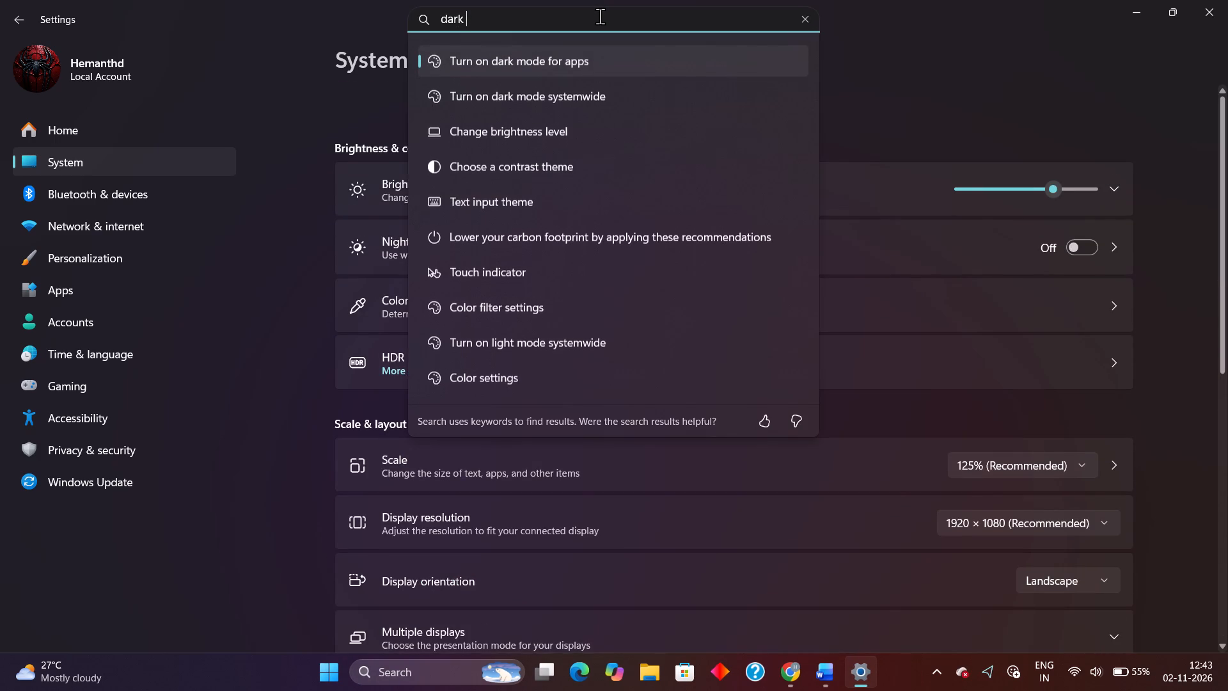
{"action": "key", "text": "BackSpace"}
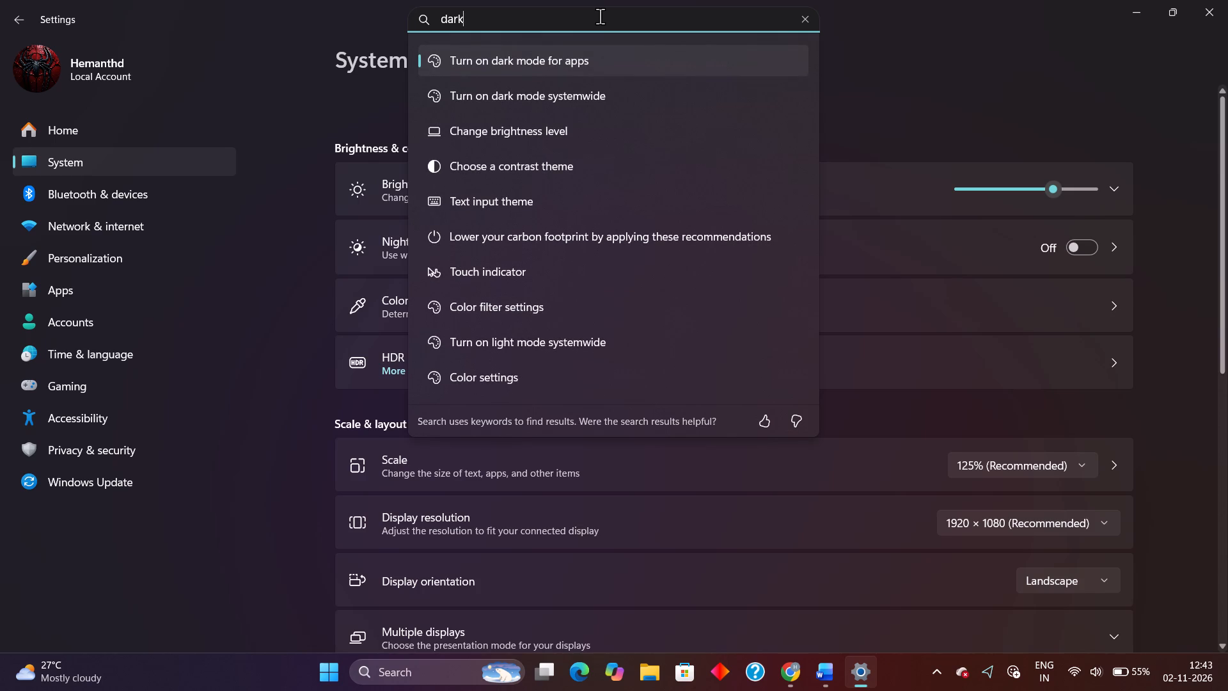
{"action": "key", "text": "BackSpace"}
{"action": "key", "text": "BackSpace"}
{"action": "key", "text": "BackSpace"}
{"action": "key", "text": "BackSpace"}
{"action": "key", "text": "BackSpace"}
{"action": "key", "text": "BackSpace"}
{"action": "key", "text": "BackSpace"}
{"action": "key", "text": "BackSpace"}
Search the settings for theme and apply the Windows (light) theme.
{"action": "type", "text": "theme"}
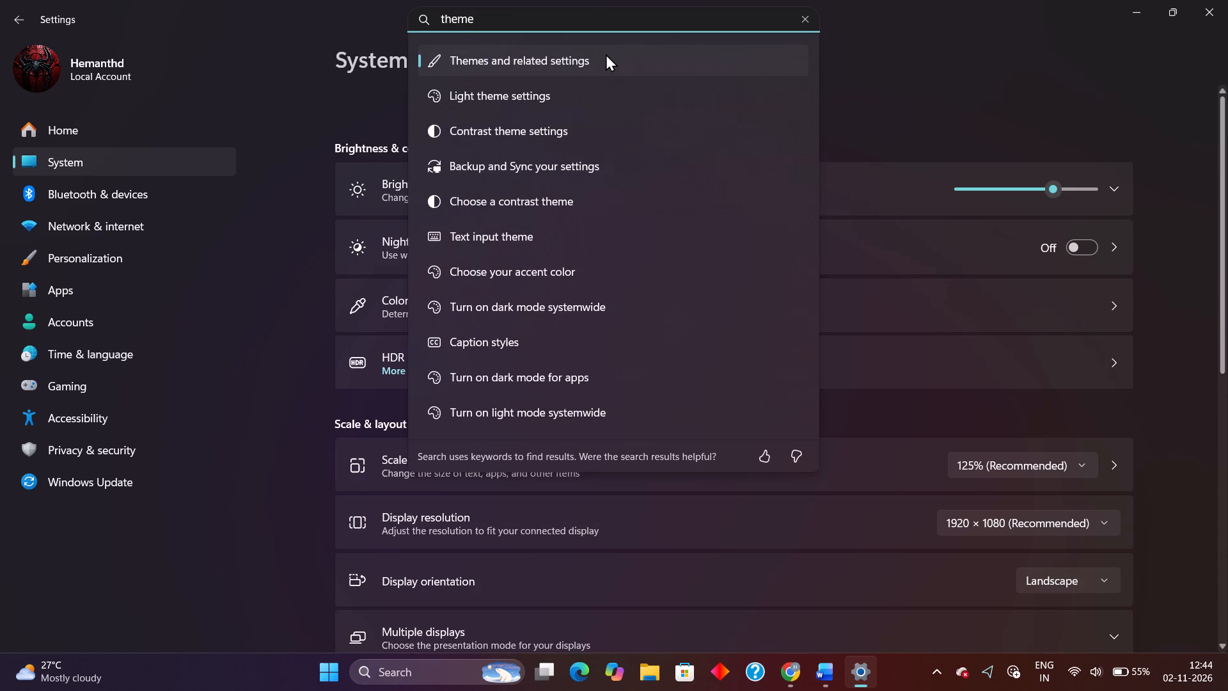
{"action": "left_click", "coordinate": [606, 54]}
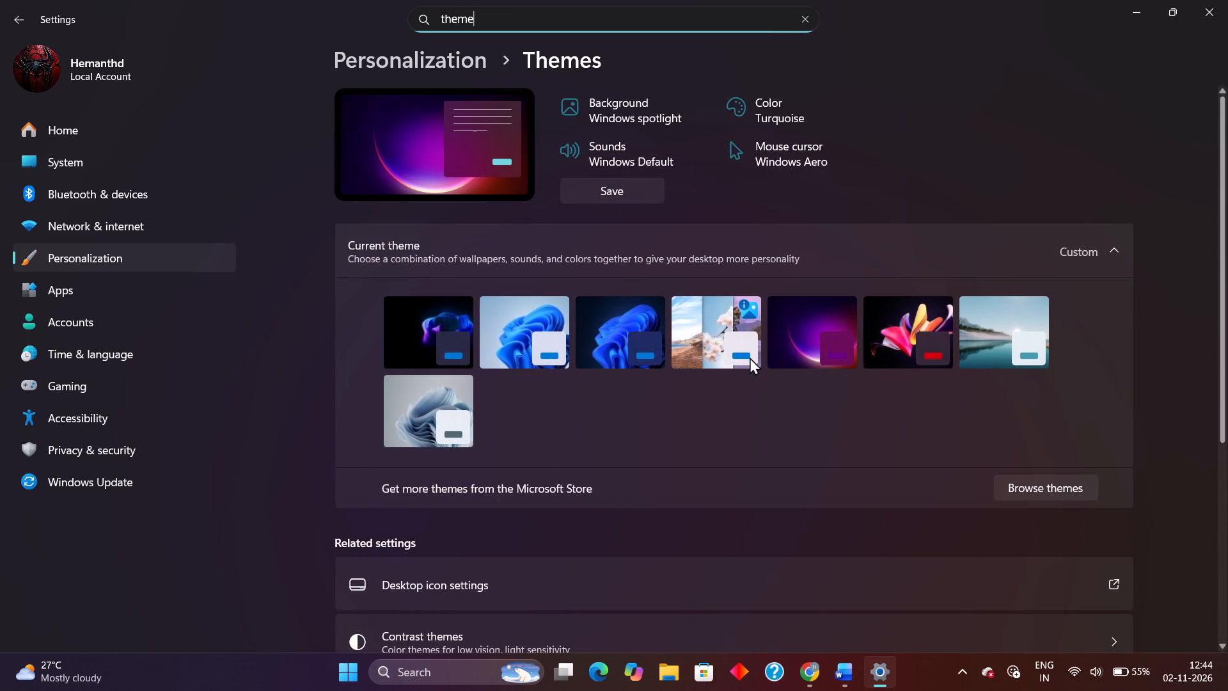
{"action": "left_click", "coordinate": [549, 349]}
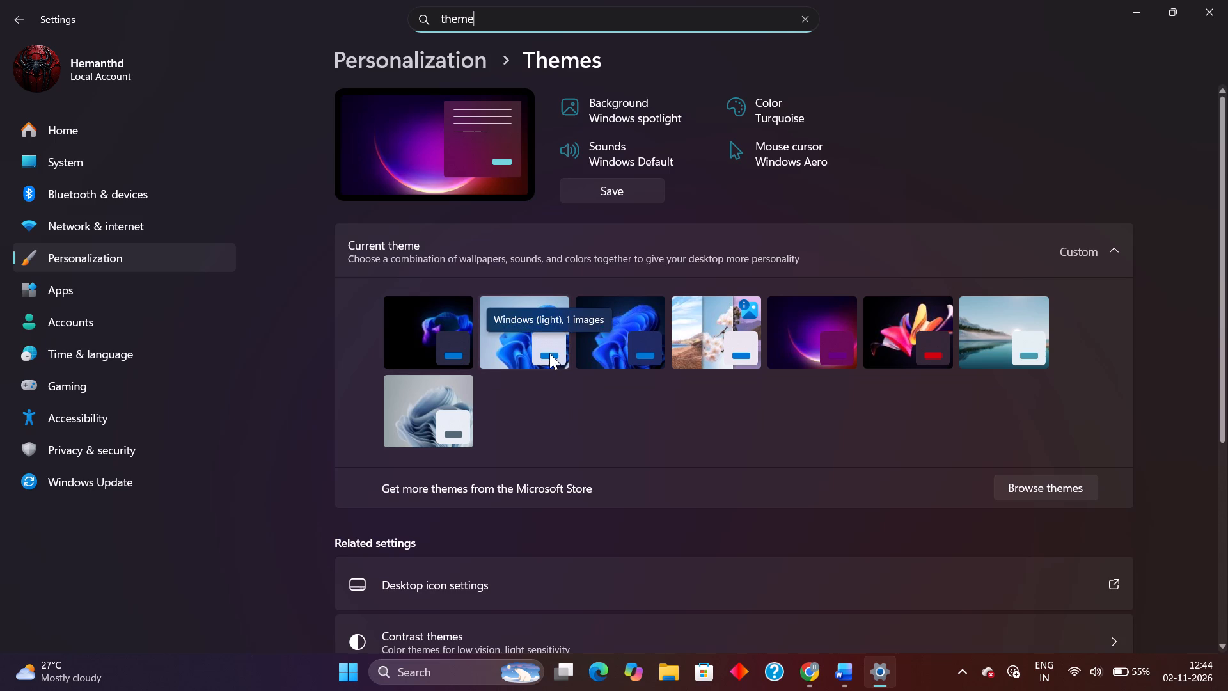
{"action": "double_click", "coordinate": [550, 356]}
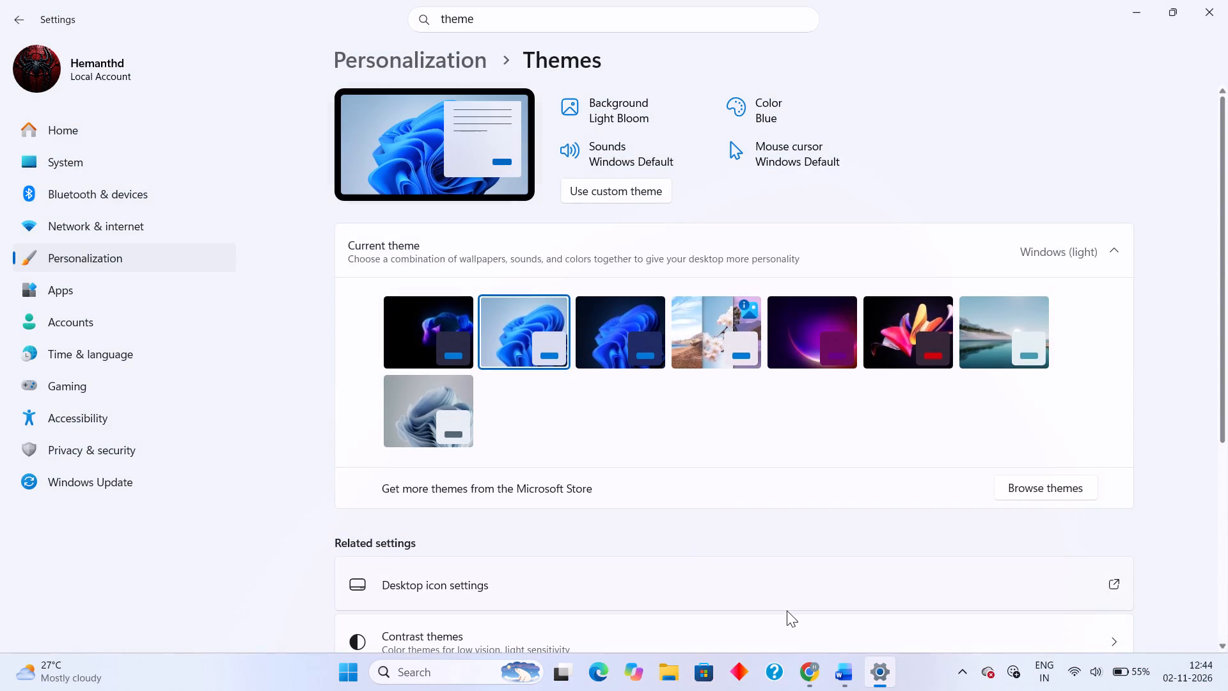
Return to the Word document and examine the report's opening pages, from the cover to the table of contents, in the light theme.
{"action": "left_click", "coordinate": [844, 671]}
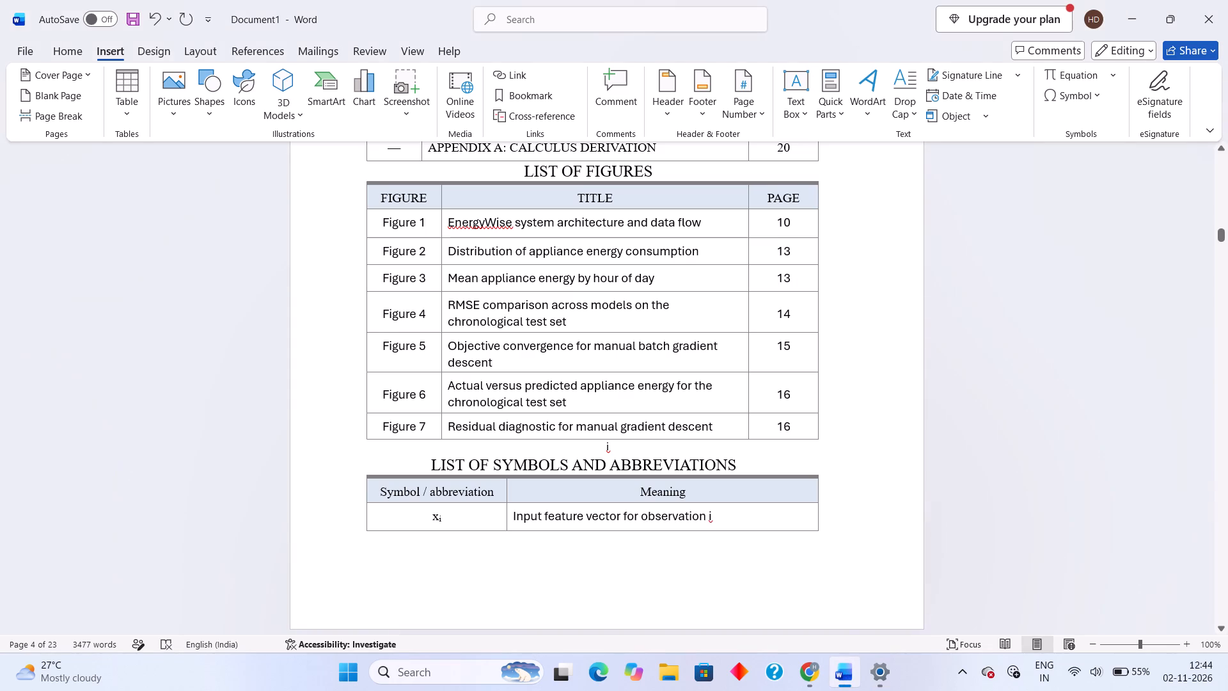
{"action": "scroll", "coordinate": [893, 386], "scroll_direction": "up", "scroll_amount": 8}
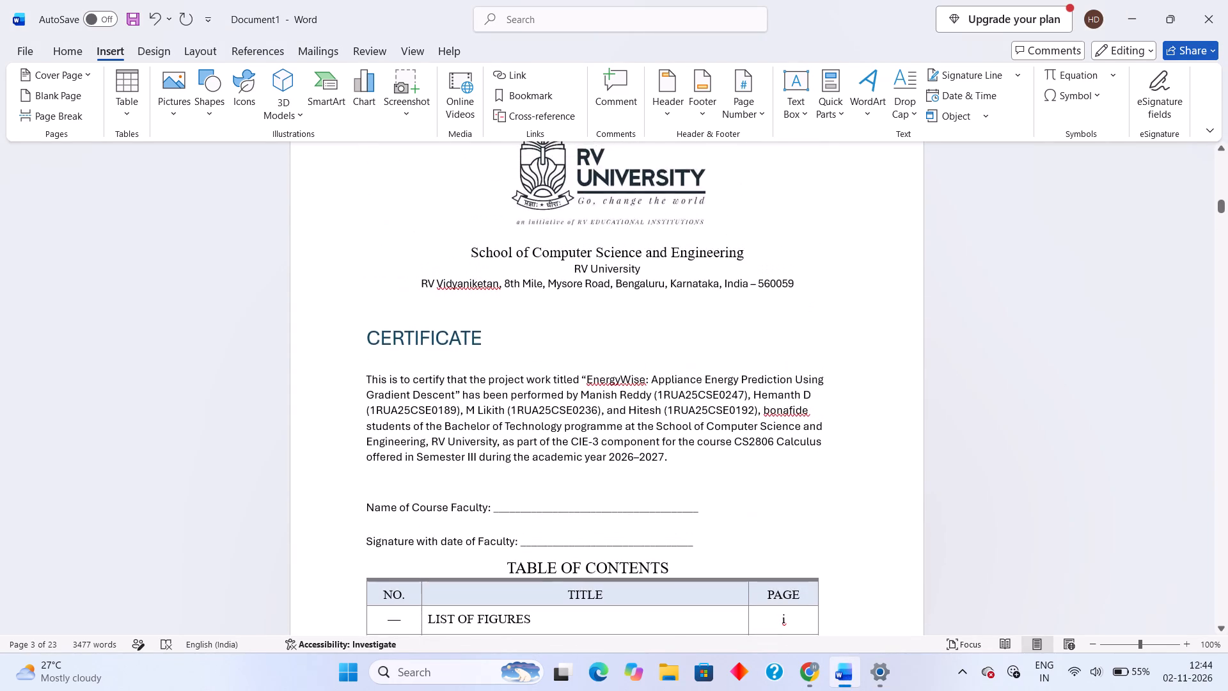
{"action": "scroll", "coordinate": [893, 386], "scroll_direction": "up", "scroll_amount": 2}
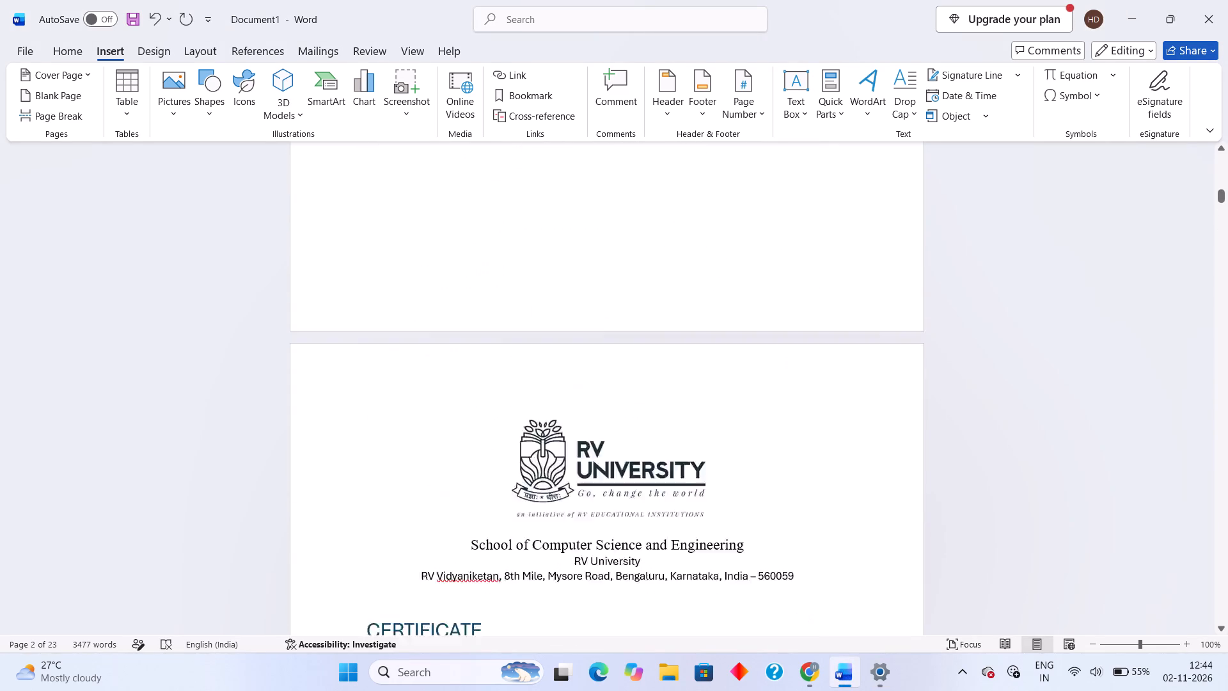
{"action": "scroll", "coordinate": [893, 386], "scroll_direction": "up", "scroll_amount": 9}
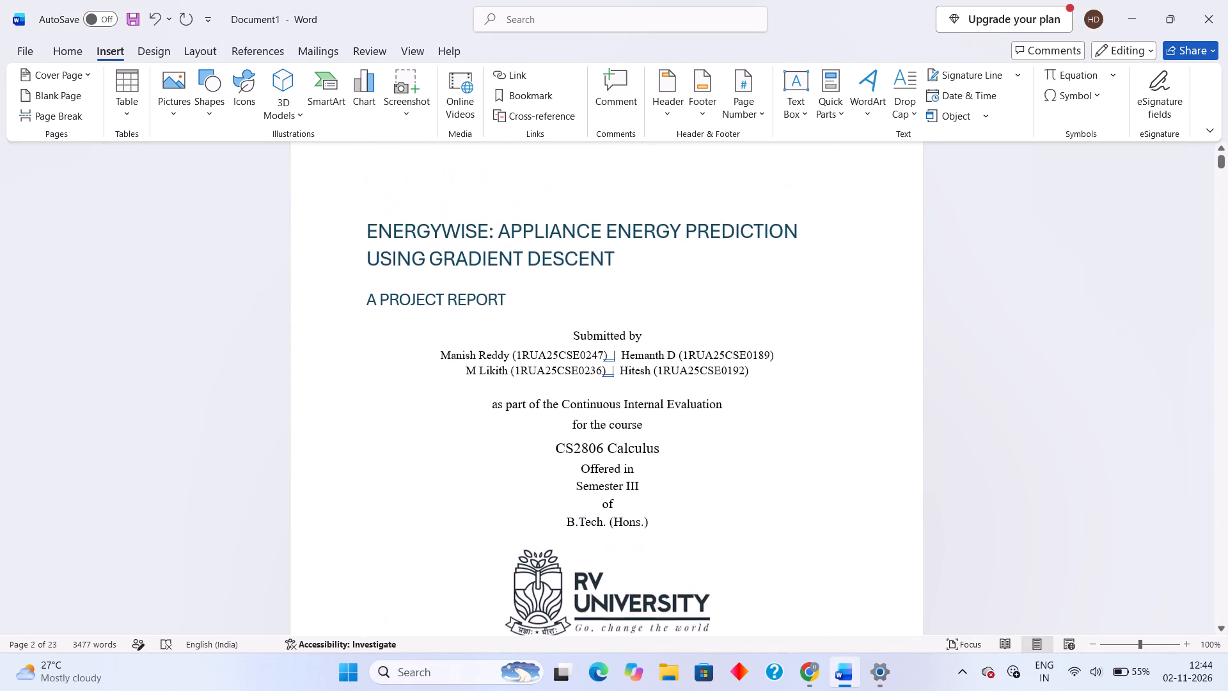
{"action": "scroll", "coordinate": [893, 386], "scroll_direction": "up", "scroll_amount": 2}
{"action": "scroll", "coordinate": [893, 386], "scroll_direction": "down", "scroll_amount": 7}
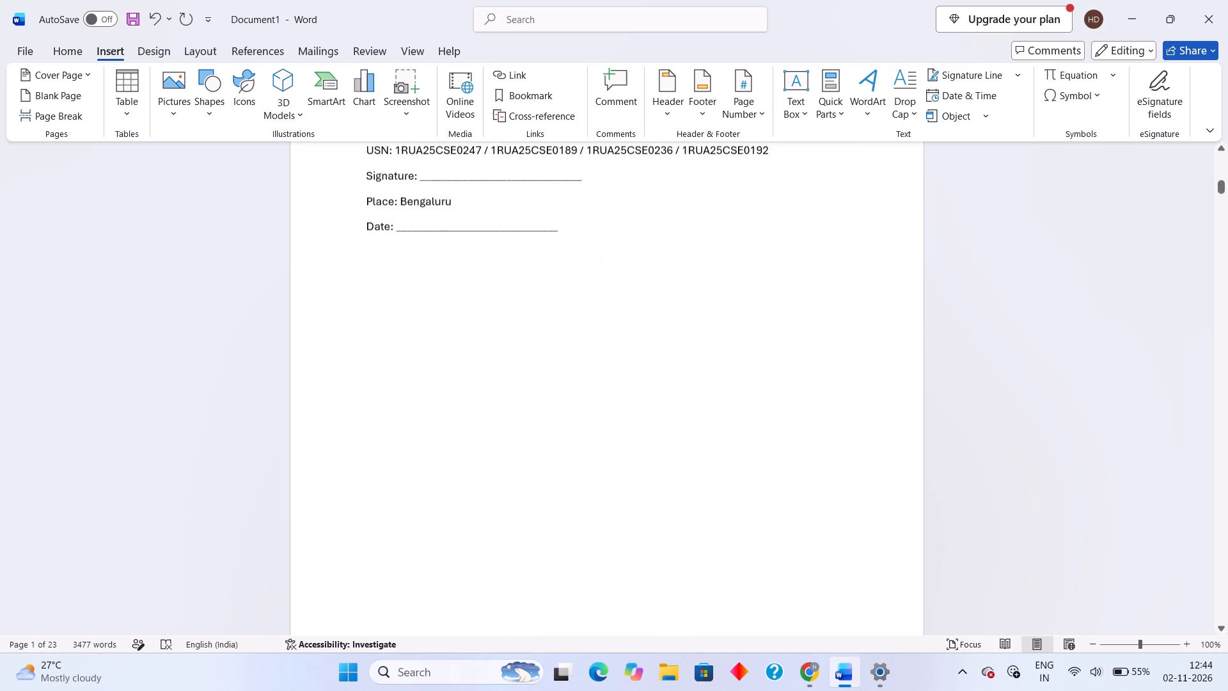
{"action": "scroll", "coordinate": [893, 386], "scroll_direction": "down", "scroll_amount": 7}
Switch to Chrome, convert EnergyWise_Calculus_Academic_Report (2).pdf with the iLovePDF PDF to Word converter, and download the Word file.
{"action": "left_click", "coordinate": [814, 663]}
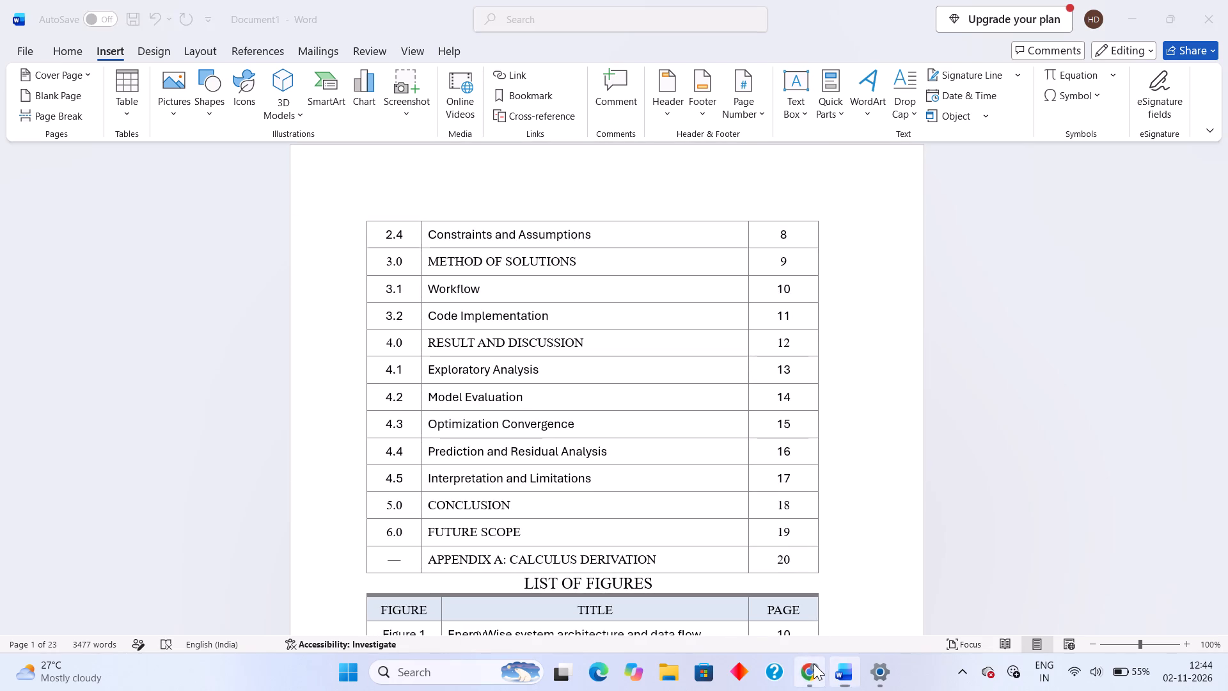
{"action": "left_click", "coordinate": [571, 17]}
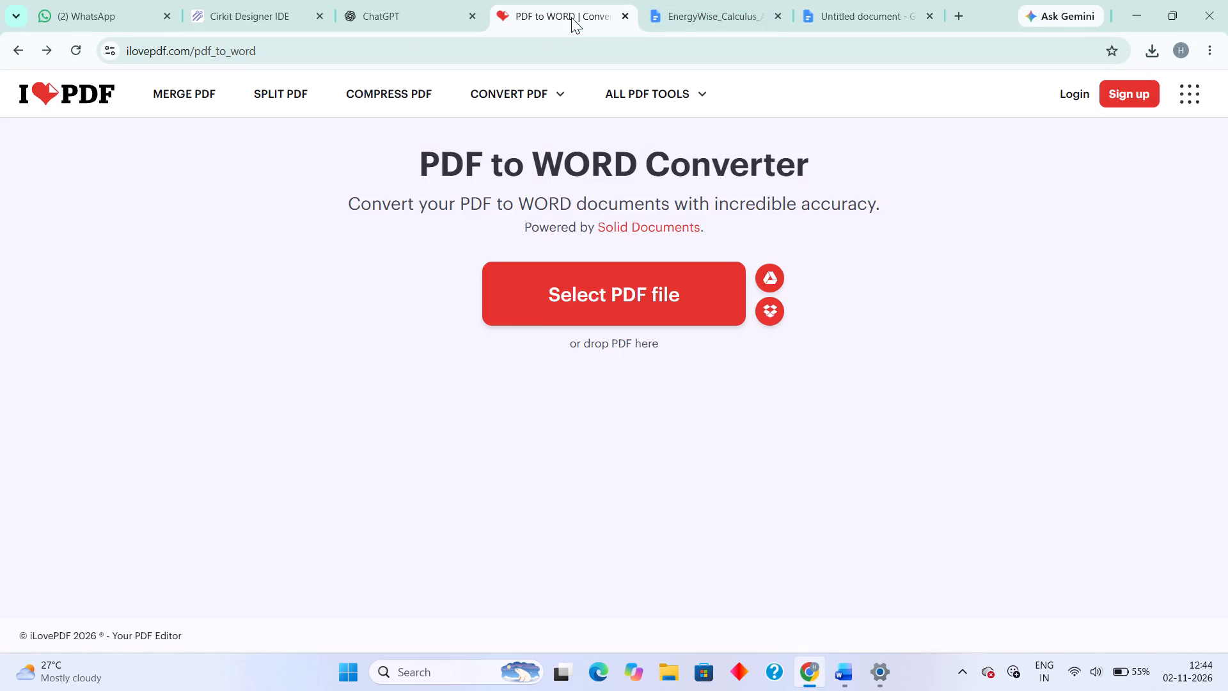
{"action": "left_click", "coordinate": [1149, 45]}
{"action": "left_click_drag", "start_coordinate": [1002, 120], "coordinate": [595, 319]}
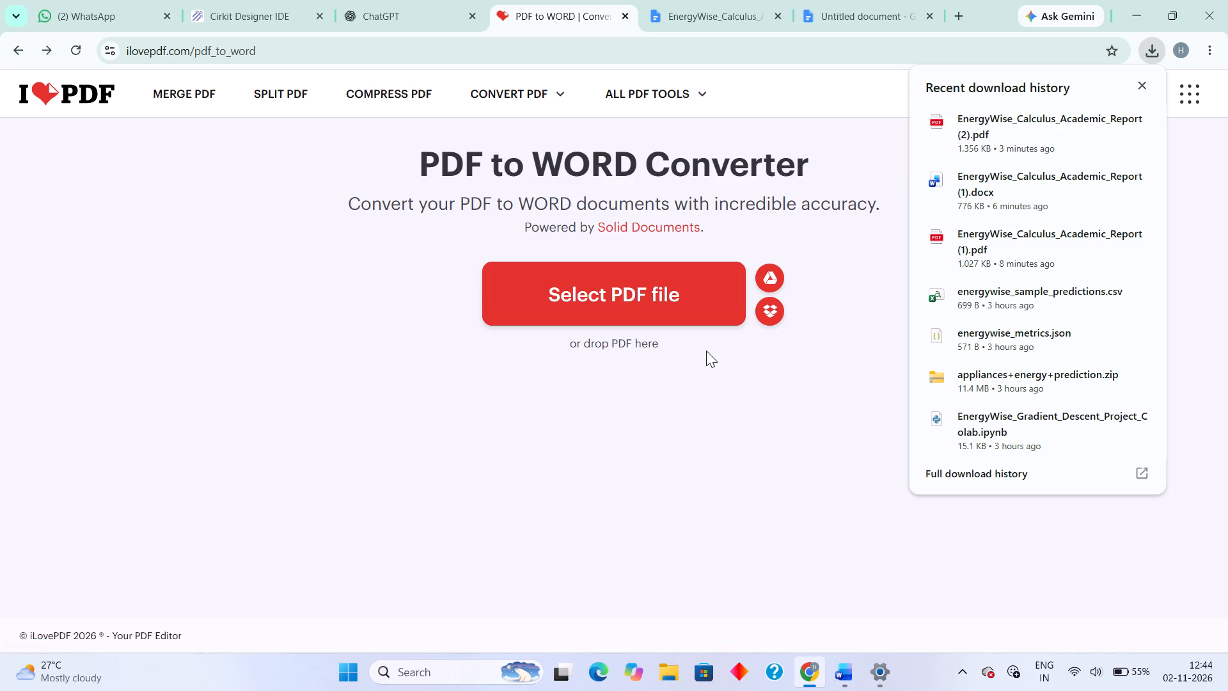
{"action": "left_click", "coordinate": [986, 611]}
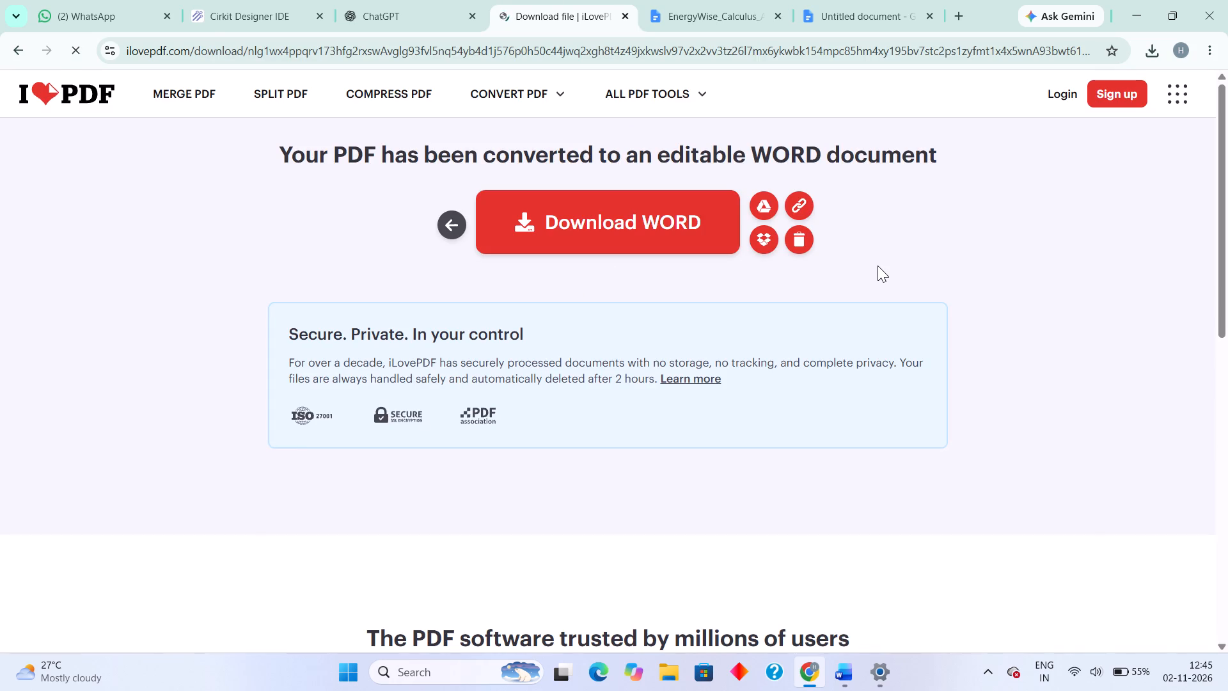
{"action": "left_click", "coordinate": [680, 219]}
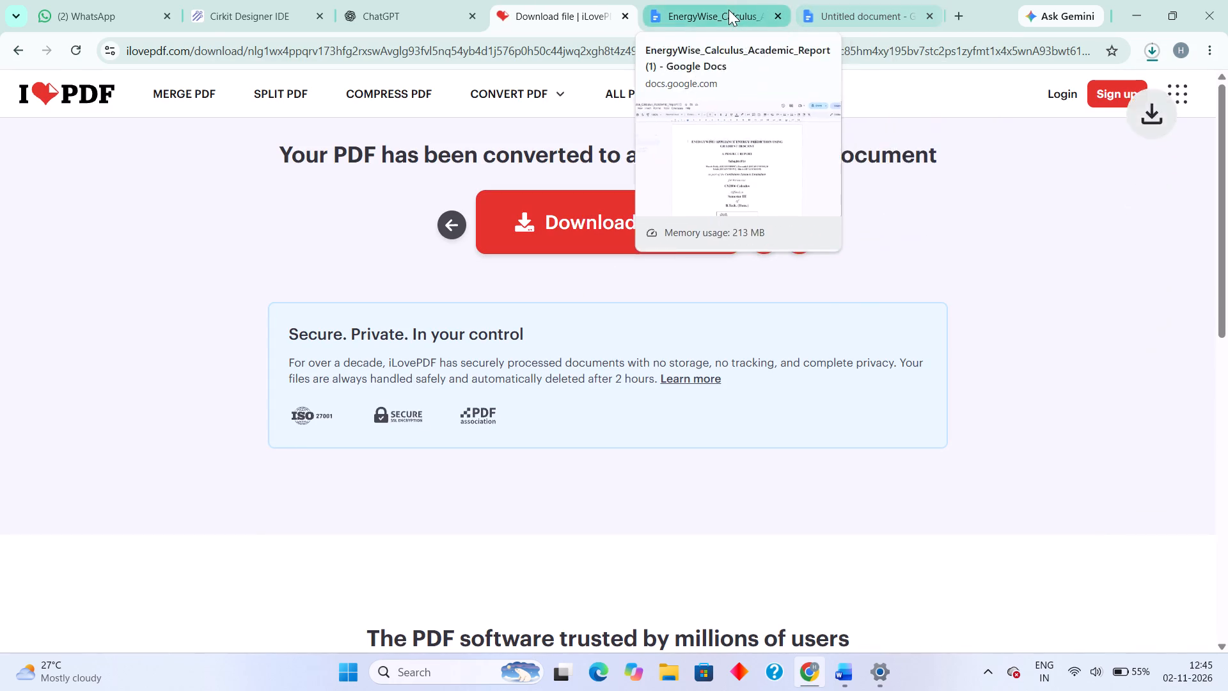
In the untitled Google Docs document, start uploading the newly converted EnergyWise_Calculus_Academic_Report (2).docx from the recent downloads.
{"action": "left_click", "coordinate": [891, 9]}
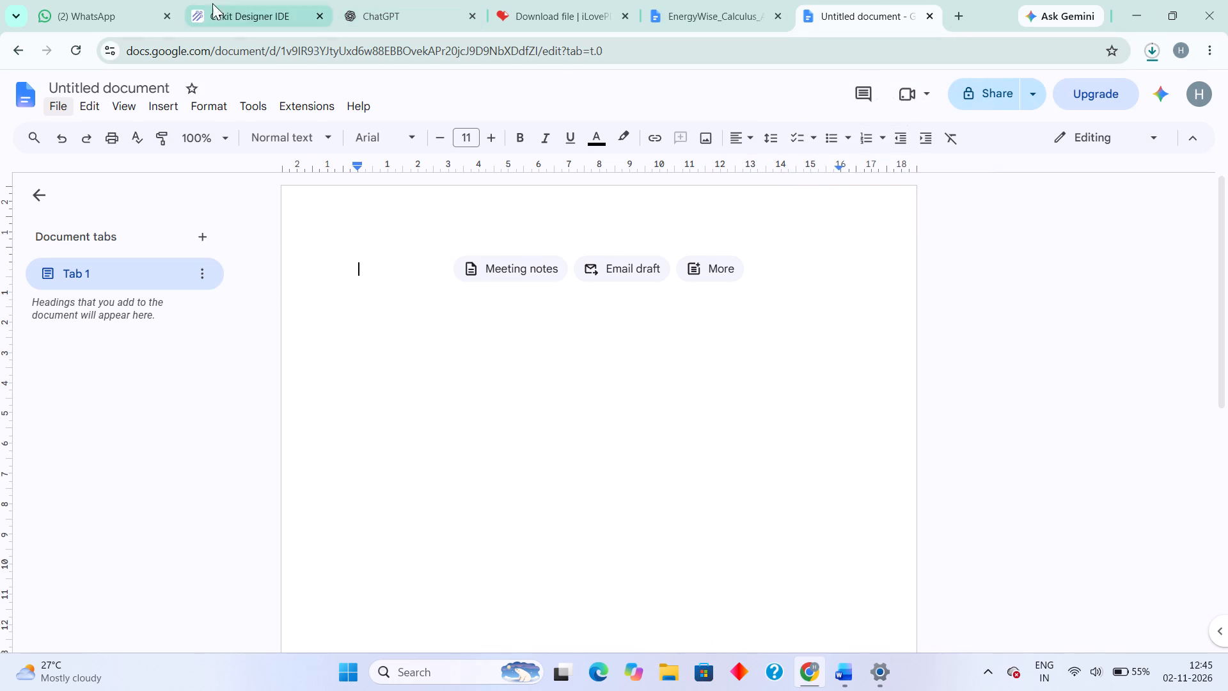
{"action": "left_click", "coordinate": [58, 111]}
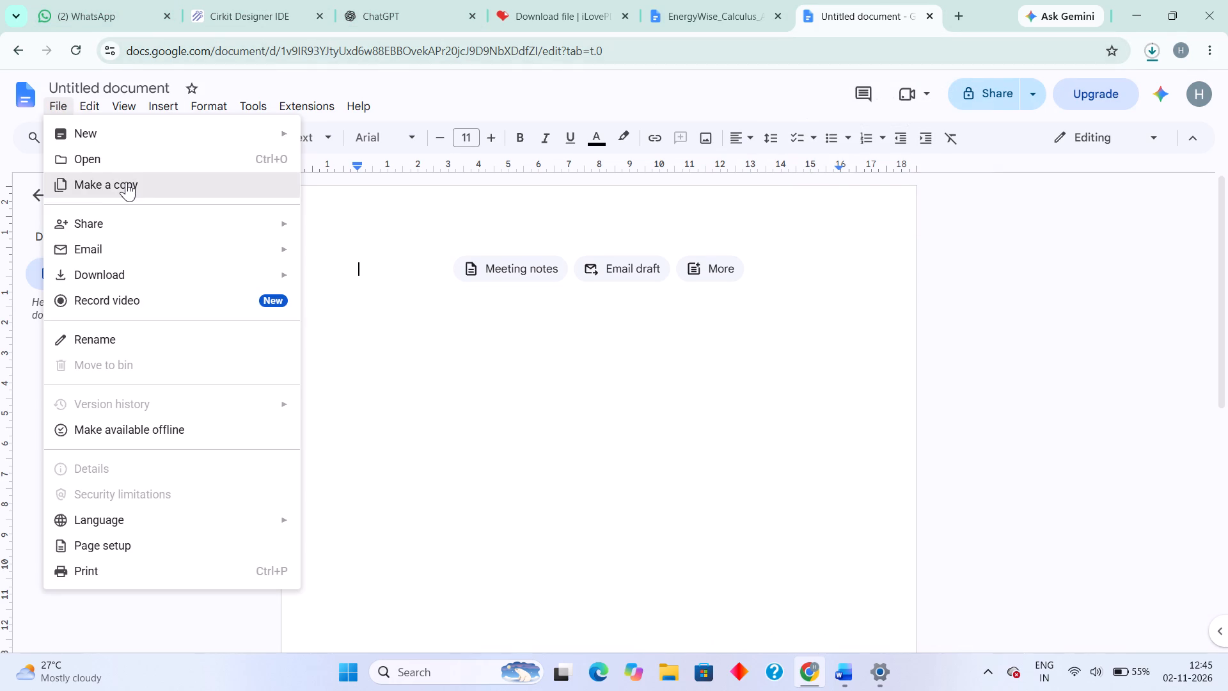
{"action": "left_click", "coordinate": [166, 161]}
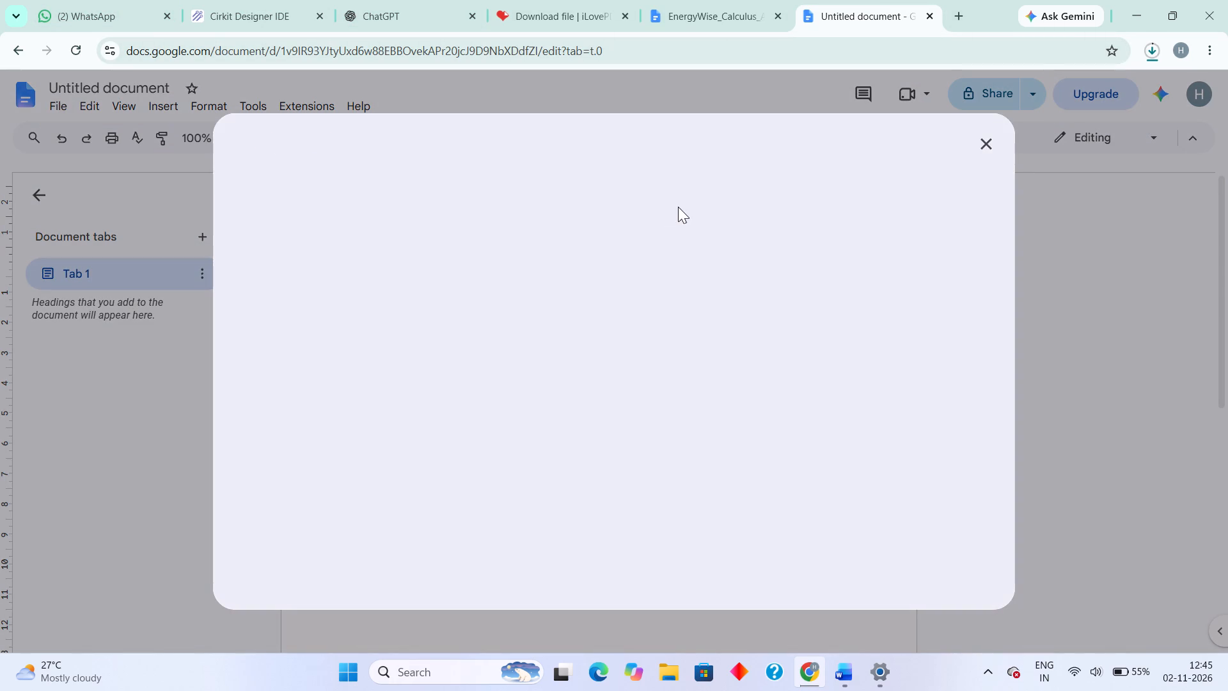
{"action": "left_click", "coordinate": [665, 196]}
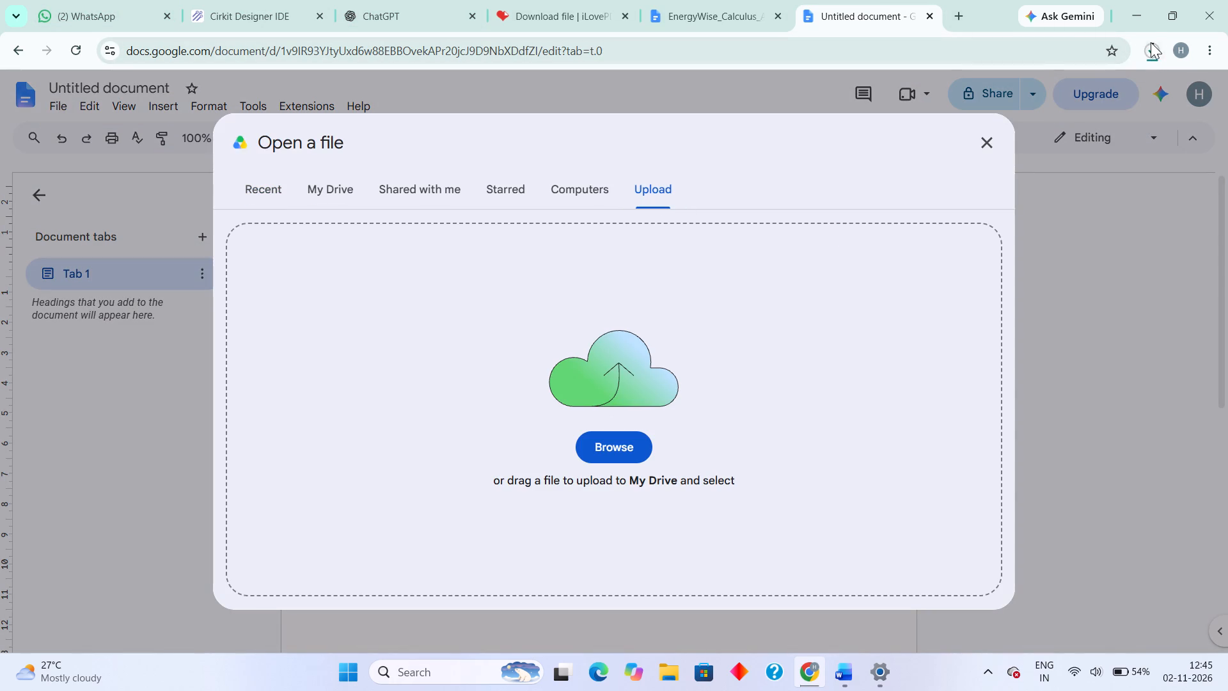
{"action": "left_click", "coordinate": [1151, 43]}
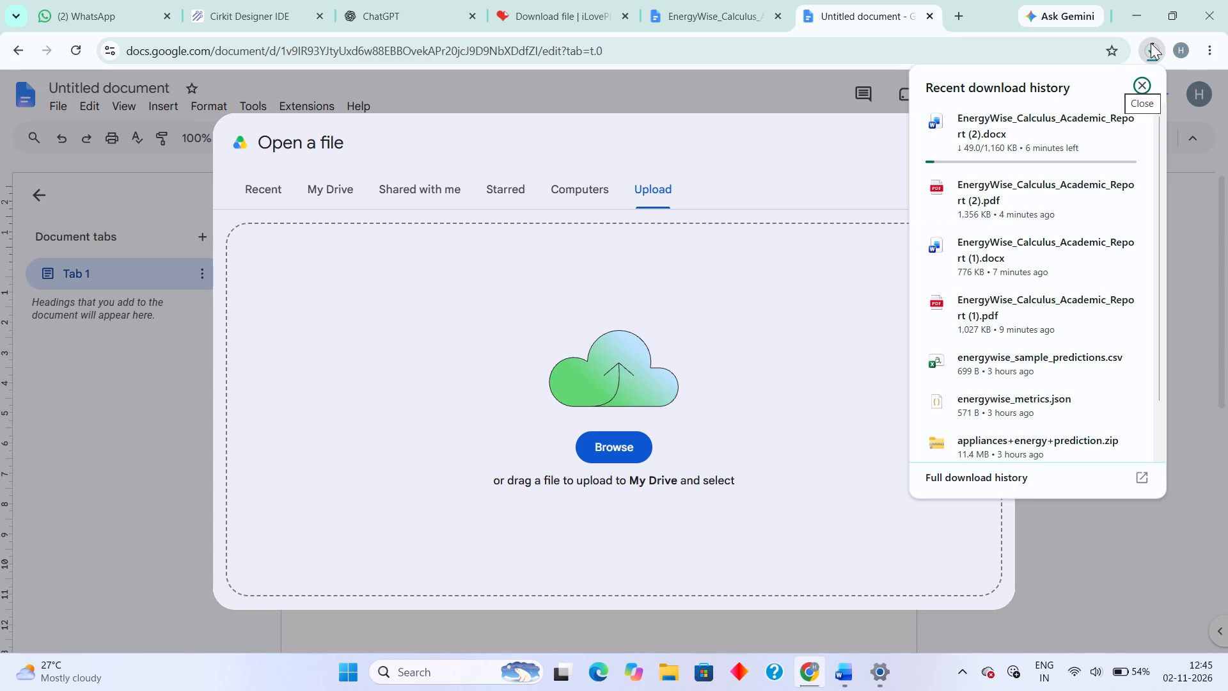
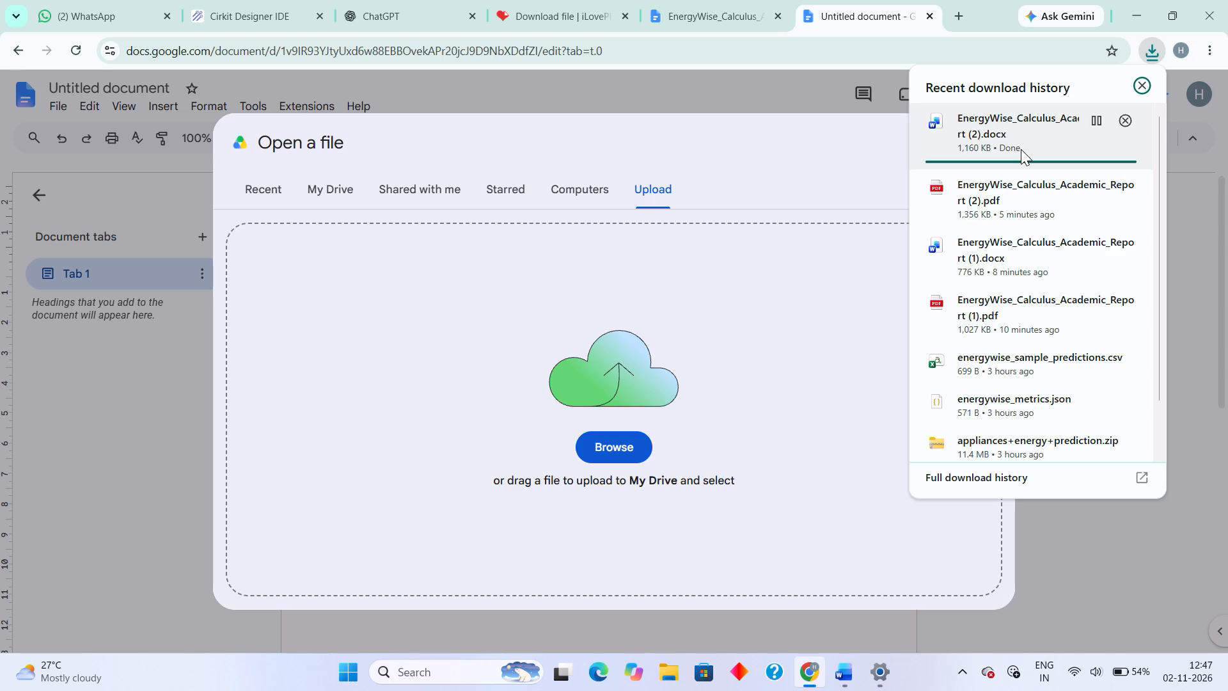
Drop the downloaded EnergyWise_Calculus_Academic_Report (2).docx into the upload area to open it as a Google Docs document.
{"action": "left_click_drag", "start_coordinate": [1032, 150], "coordinate": [769, 356]}
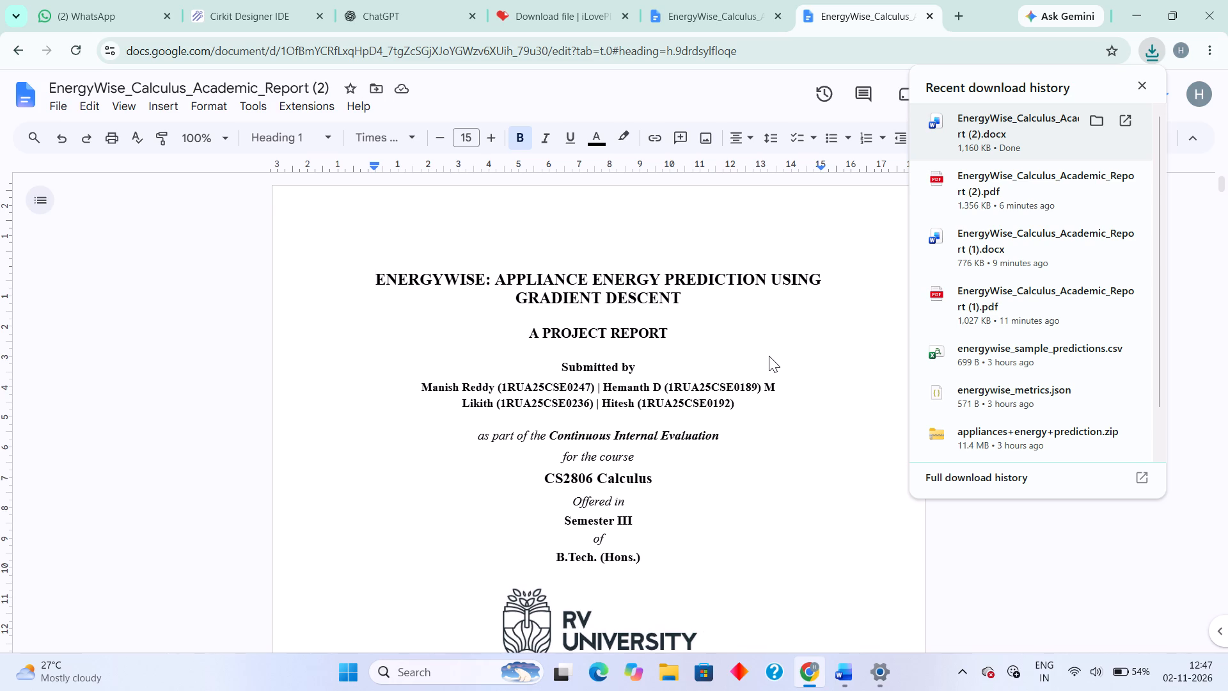
Examine the uploaded report's opening pages, from the cover through the declaration and certificate to the table of contents.
{"action": "scroll", "coordinate": [689, 464], "scroll_direction": "down", "scroll_amount": 9}
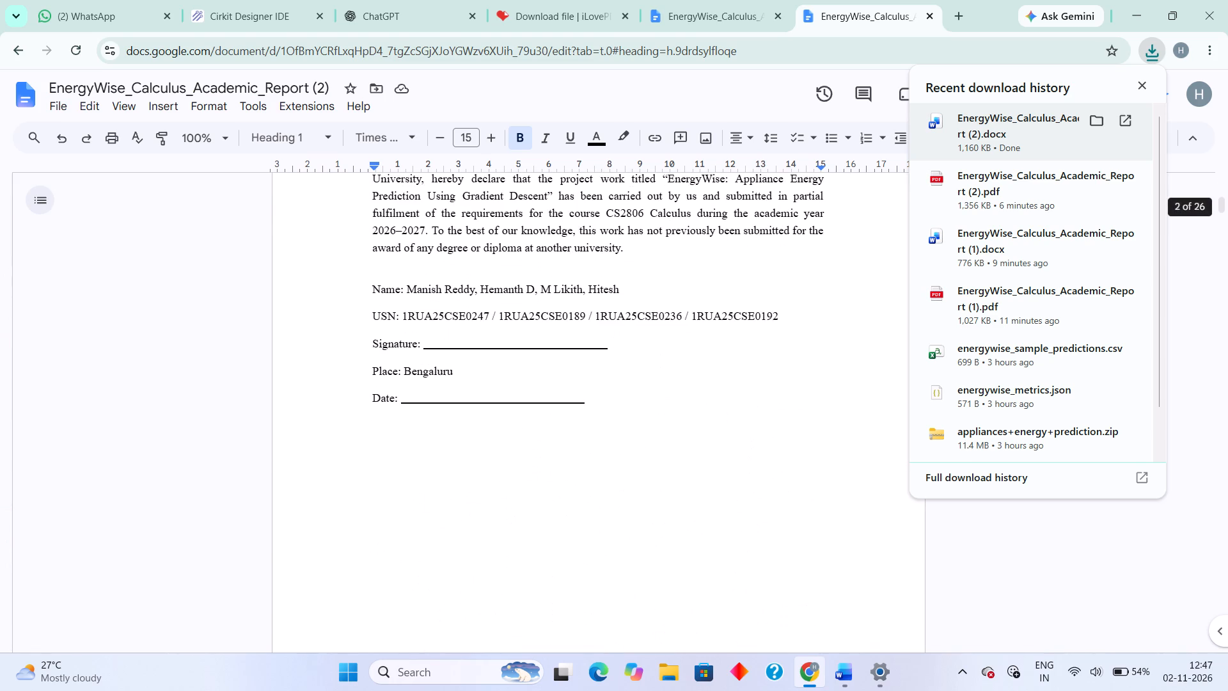
{"action": "scroll", "coordinate": [689, 464], "scroll_direction": "right", "scroll_amount": 2}
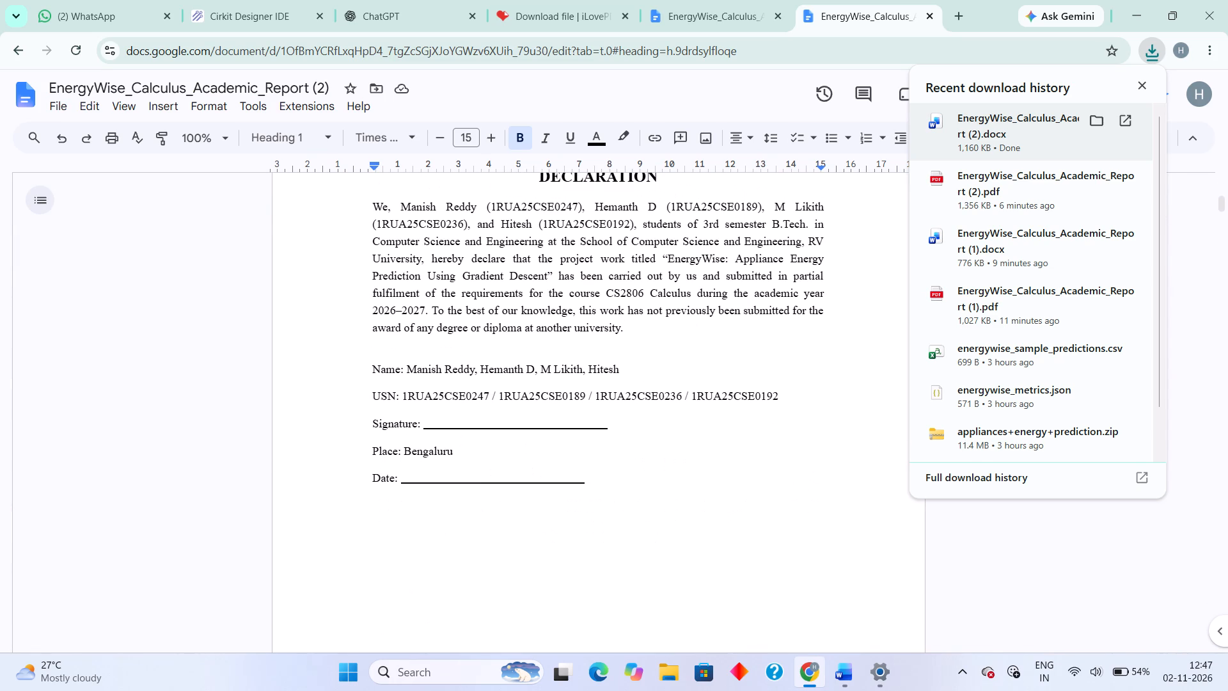
{"action": "scroll", "coordinate": [689, 464], "scroll_direction": "down", "scroll_amount": 10}
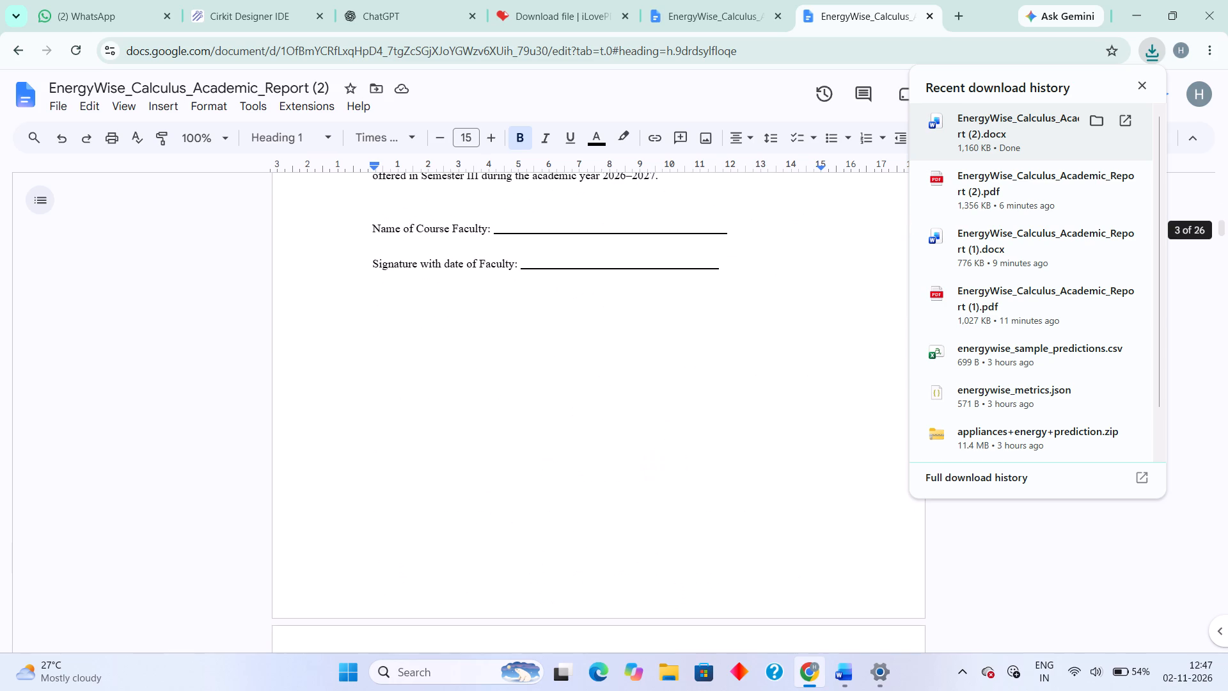
{"action": "scroll", "coordinate": [689, 464], "scroll_direction": "up", "scroll_amount": 3}
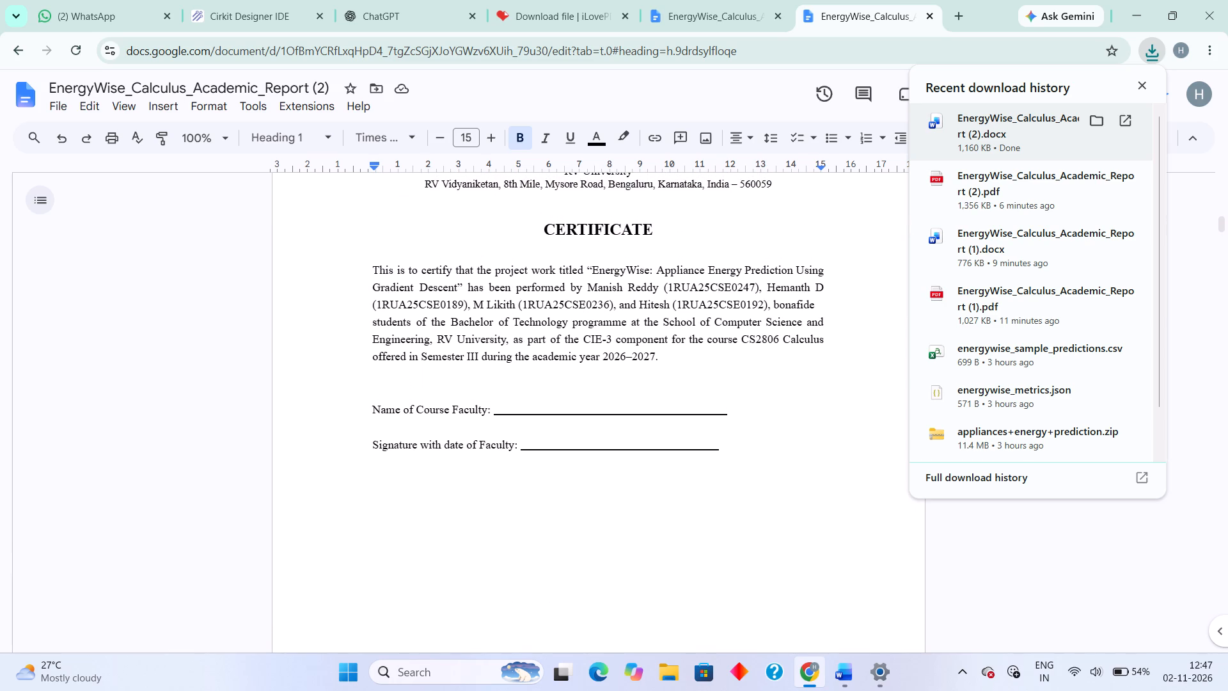
{"action": "scroll", "coordinate": [642, 257], "scroll_direction": "up", "scroll_amount": 3}
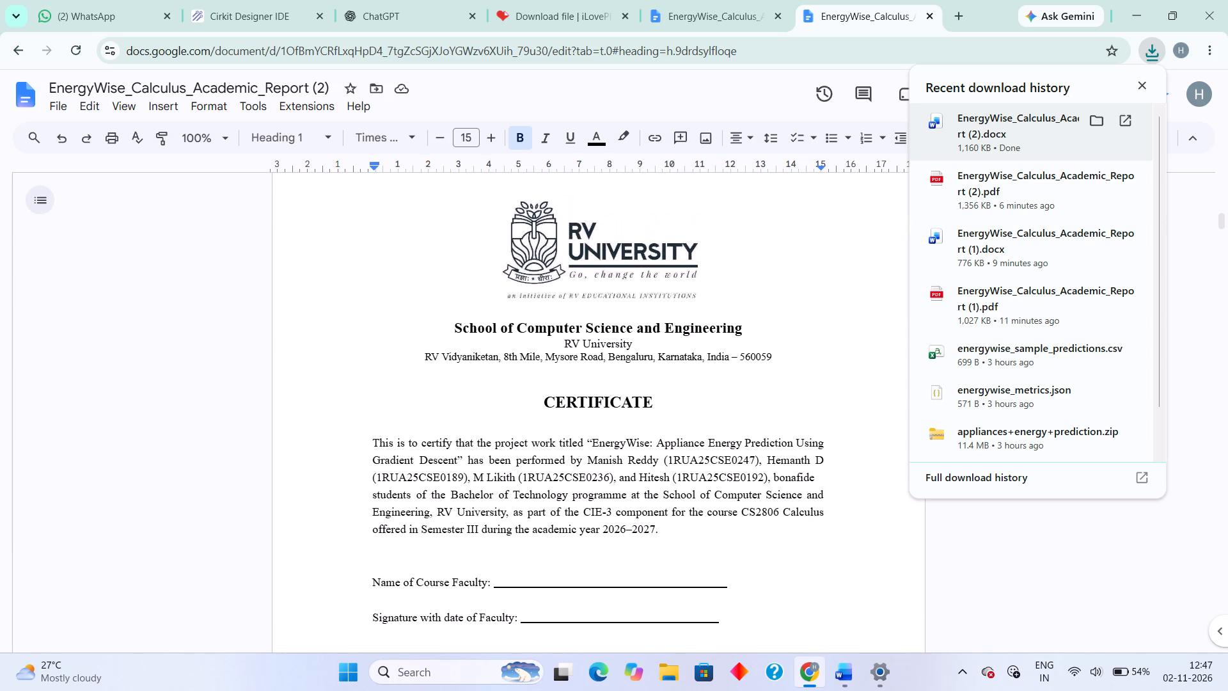
{"action": "scroll", "coordinate": [655, 420], "scroll_direction": "up", "scroll_amount": 7}
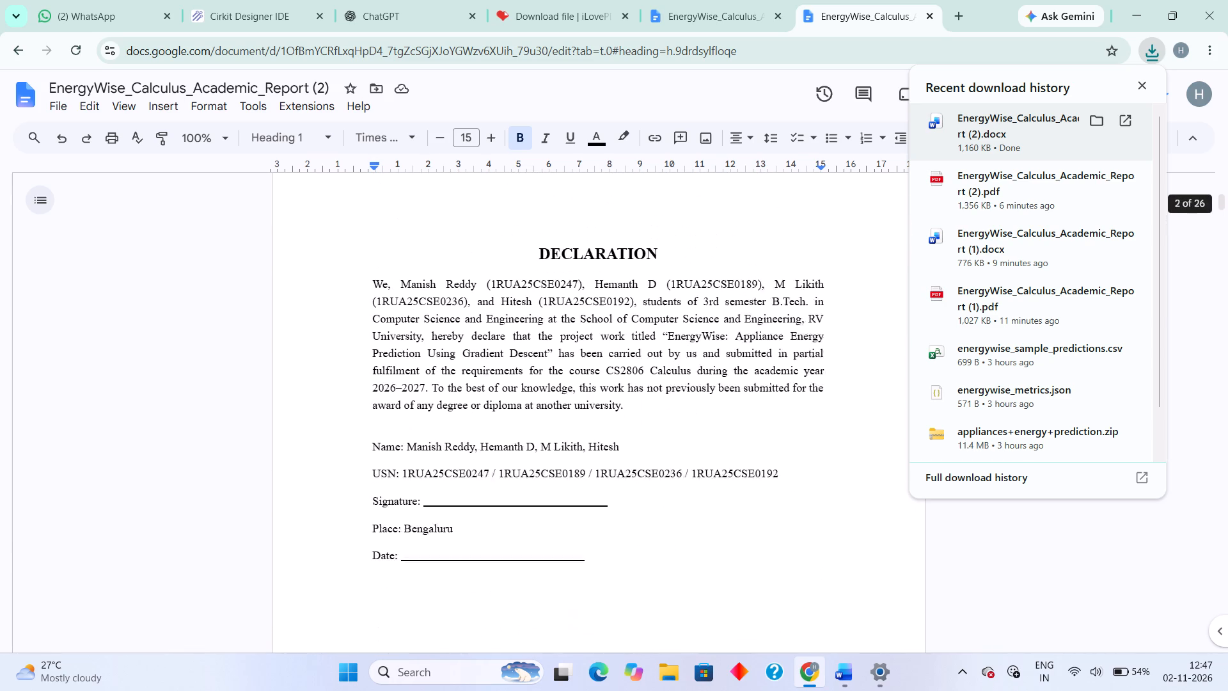
{"action": "scroll", "coordinate": [655, 420], "scroll_direction": "right", "scroll_amount": 1}
{"action": "scroll", "coordinate": [655, 420], "scroll_direction": "down", "scroll_amount": 1}
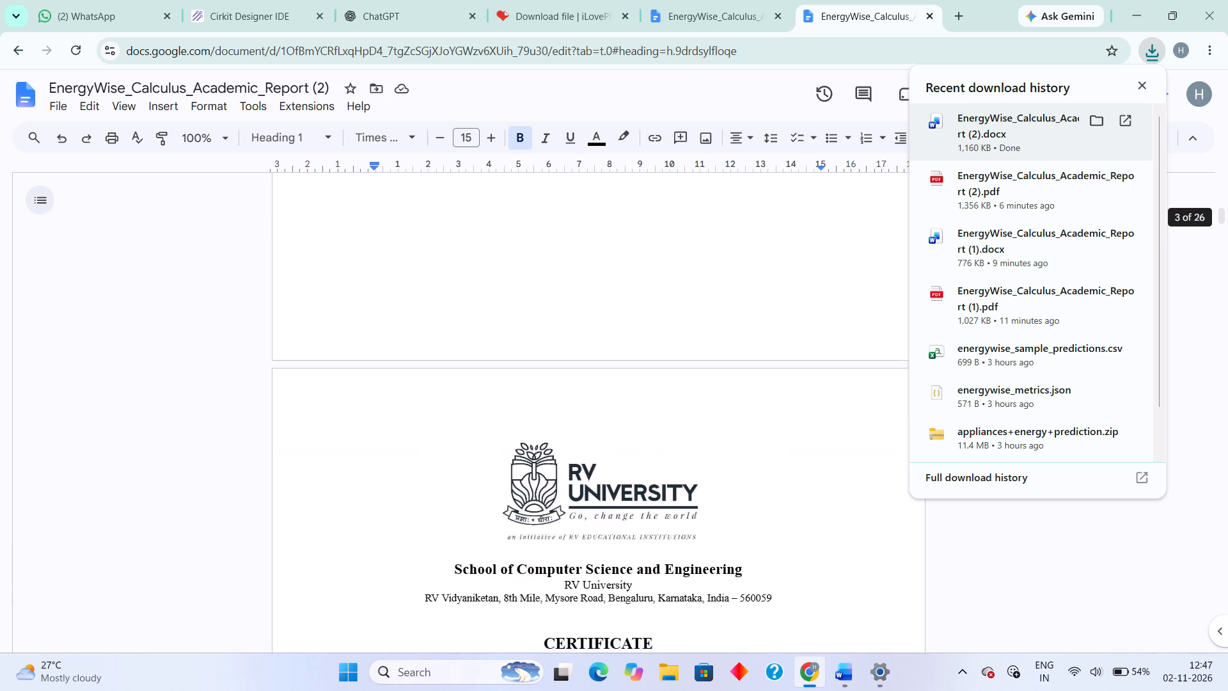
{"action": "scroll", "coordinate": [655, 420], "scroll_direction": "down", "scroll_amount": 8}
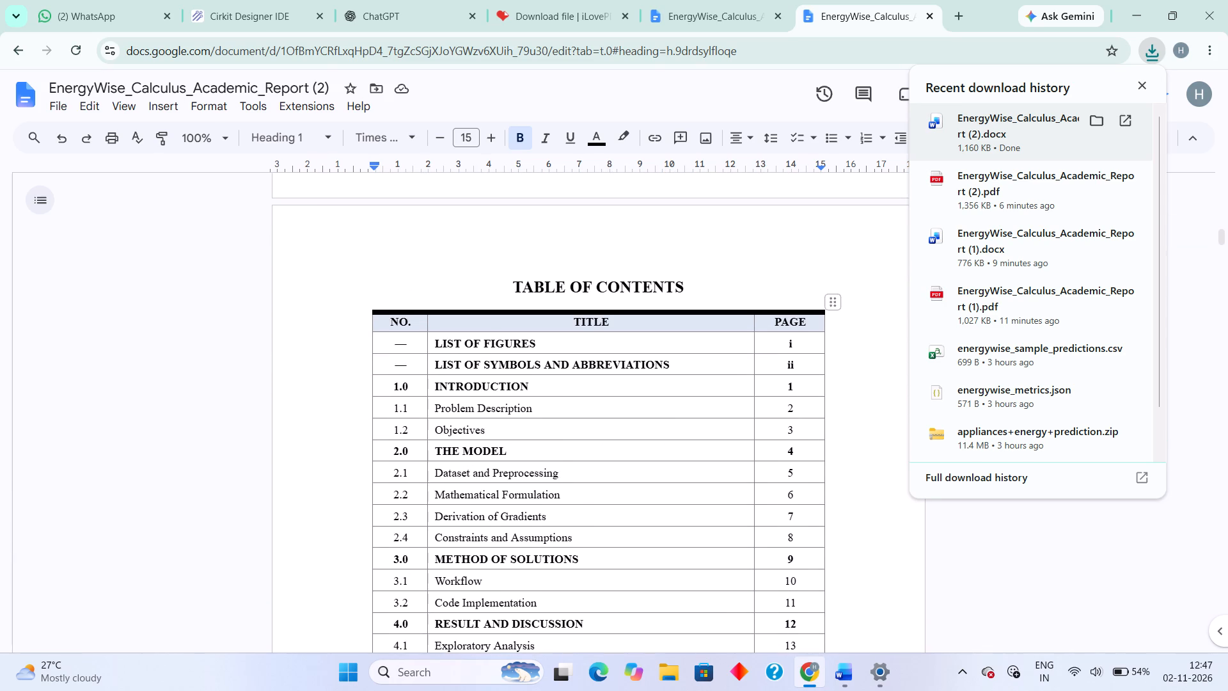
Try a 6pt top border on the TITLE header cell of the Table of Contents, and settle on 1pt.
{"action": "left_click", "coordinate": [666, 313]}
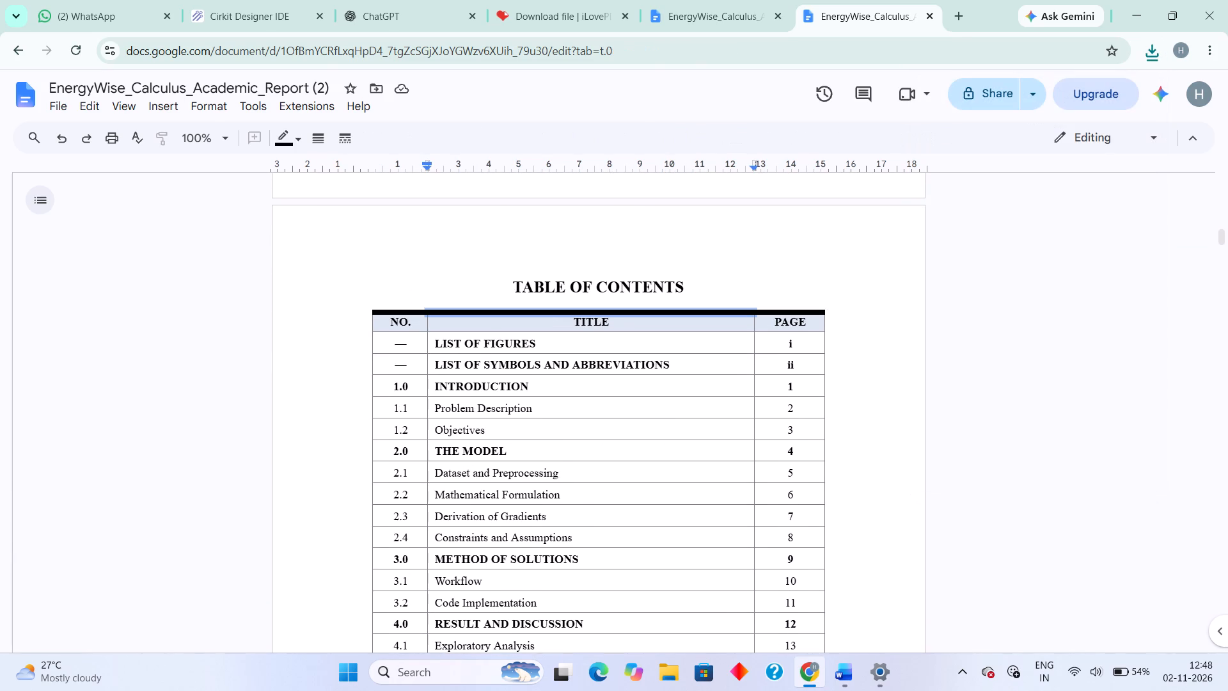
{"action": "left_click", "coordinate": [666, 313]}
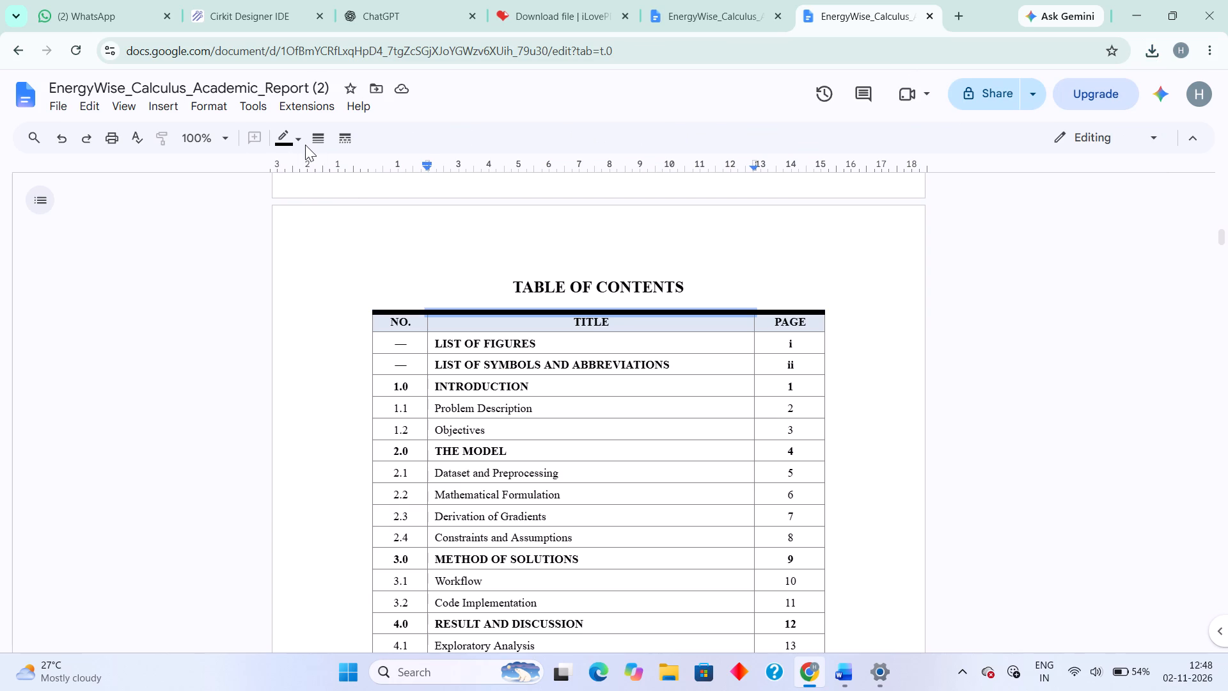
{"action": "left_click", "coordinate": [320, 141]}
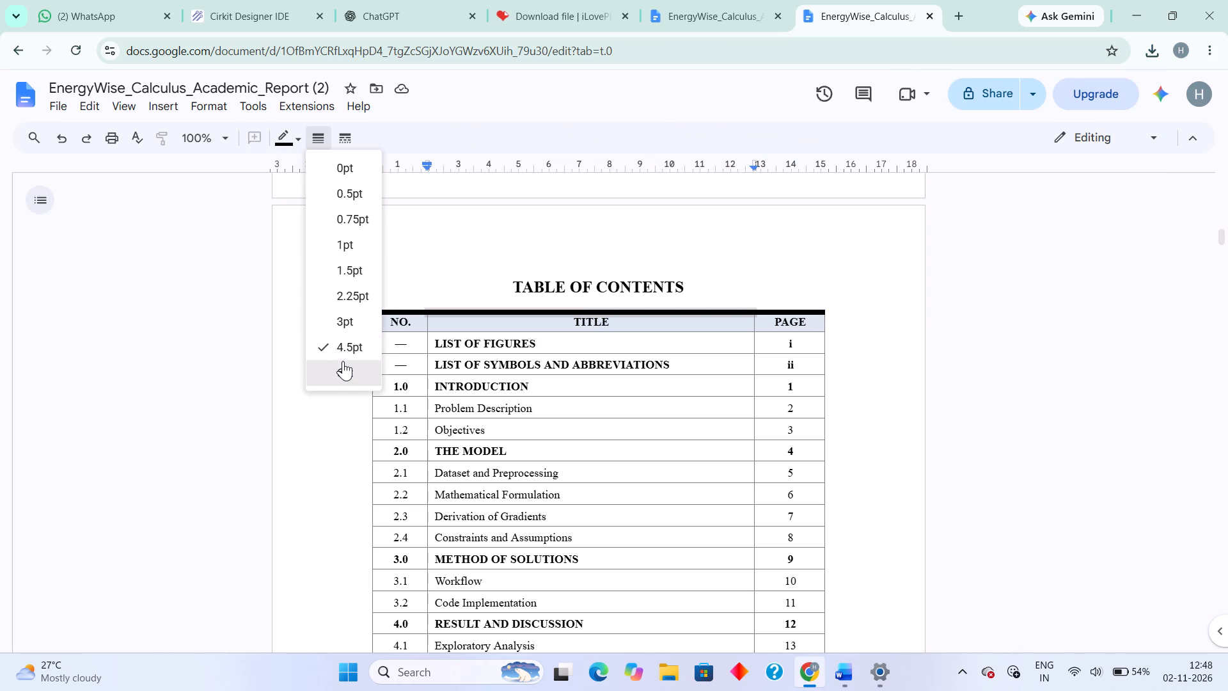
{"action": "left_click", "coordinate": [343, 366]}
{"action": "left_click", "coordinate": [315, 139]}
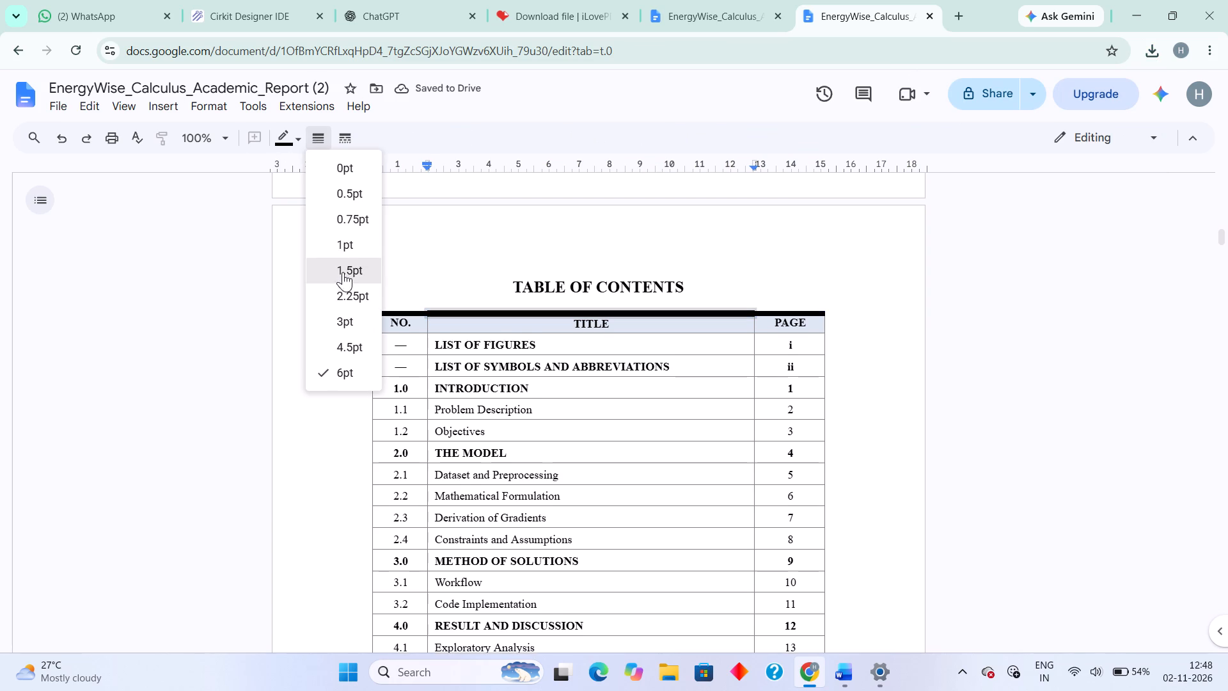
{"action": "left_click", "coordinate": [346, 247]}
Set the top borders of the NO. and PAGE header cells in the Table of Contents to 1pt.
{"action": "left_click", "coordinate": [455, 274]}
{"action": "left_click", "coordinate": [418, 314]}
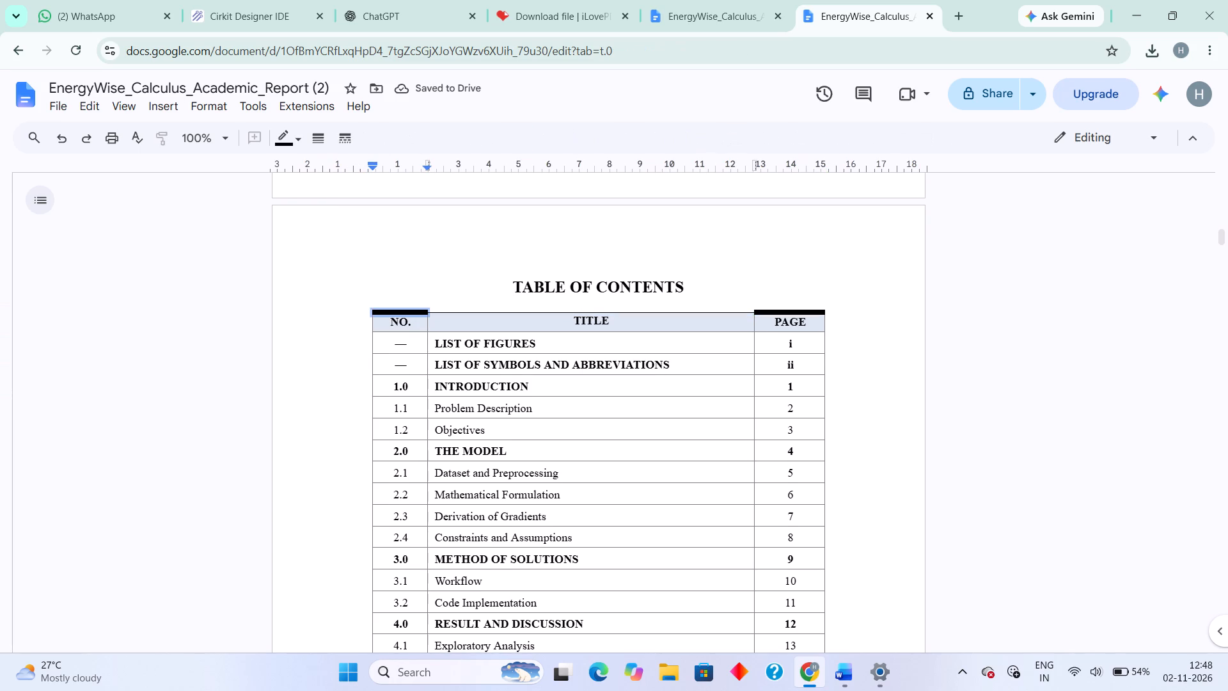
{"action": "left_click", "coordinate": [327, 139]}
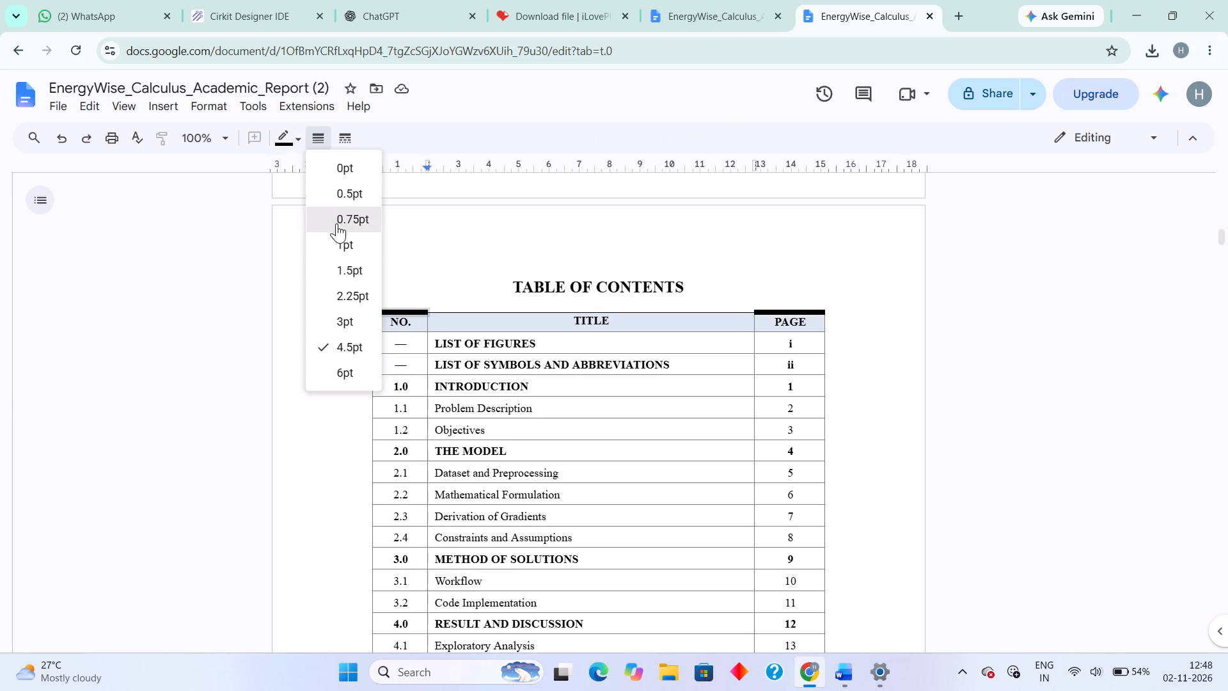
{"action": "left_click", "coordinate": [341, 245]}
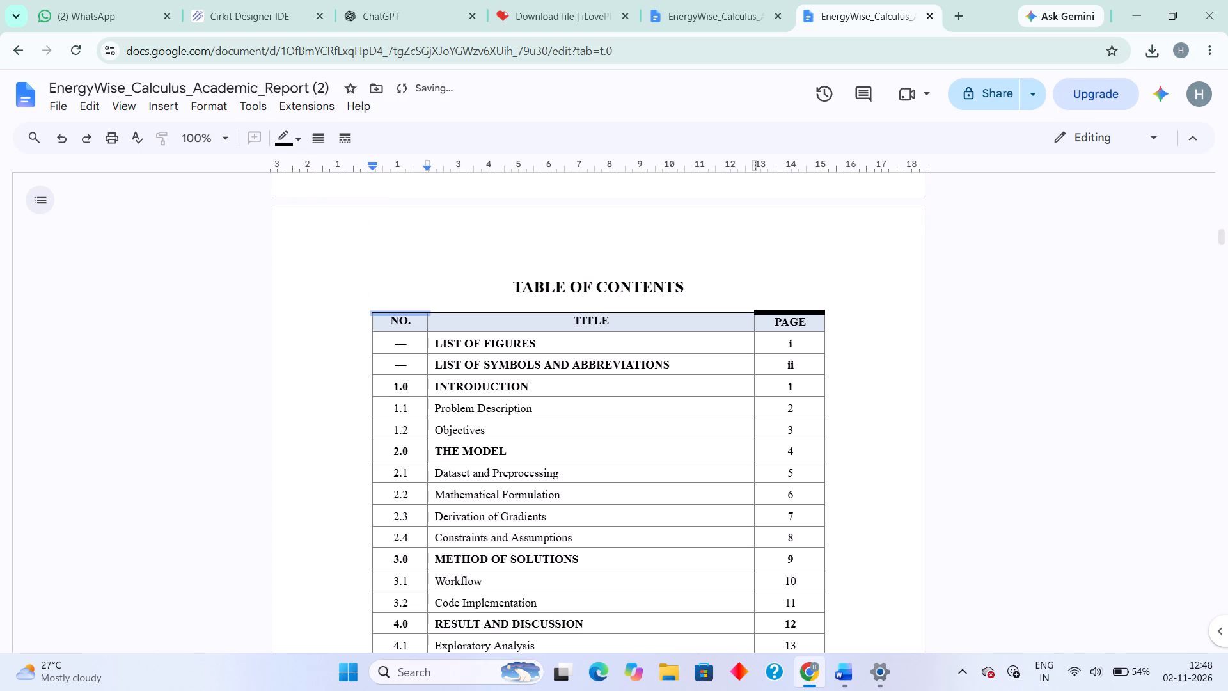
{"action": "left_click", "coordinate": [820, 283]}
{"action": "left_click", "coordinate": [796, 316]}
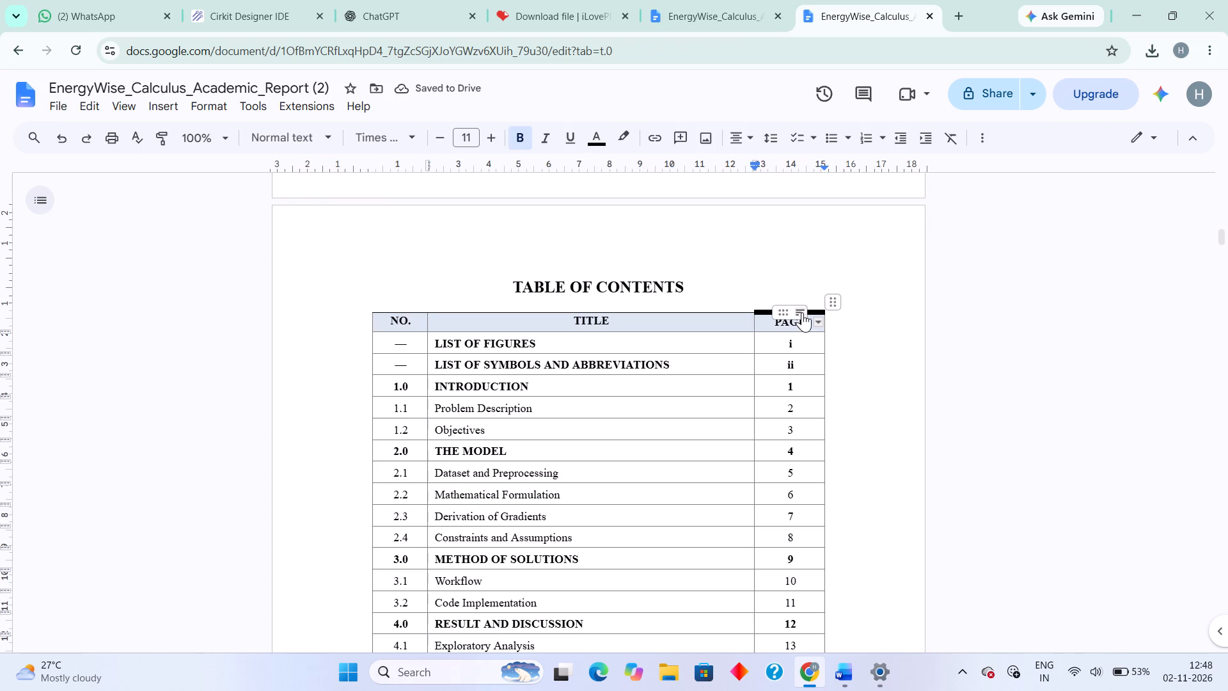
{"action": "left_click", "coordinate": [820, 312]}
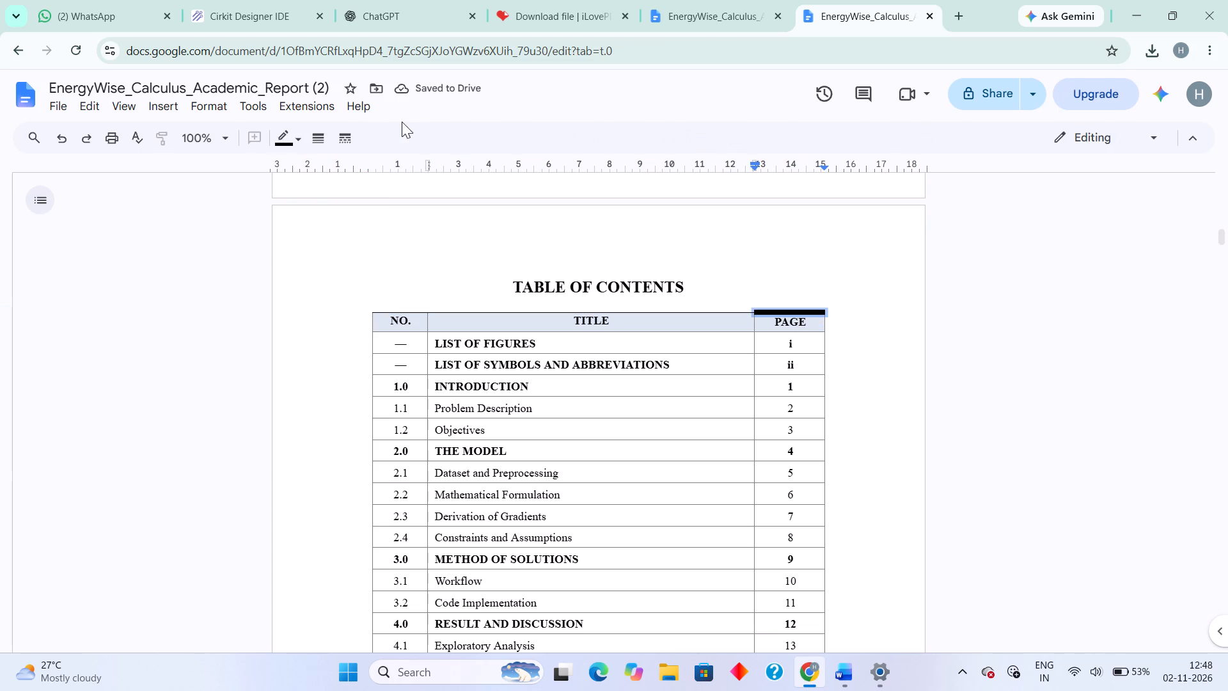
{"action": "left_click", "coordinate": [320, 136]}
{"action": "left_click", "coordinate": [336, 240]}
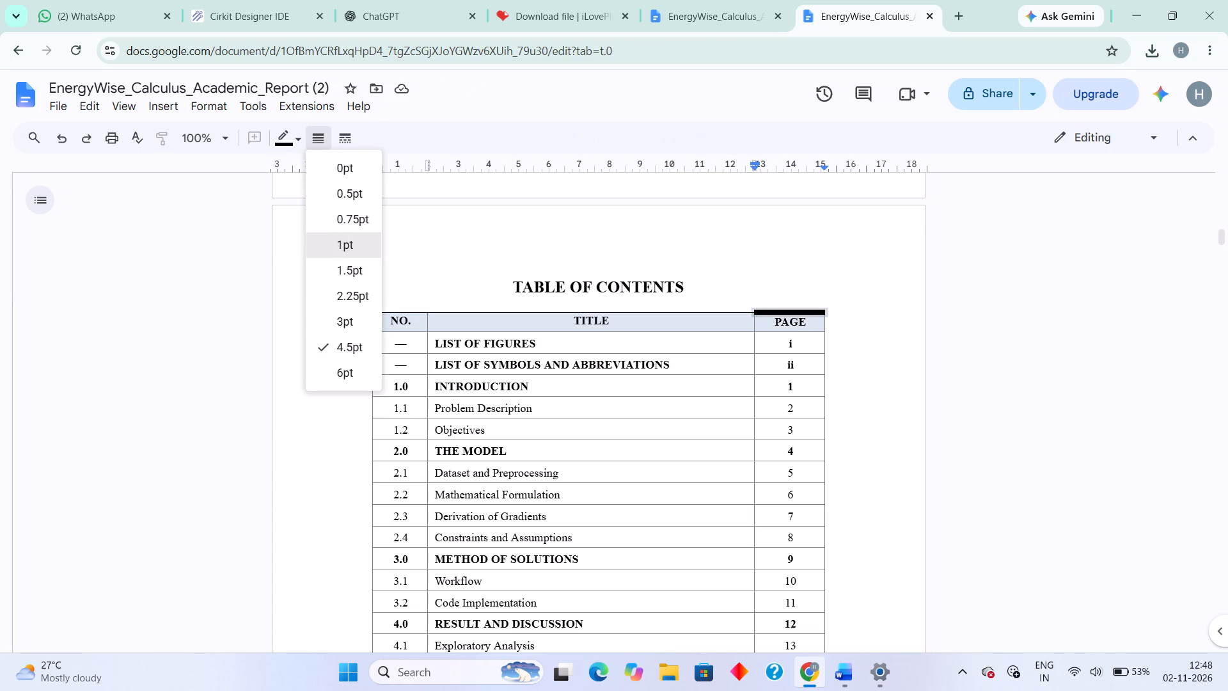
{"action": "left_click", "coordinate": [918, 406]}
Examine the Table of Contents and List of Figures pages, and recheck the declaration and certificate pages for formatting.
{"action": "scroll", "coordinate": [918, 406], "scroll_direction": "down", "scroll_amount": 1}
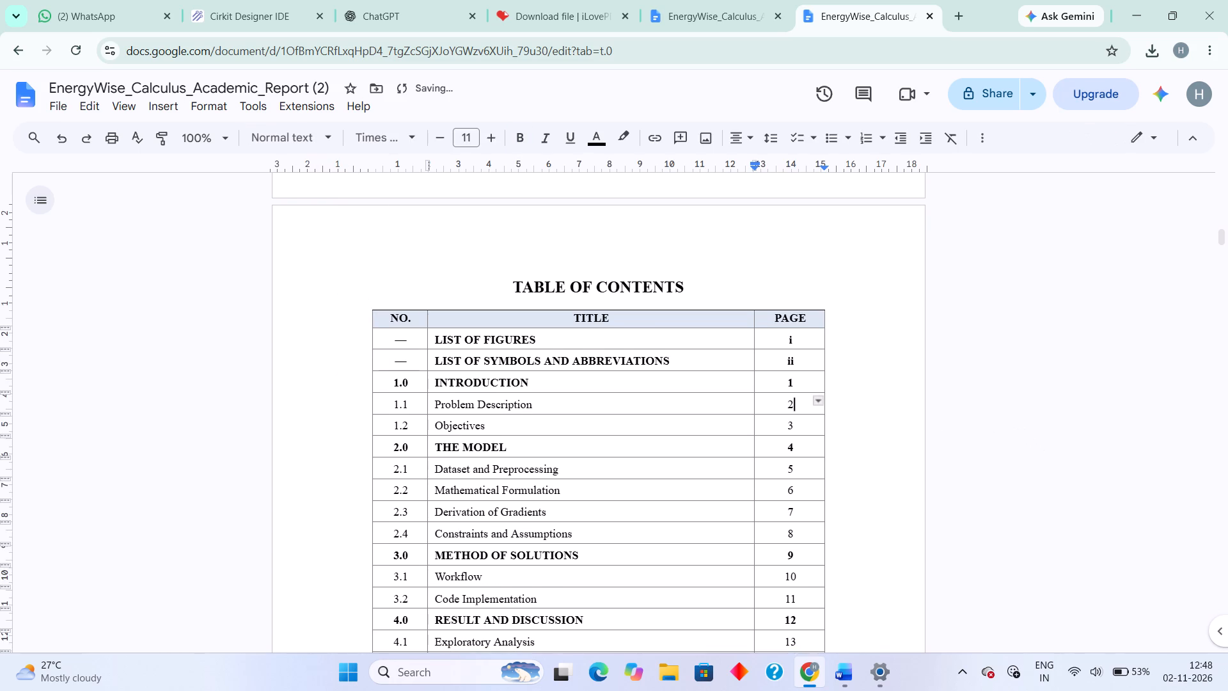
{"action": "scroll", "coordinate": [918, 406], "scroll_direction": "down", "scroll_amount": 2}
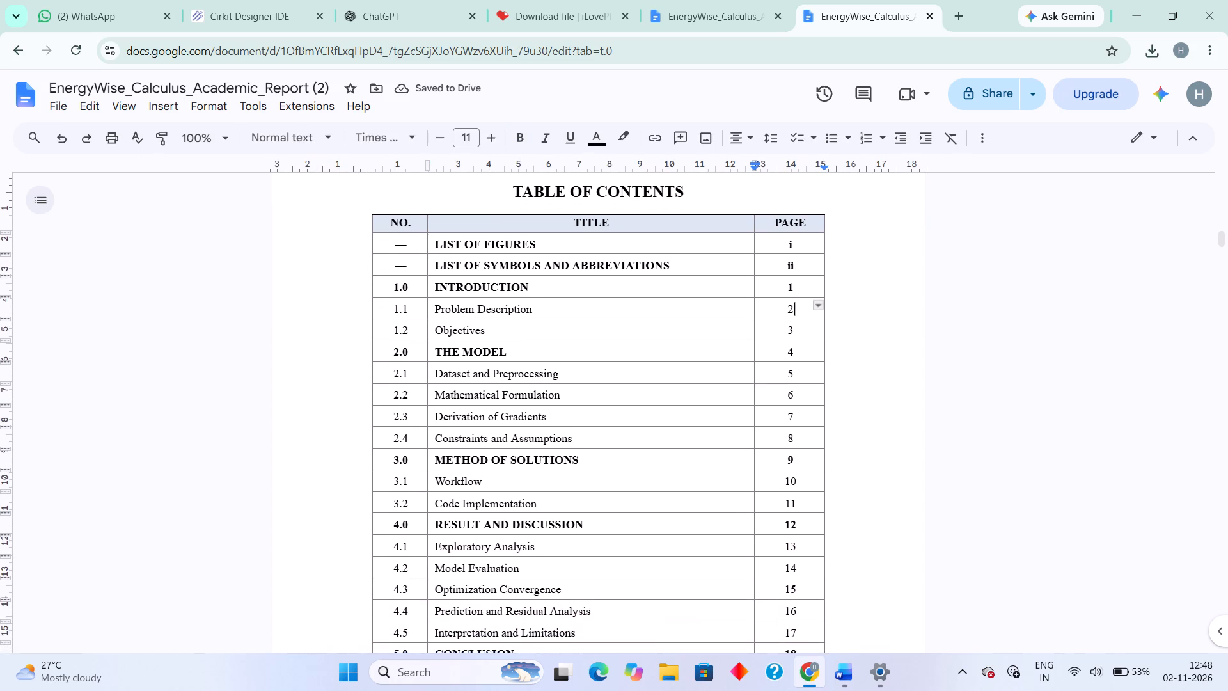
{"action": "scroll", "coordinate": [918, 406], "scroll_direction": "down", "scroll_amount": 2}
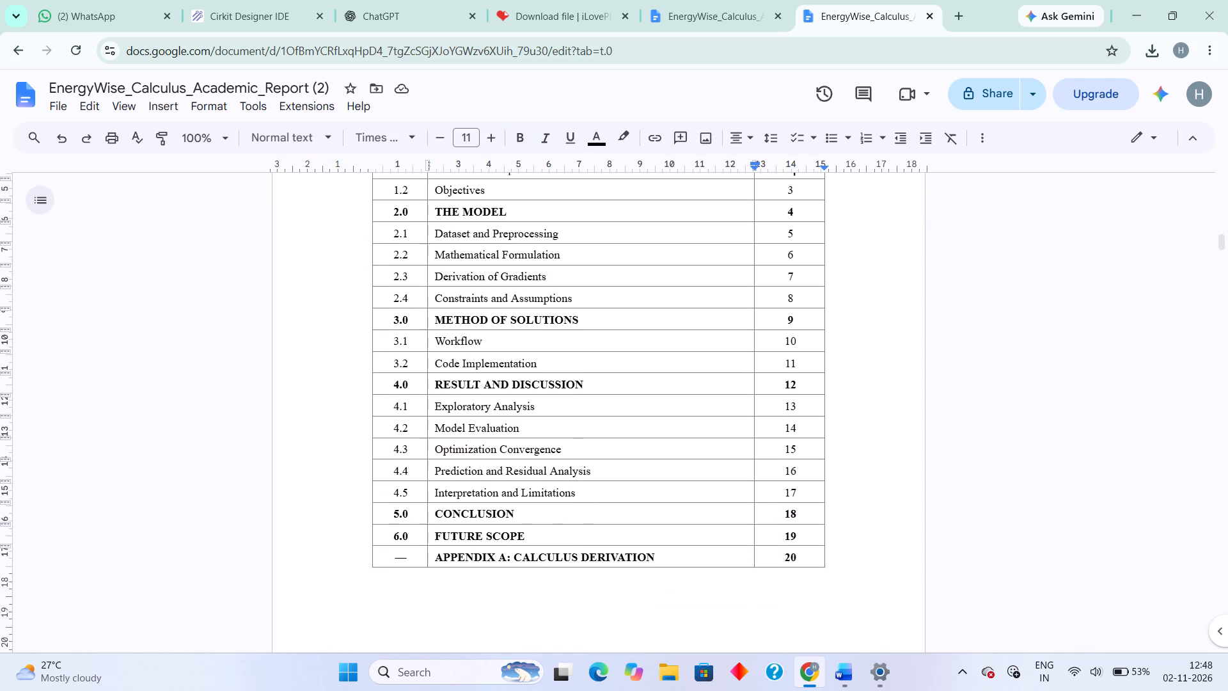
{"action": "scroll", "coordinate": [918, 406], "scroll_direction": "down", "scroll_amount": 6}
{"action": "scroll", "coordinate": [918, 406], "scroll_direction": "up", "scroll_amount": 3}
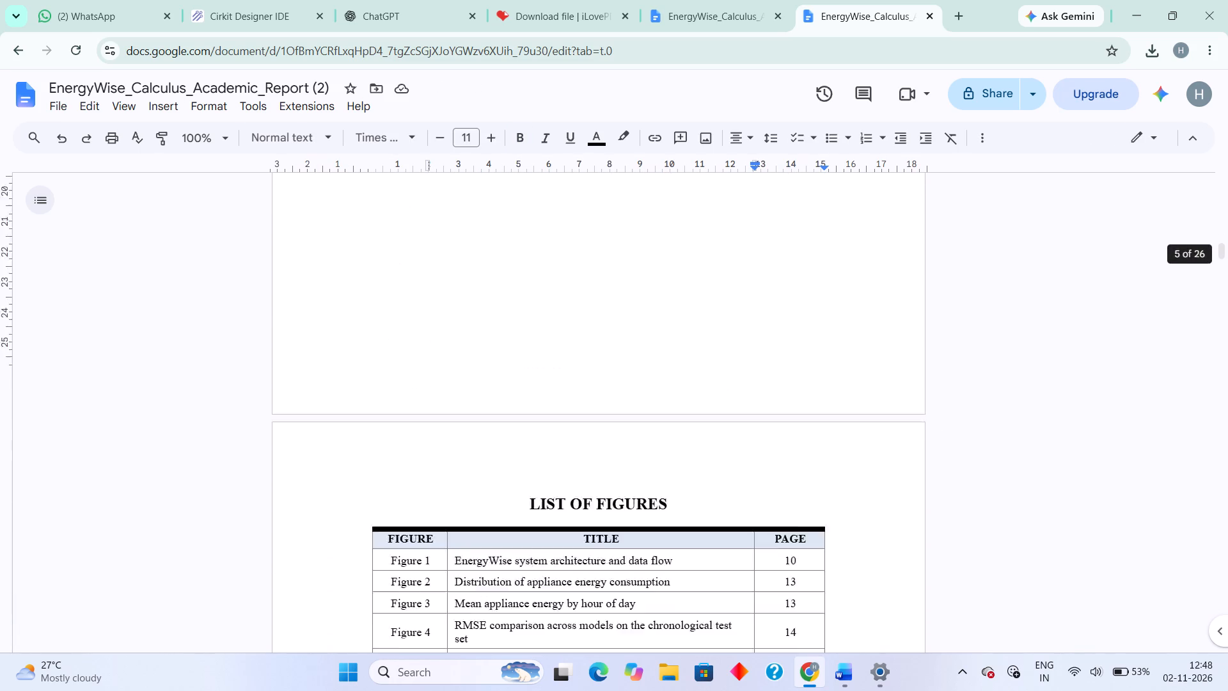
{"action": "scroll", "coordinate": [918, 406], "scroll_direction": "up", "scroll_amount": 6}
{"action": "scroll", "coordinate": [918, 406], "scroll_direction": "down", "scroll_amount": 11}
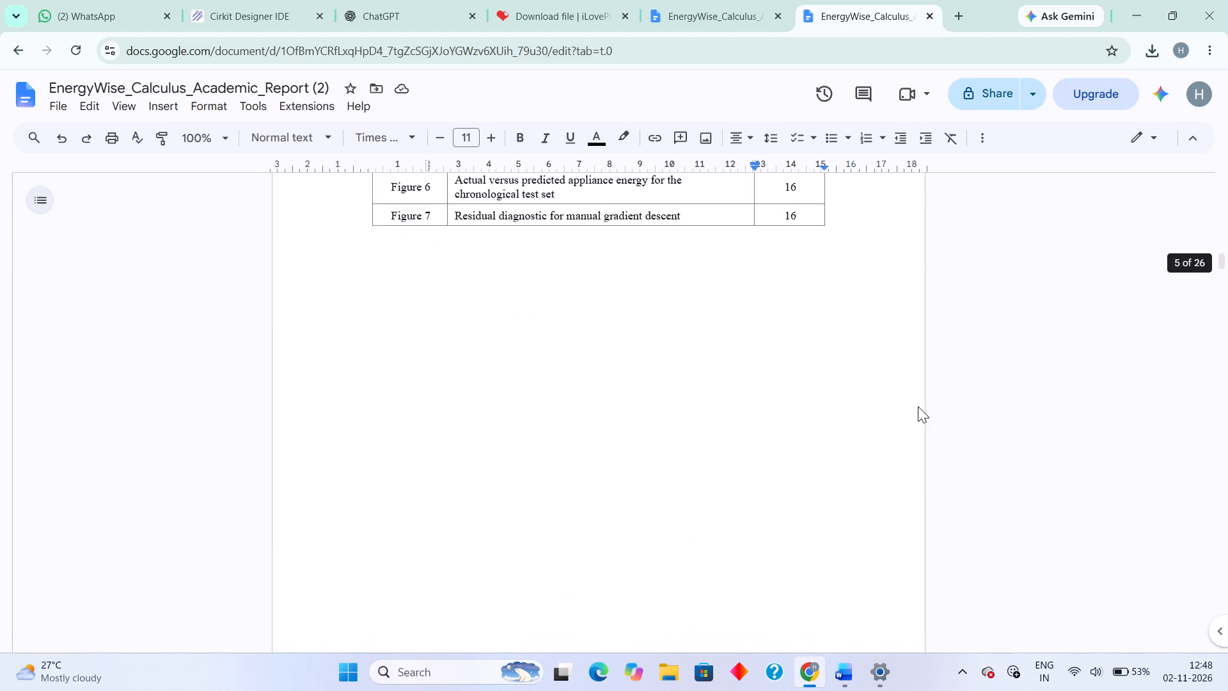
{"action": "scroll", "coordinate": [918, 406], "scroll_direction": "down", "scroll_amount": 3}
{"action": "scroll", "coordinate": [918, 406], "scroll_direction": "up", "scroll_amount": 3}
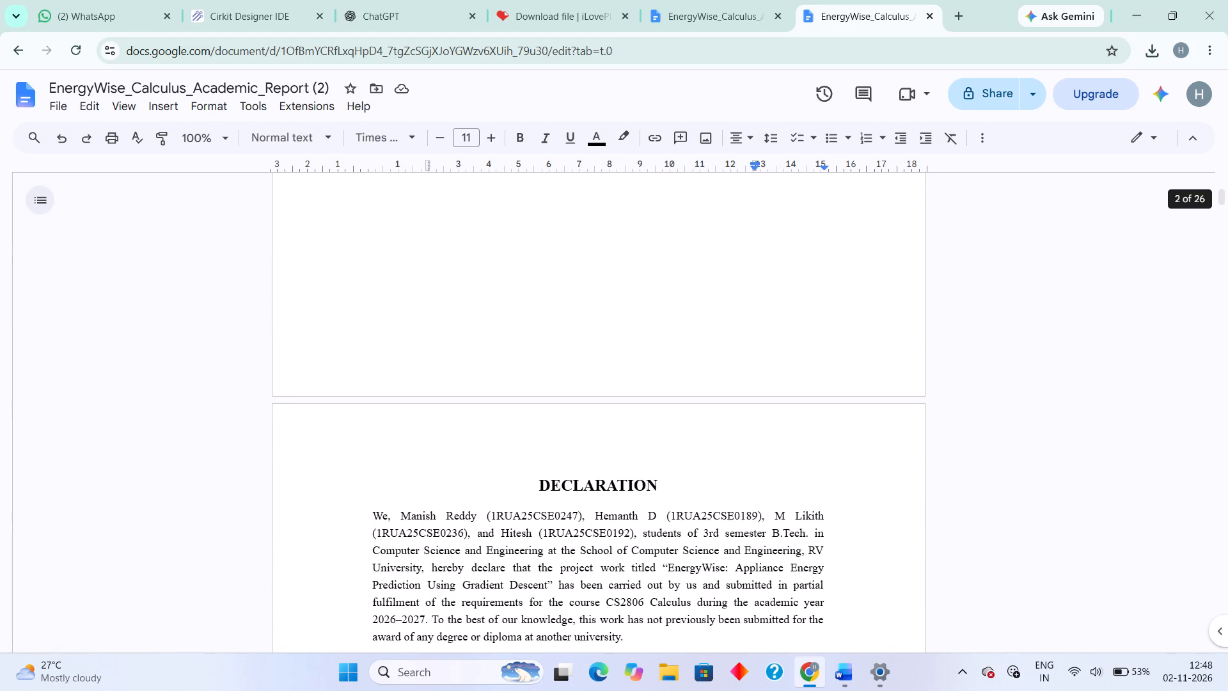
{"action": "scroll", "coordinate": [918, 406], "scroll_direction": "up", "scroll_amount": 2}
{"action": "scroll", "coordinate": [918, 406], "scroll_direction": "down", "scroll_amount": 8}
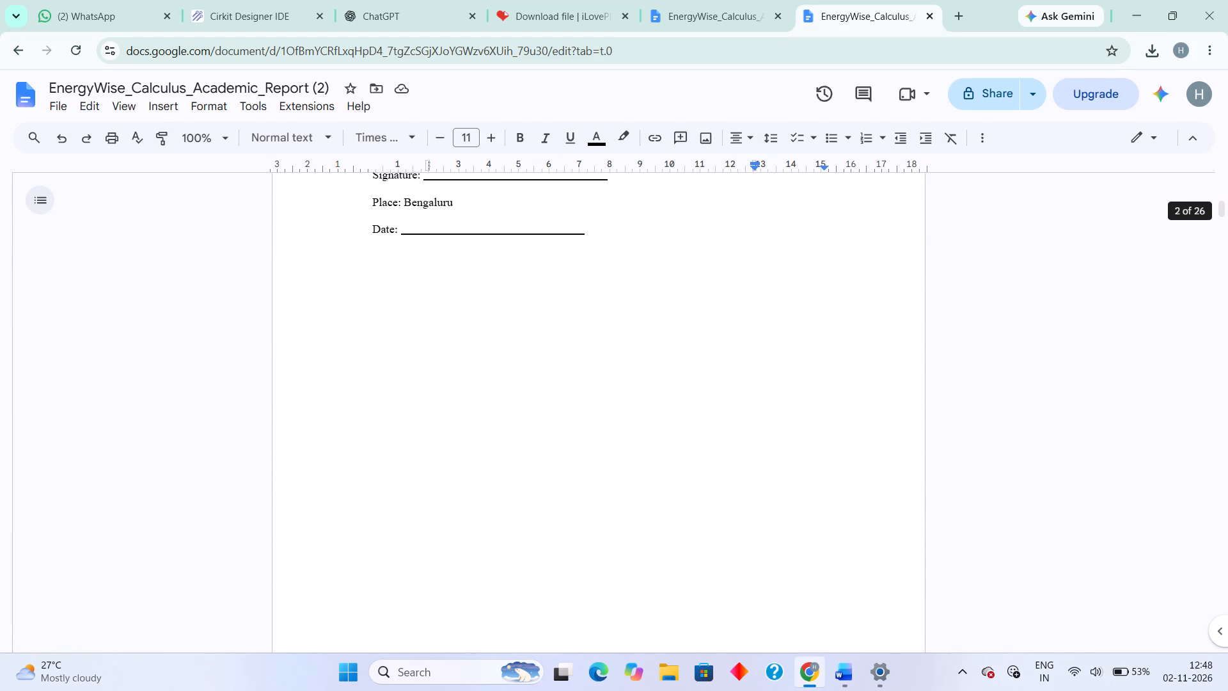
{"action": "scroll", "coordinate": [918, 406], "scroll_direction": "down", "scroll_amount": 7}
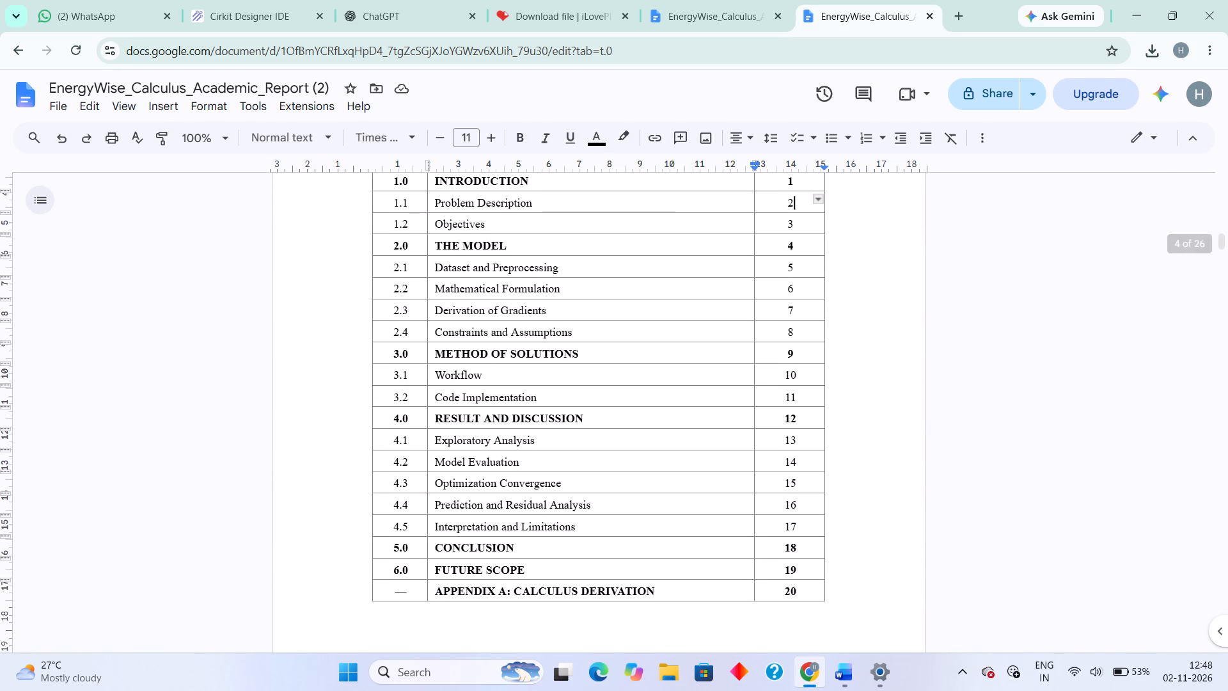
Set the top border of the TITLE header cell in the List of Figures table to 1pt.
{"action": "scroll", "coordinate": [584, 600], "scroll_direction": "down", "scroll_amount": 5}
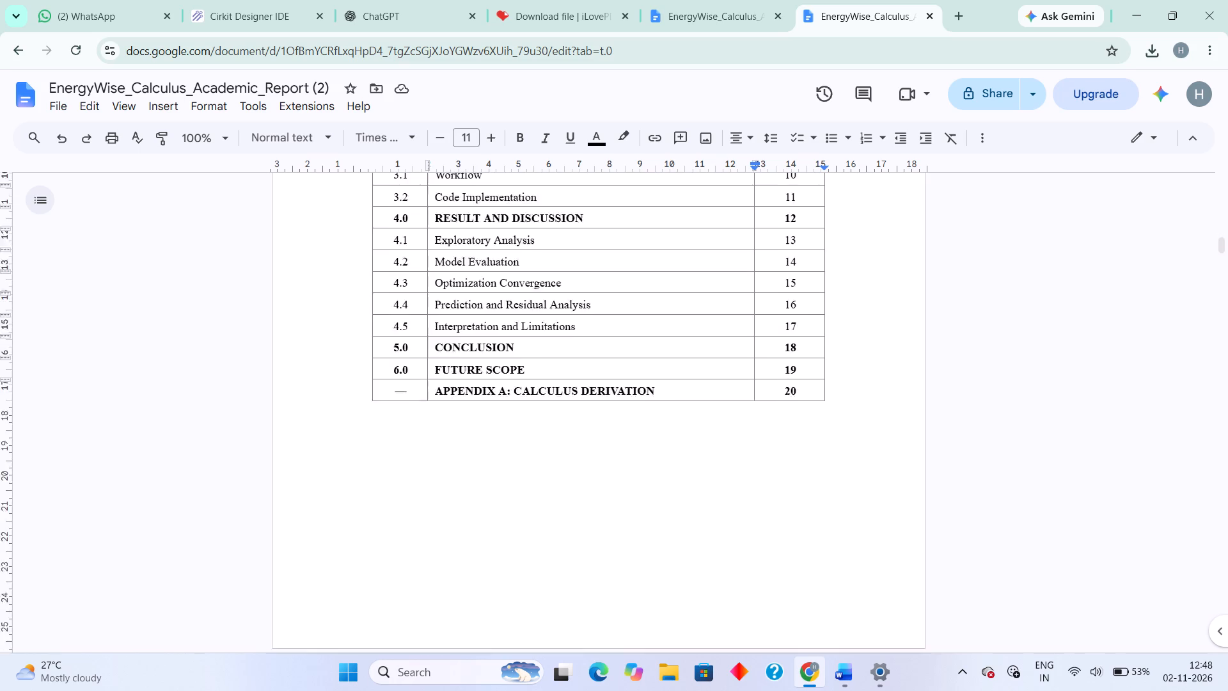
{"action": "scroll", "coordinate": [584, 600], "scroll_direction": "down", "scroll_amount": 4}
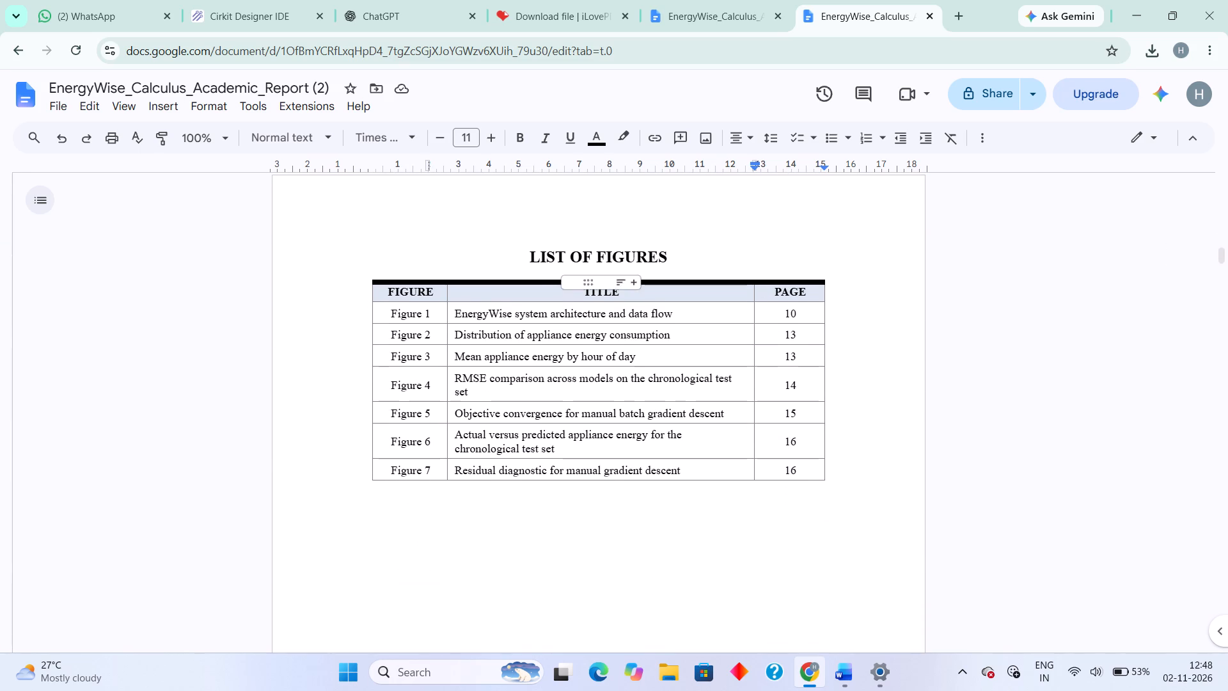
{"action": "left_click", "coordinate": [679, 281]}
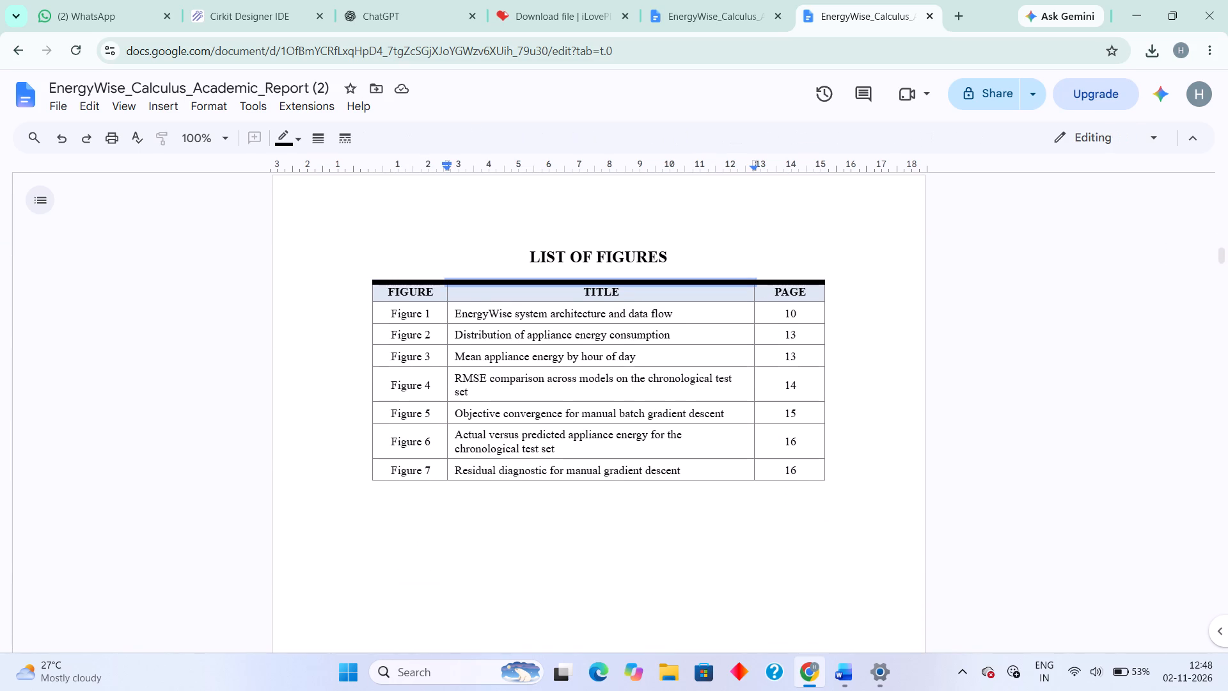
{"action": "left_click", "coordinate": [409, 280], "text": "ctrl"}
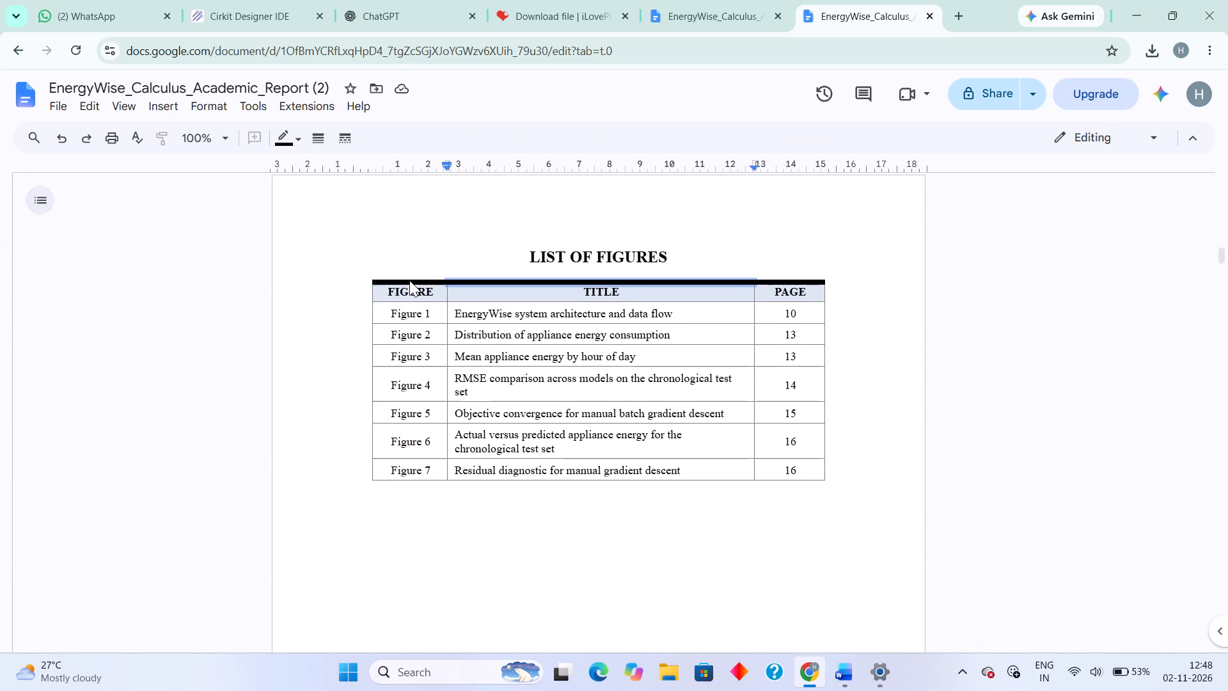
{"action": "left_click", "coordinate": [419, 280], "text": "ctrl"}
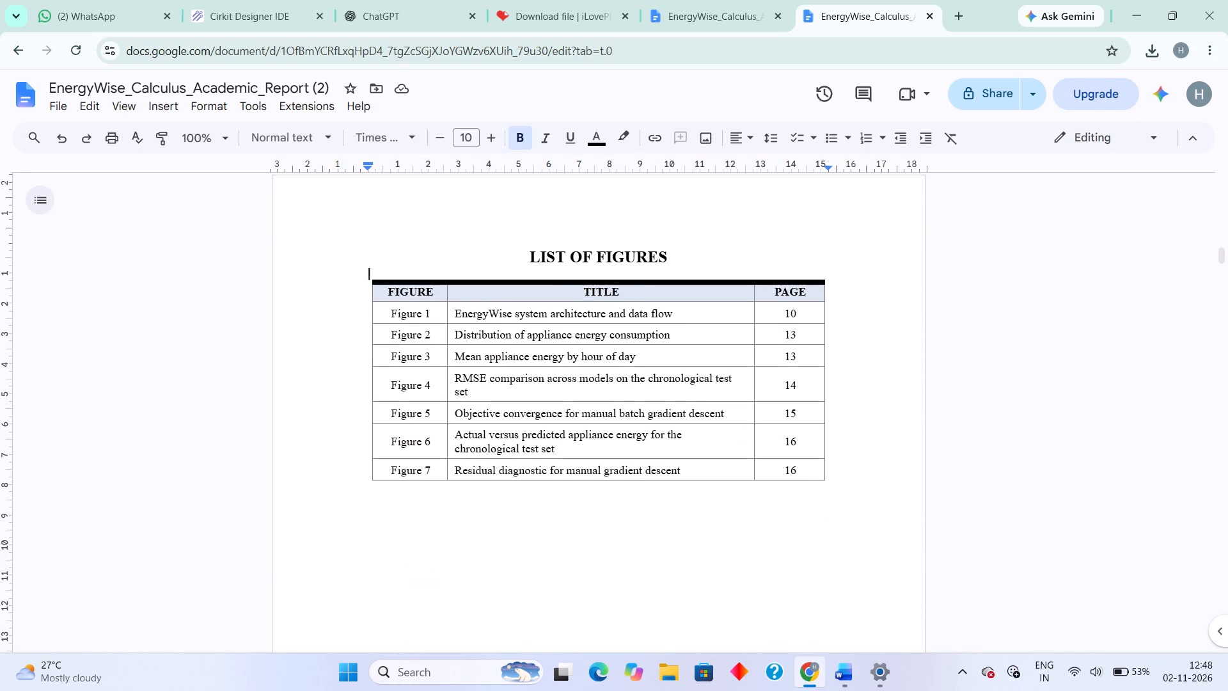
{"action": "left_click", "coordinate": [487, 282]}
{"action": "left_click", "coordinate": [320, 143]}
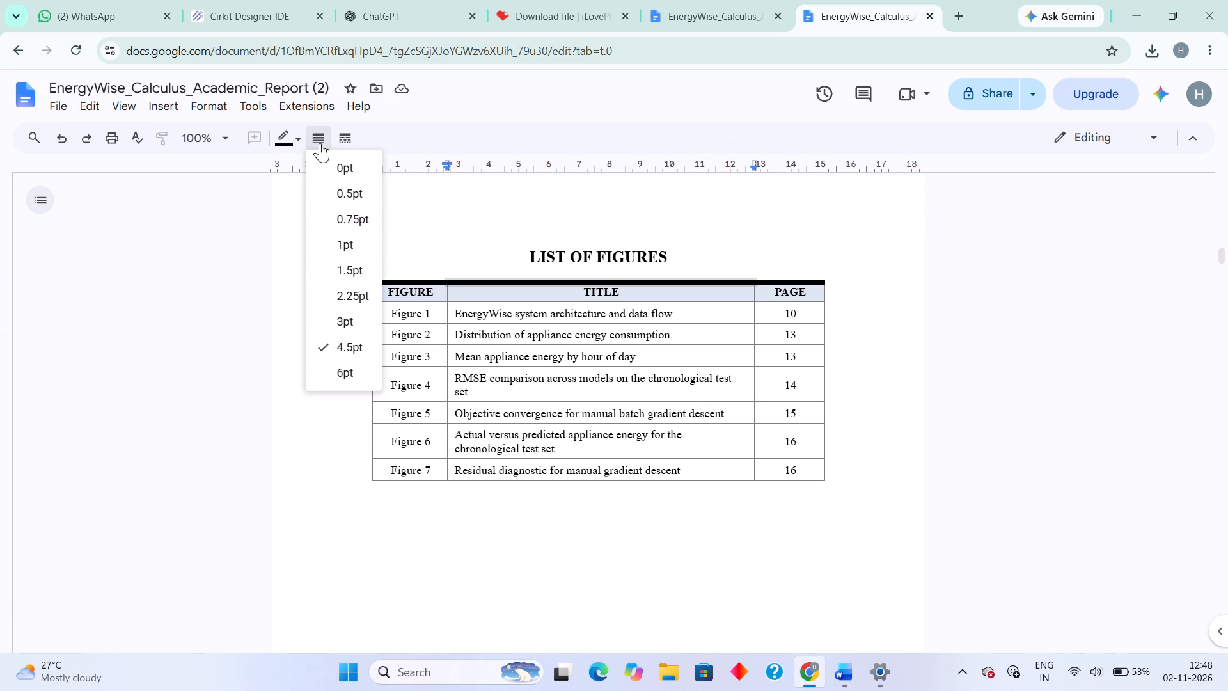
{"action": "left_click", "coordinate": [326, 250]}
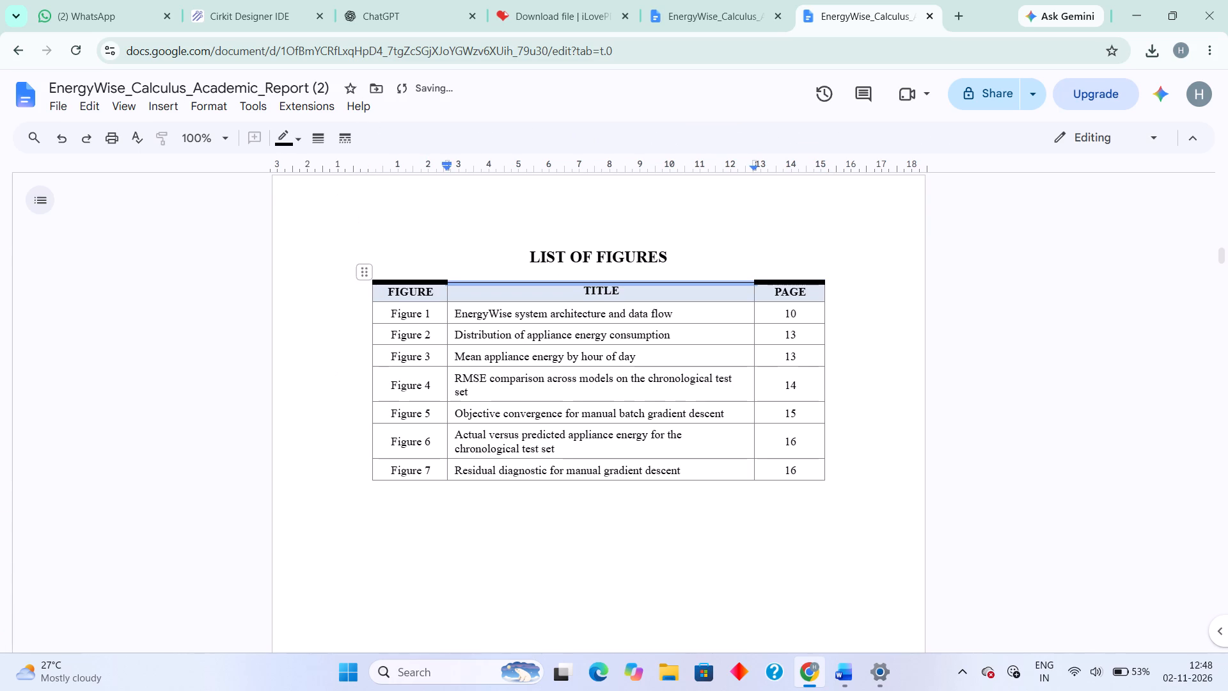
Set the top borders of the FIGURE and PAGE header cells in the List of Figures table to 1pt.
{"action": "left_click", "coordinate": [407, 282]}
{"action": "left_click", "coordinate": [407, 282]}
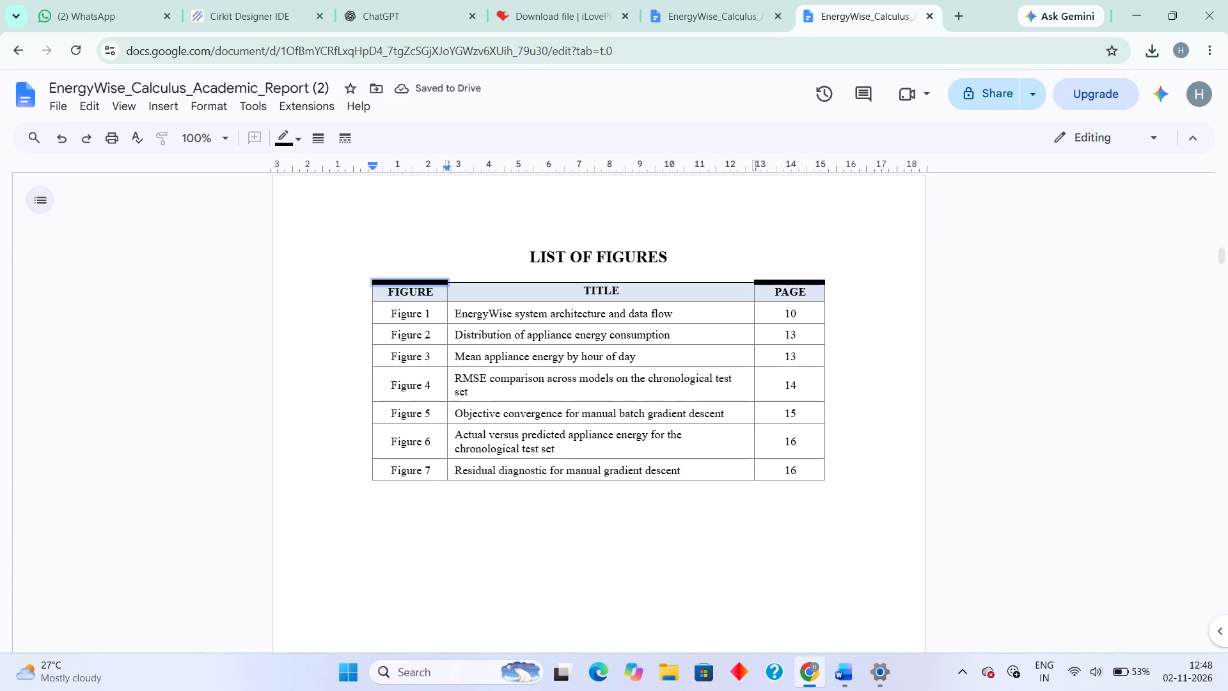
{"action": "left_click", "coordinate": [321, 134]}
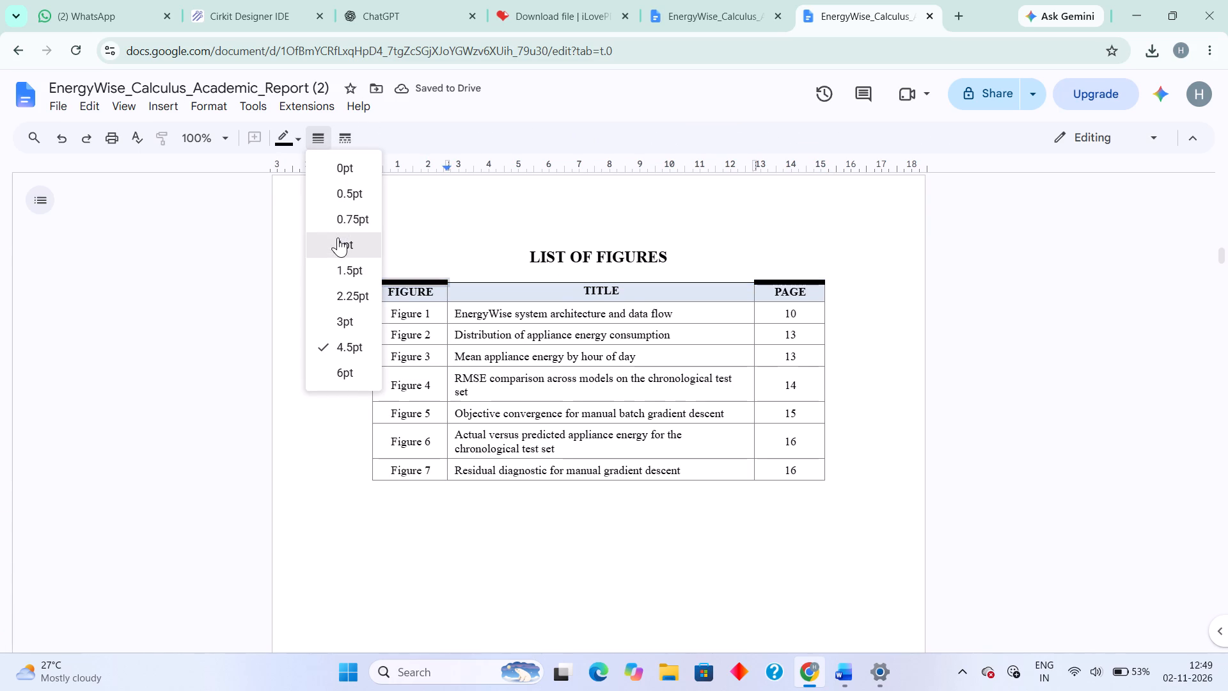
{"action": "left_click", "coordinate": [338, 237]}
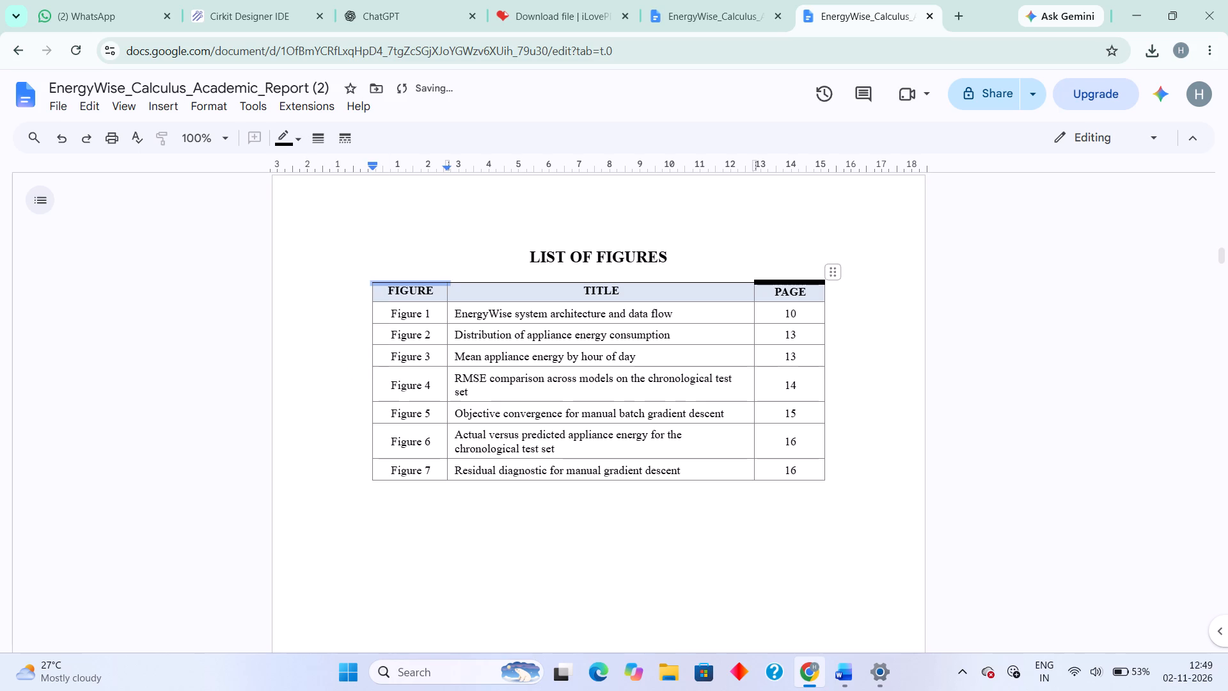
{"action": "left_click", "coordinate": [794, 282]}
{"action": "left_click", "coordinate": [774, 279]}
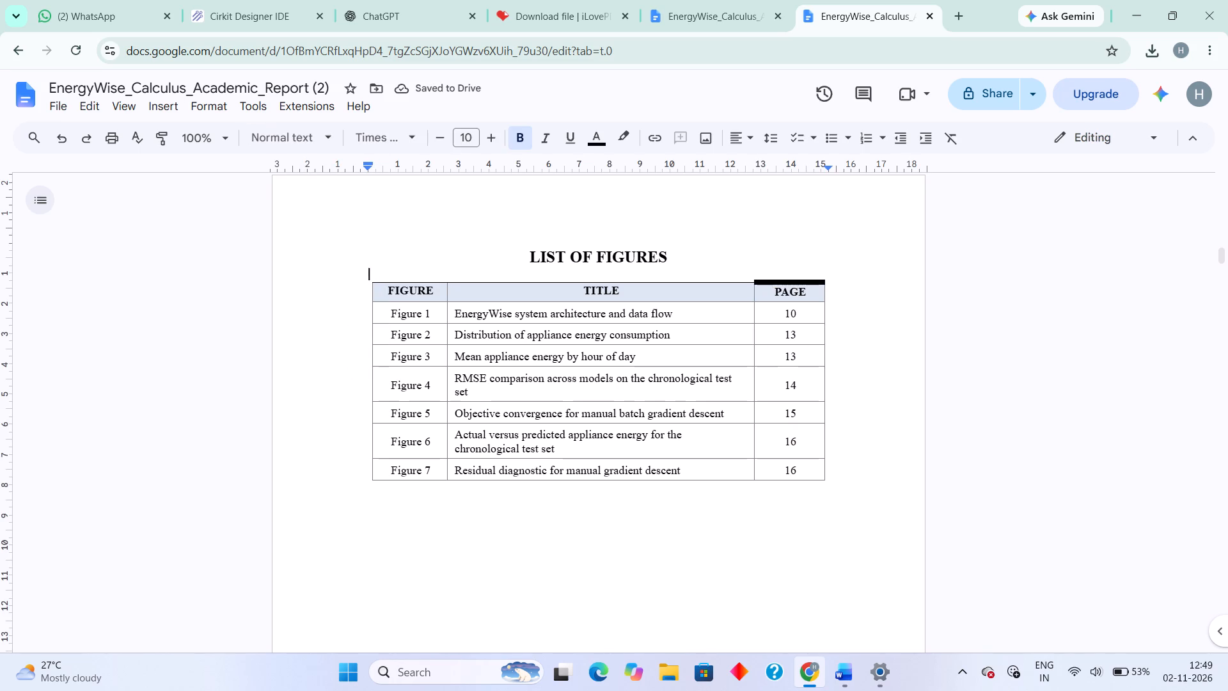
{"action": "left_click", "coordinate": [767, 280]}
{"action": "left_click", "coordinate": [782, 283]}
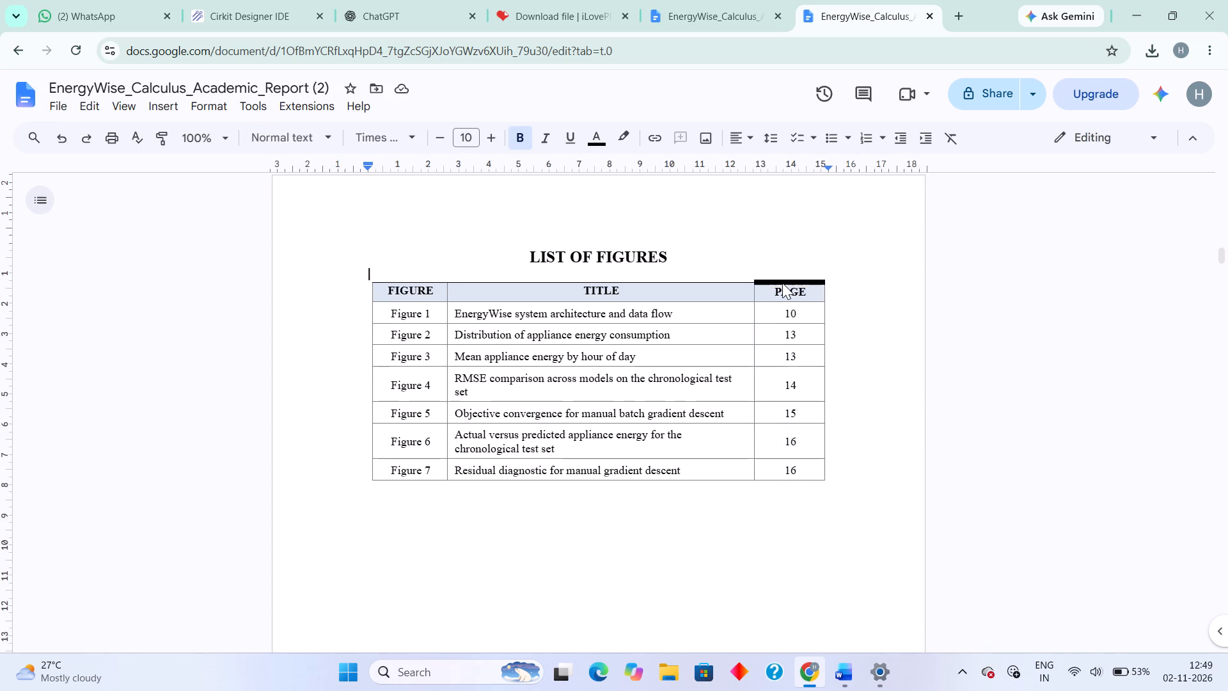
{"action": "left_click", "coordinate": [773, 282]}
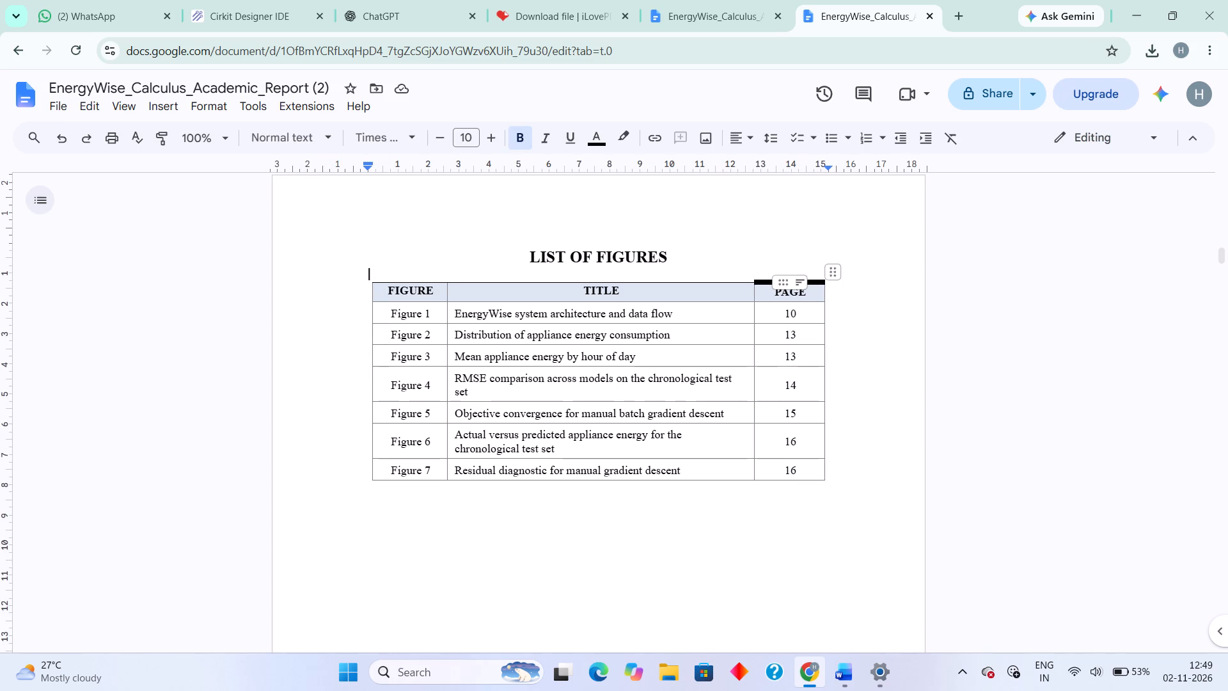
{"action": "left_click", "coordinate": [768, 281]}
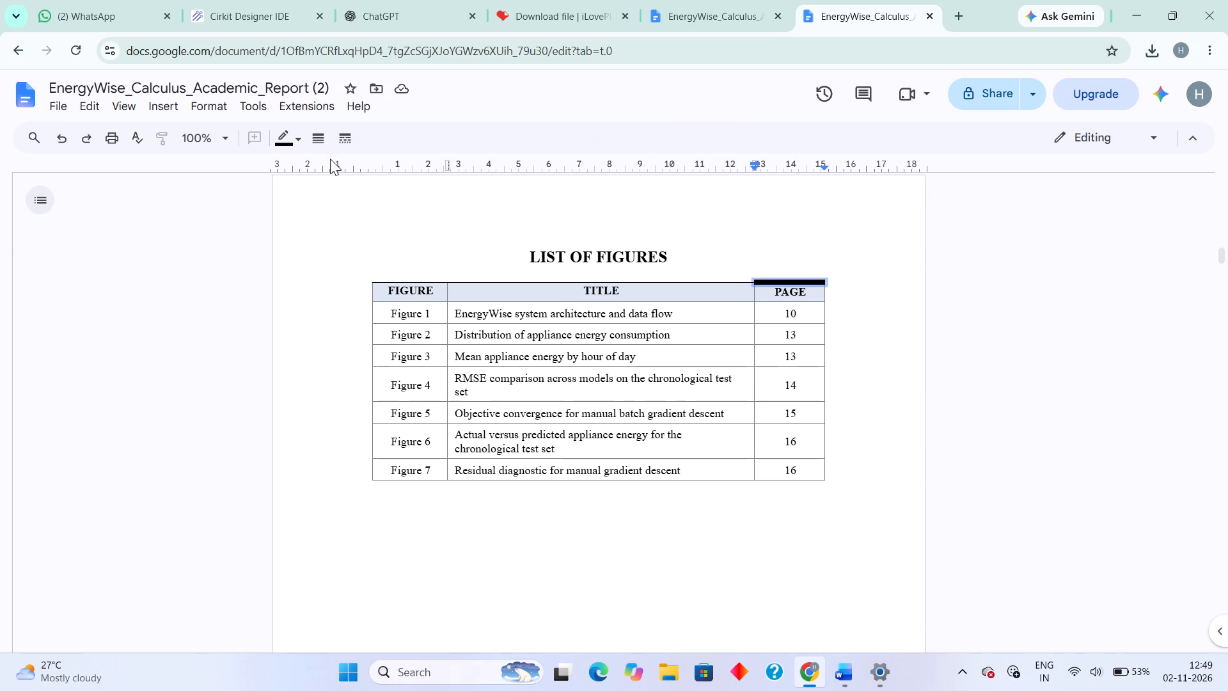
{"action": "left_click", "coordinate": [315, 139]}
{"action": "left_click", "coordinate": [335, 243]}
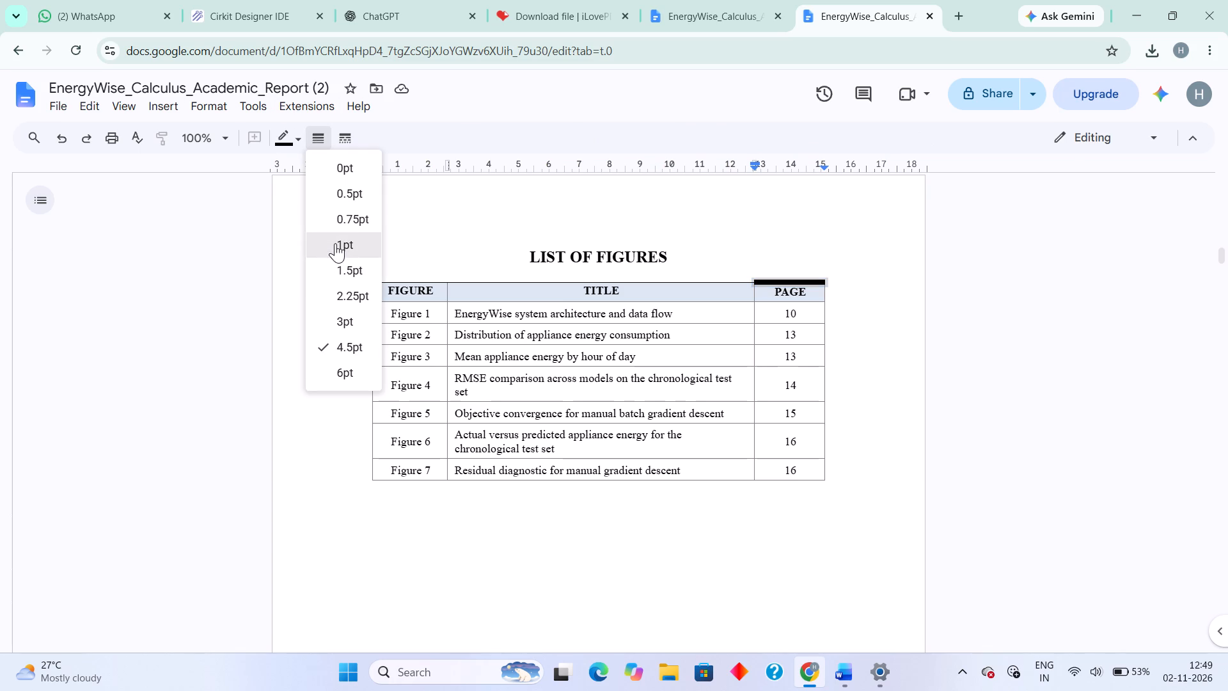
{"action": "left_click", "coordinate": [649, 560]}
Set the top borders of the Meaning and Symbol / abbreviation header cells in the List of Symbols and Abbreviations to 1pt.
{"action": "scroll", "coordinate": [706, 600], "scroll_direction": "down", "scroll_amount": 5}
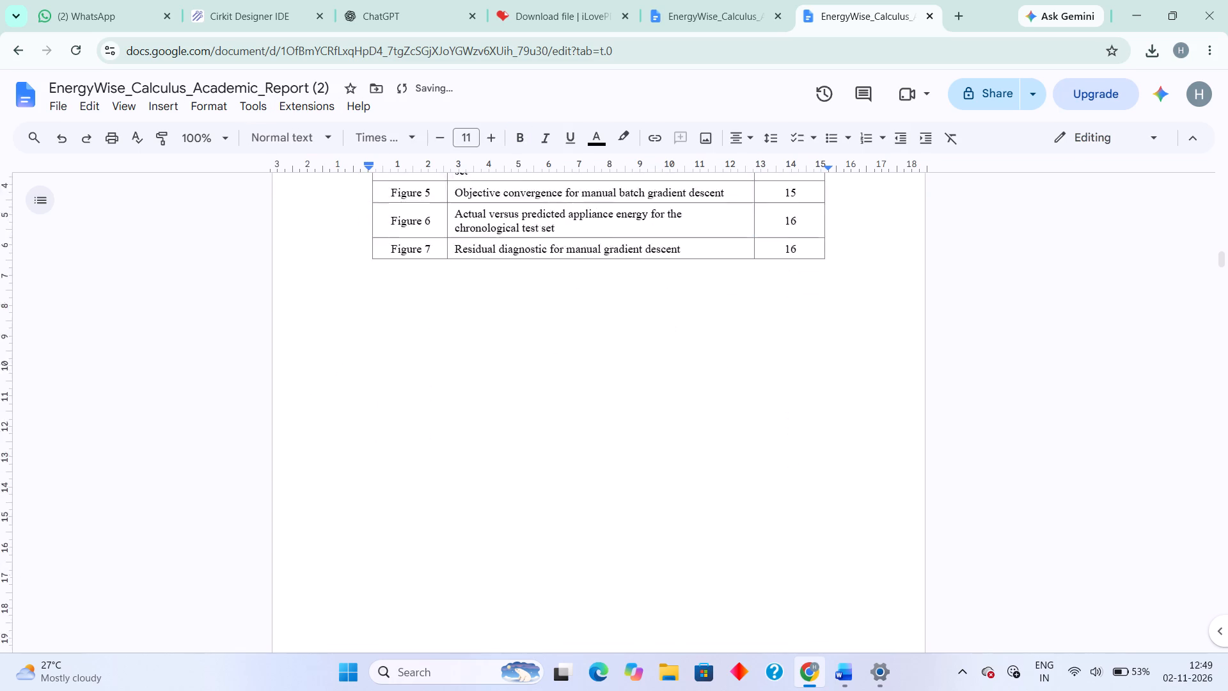
{"action": "scroll", "coordinate": [706, 600], "scroll_direction": "down", "scroll_amount": 5}
{"action": "scroll", "coordinate": [706, 600], "scroll_direction": "up", "scroll_amount": 1}
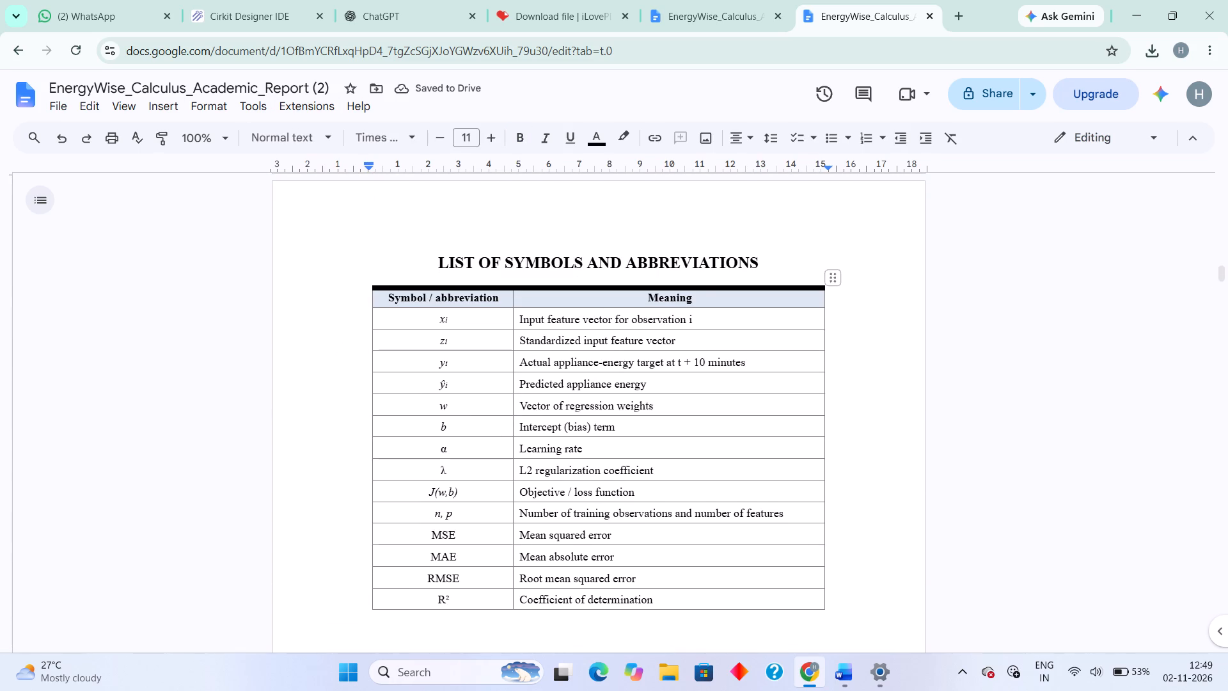
{"action": "left_click", "coordinate": [719, 286]}
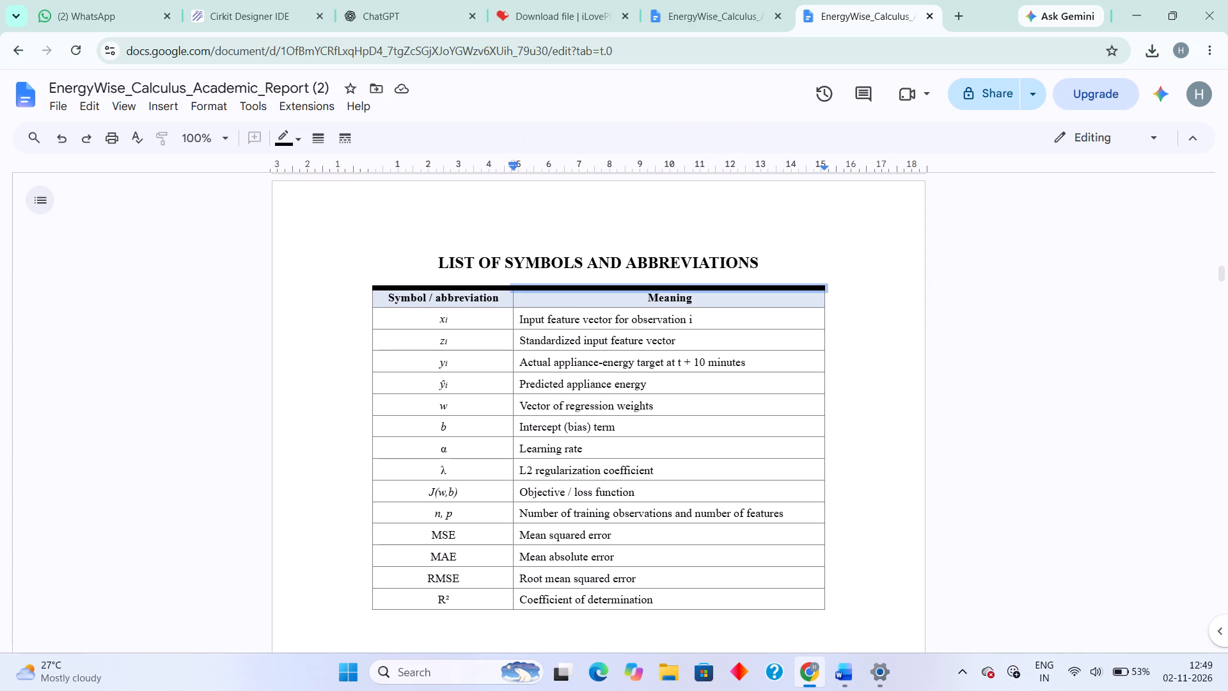
{"action": "left_click", "coordinate": [326, 135]}
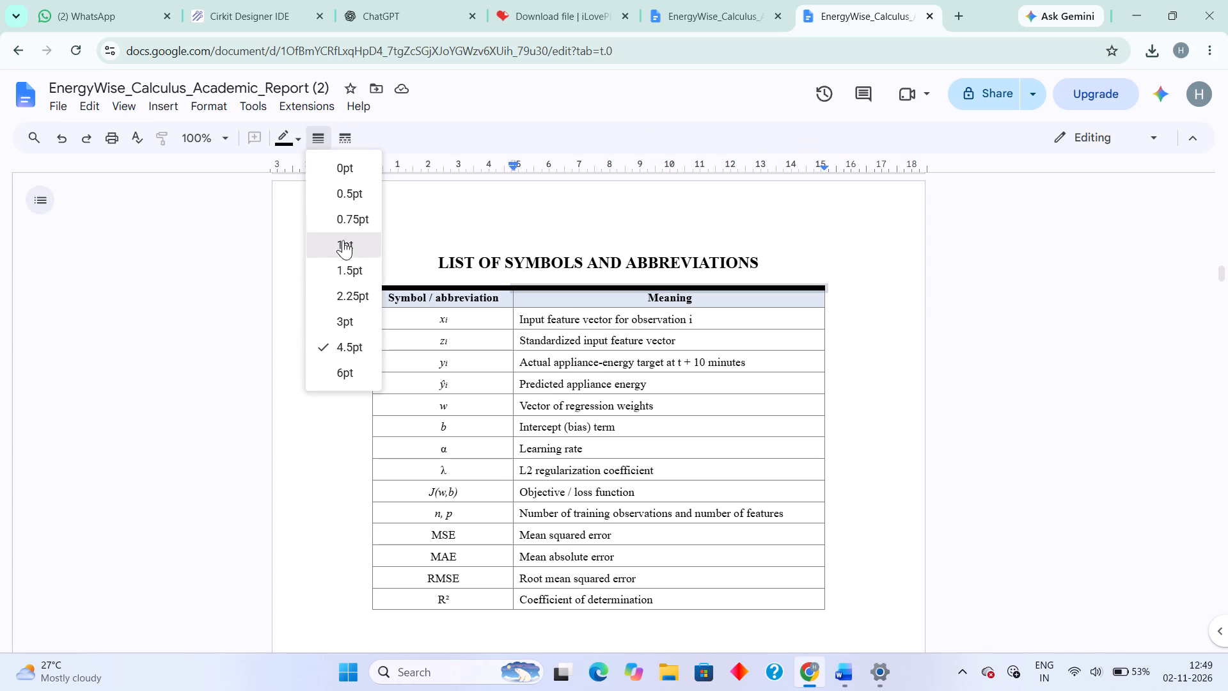
{"action": "left_click", "coordinate": [345, 249]}
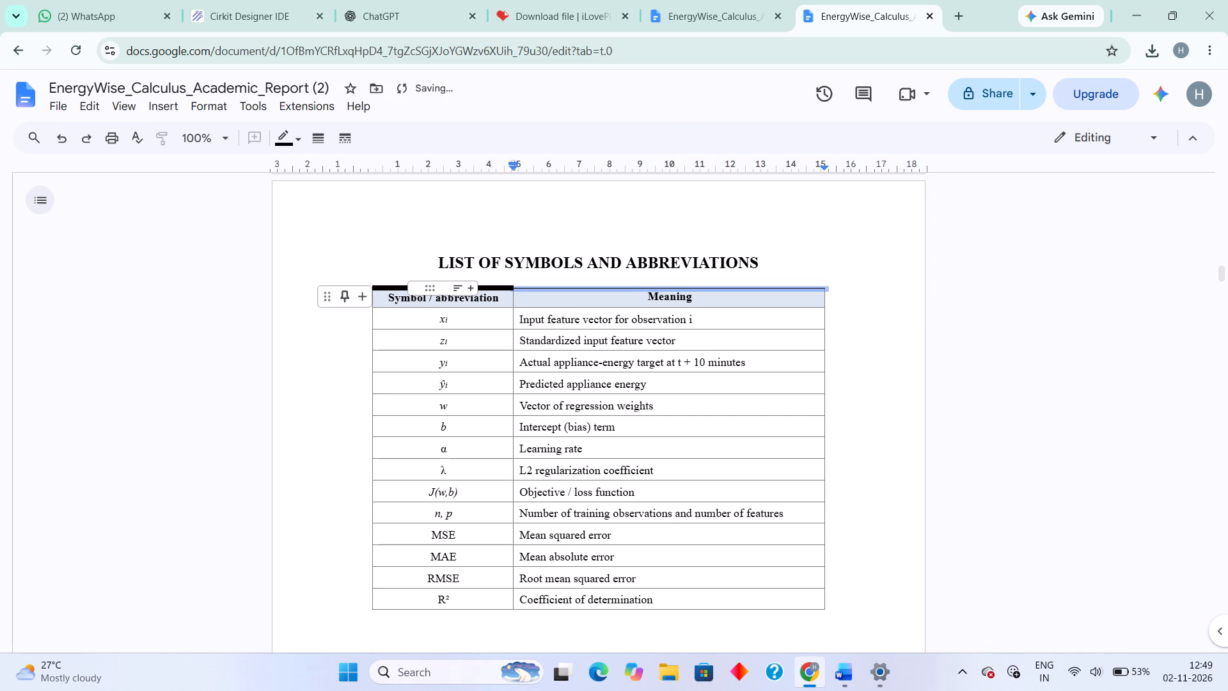
{"action": "left_click", "coordinate": [489, 289]}
{"action": "left_click", "coordinate": [320, 140]}
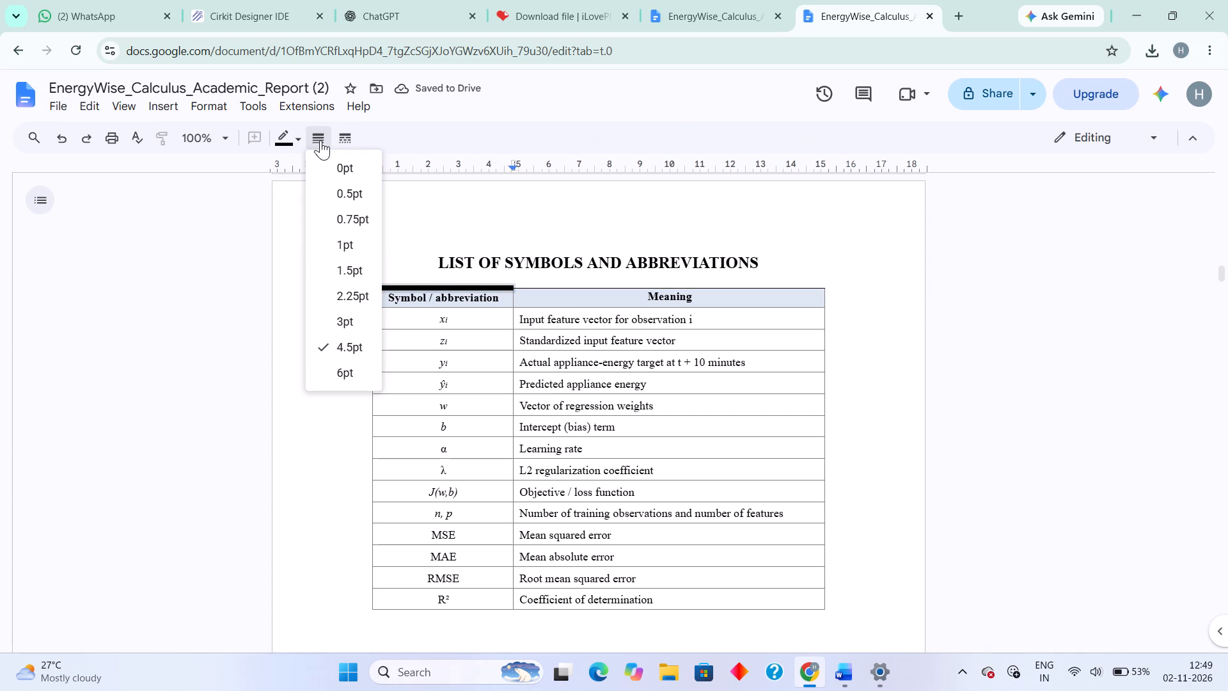
{"action": "left_click", "coordinate": [336, 242]}
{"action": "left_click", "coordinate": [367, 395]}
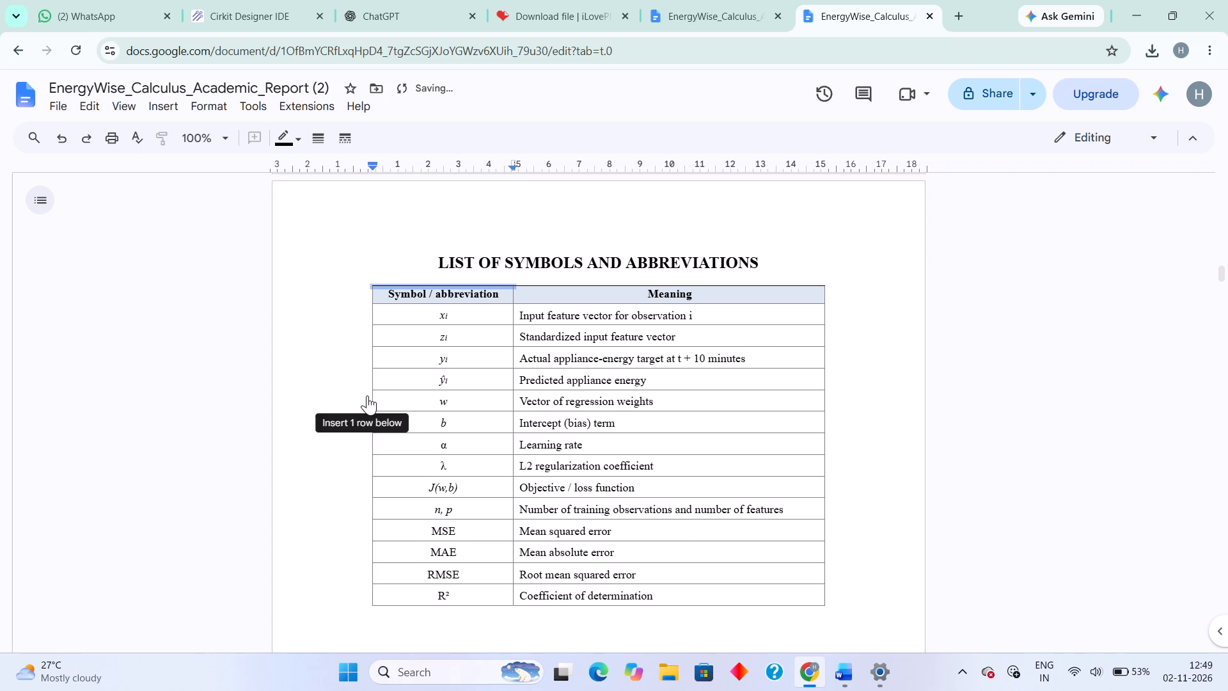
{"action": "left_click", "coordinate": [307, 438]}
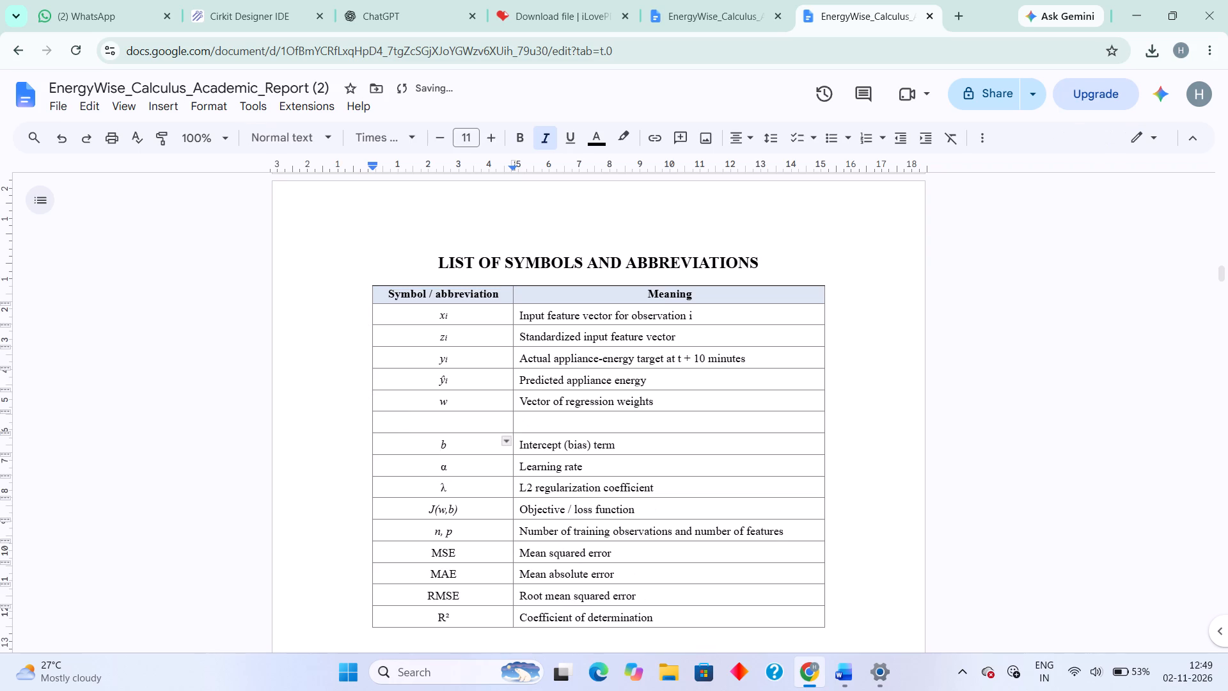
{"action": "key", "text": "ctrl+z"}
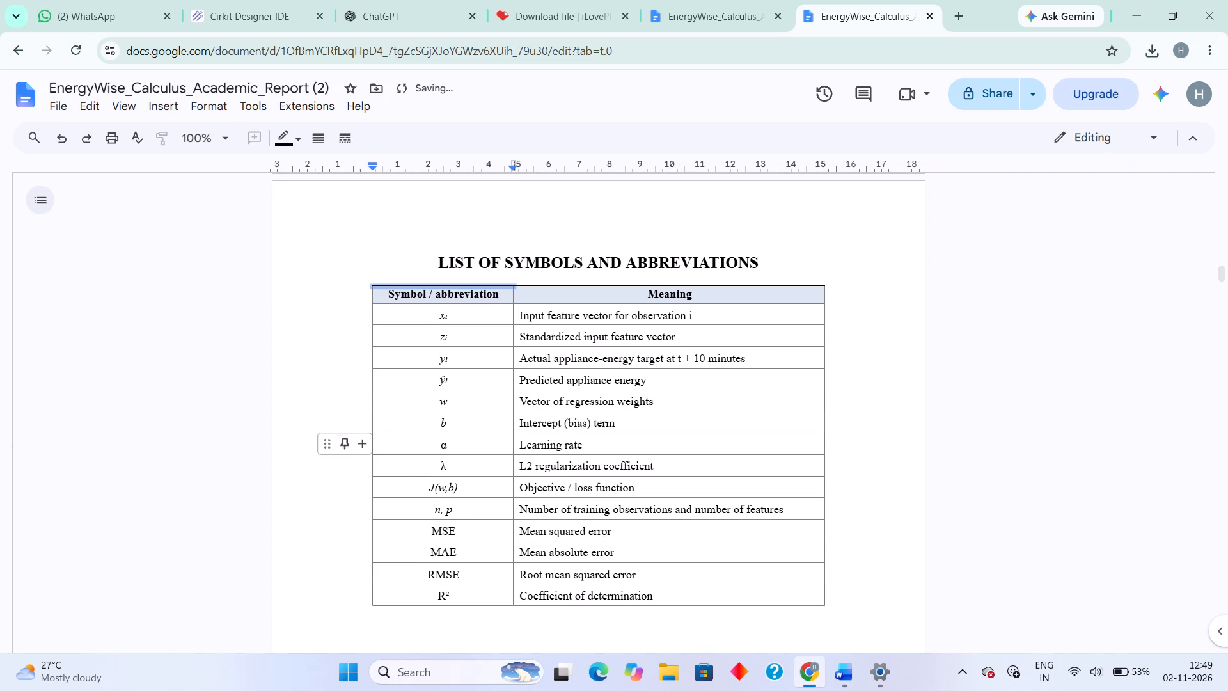
Set the line spacing of the three body paragraphs under 1.0 INTRODUCTION to 1.5.
{"action": "scroll", "coordinate": [317, 531], "scroll_direction": "down", "scroll_amount": 7}
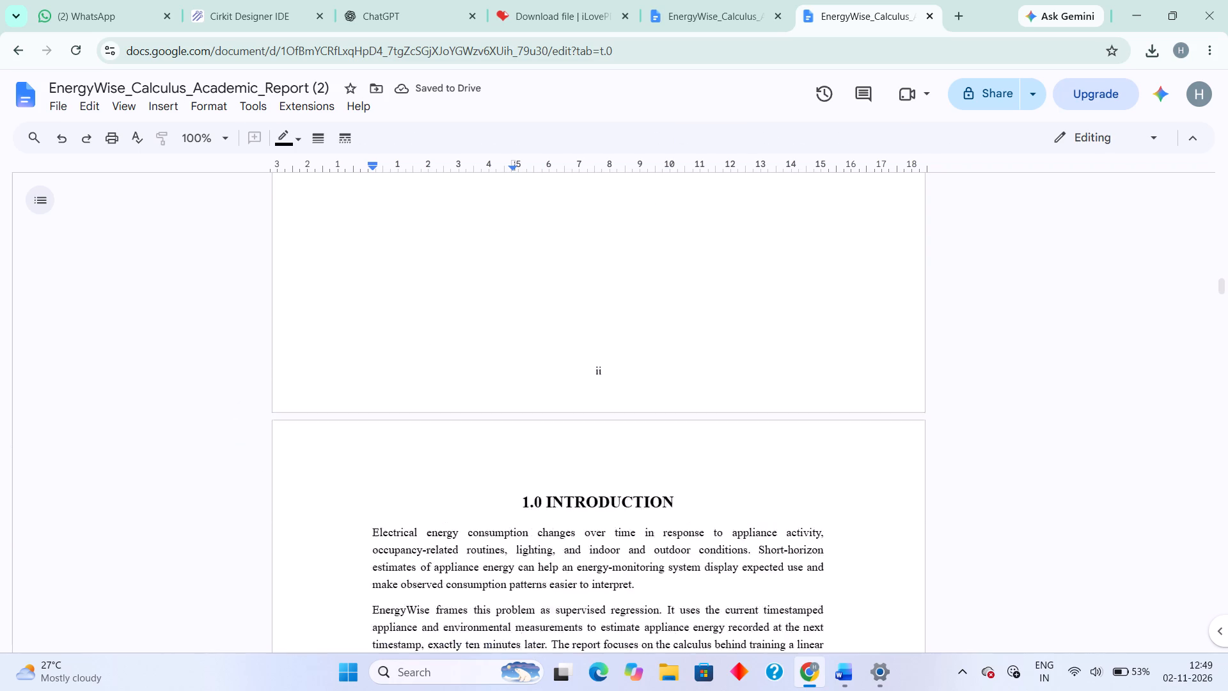
{"action": "scroll", "coordinate": [317, 531], "scroll_direction": "down", "scroll_amount": 1}
{"action": "scroll", "coordinate": [317, 531], "scroll_direction": "right", "scroll_amount": 1}
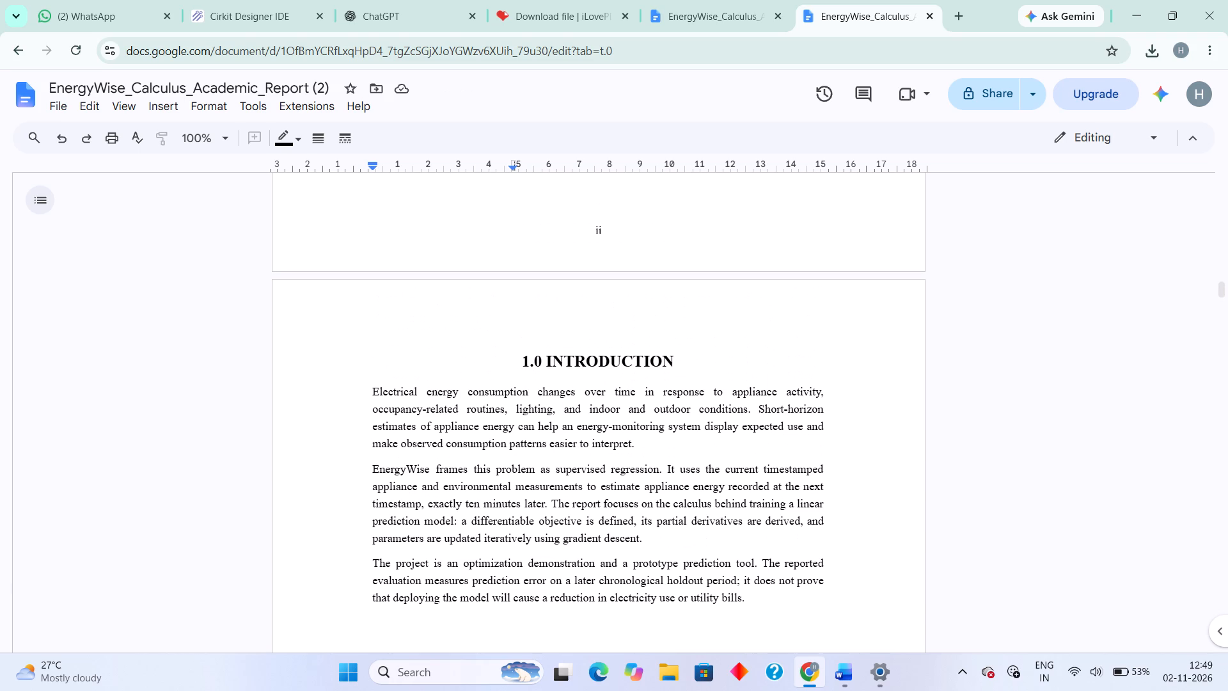
{"action": "left_click", "coordinate": [375, 383]}
{"action": "left_click_drag", "start_coordinate": [375, 383], "coordinate": [808, 613]}
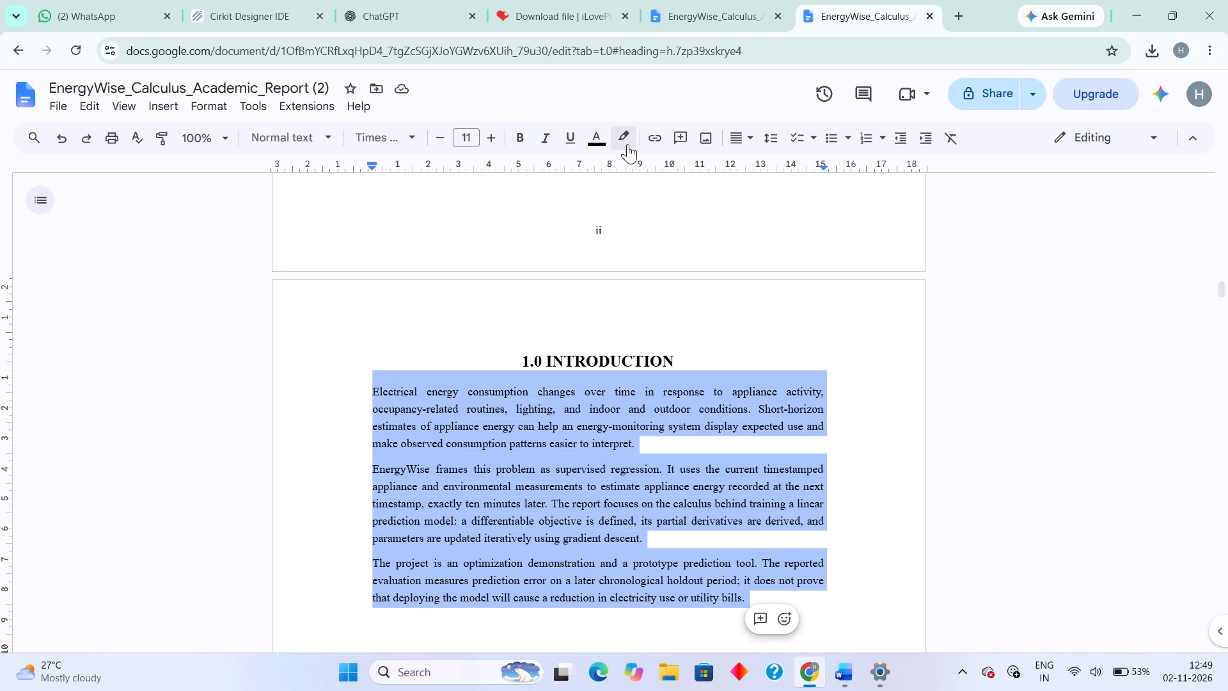
{"action": "left_click", "coordinate": [763, 147]}
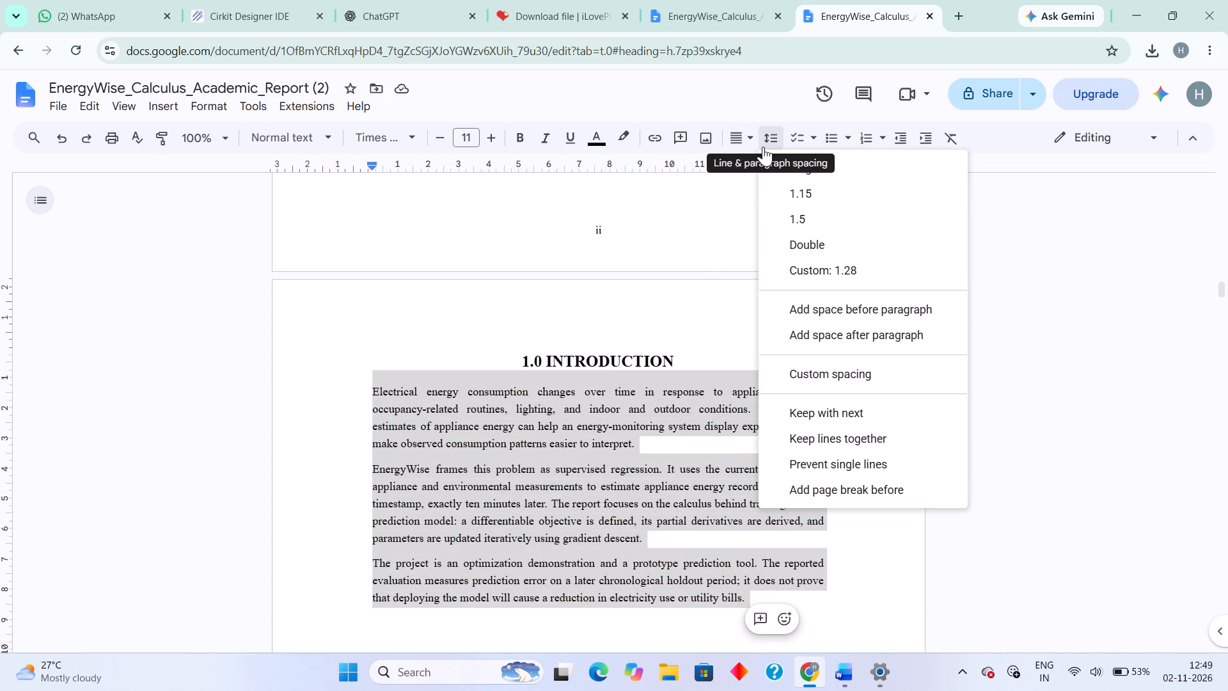
{"action": "left_click", "coordinate": [778, 214]}
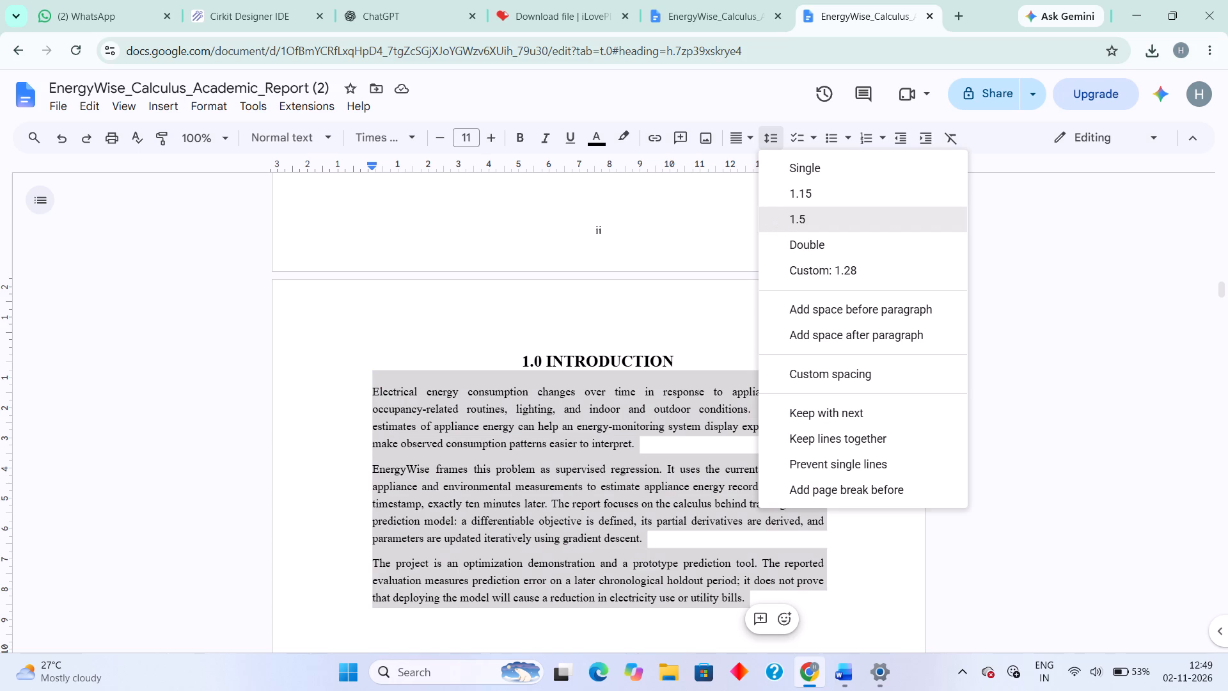
Add a blank line after the 1.0 INTRODUCTION heading and between each of the section's three body paragraphs.
{"action": "left_click", "coordinate": [851, 452]}
{"action": "scroll", "coordinate": [851, 452], "scroll_direction": "down", "scroll_amount": 1}
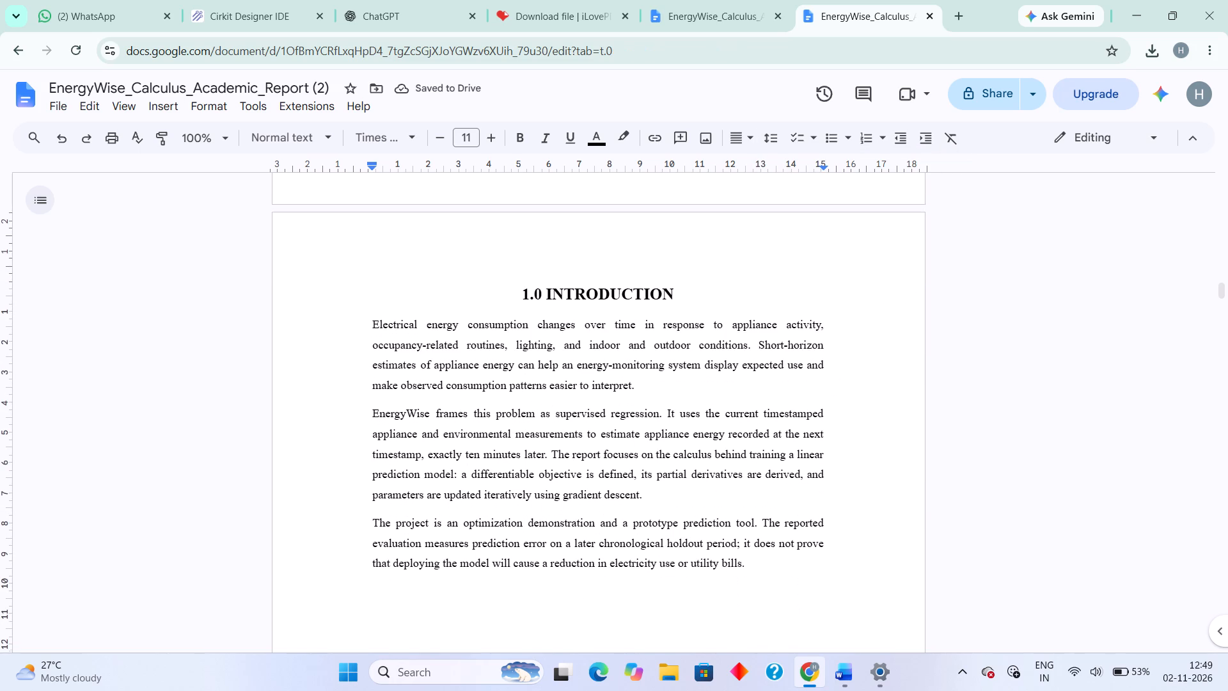
{"action": "key", "text": "Return"}
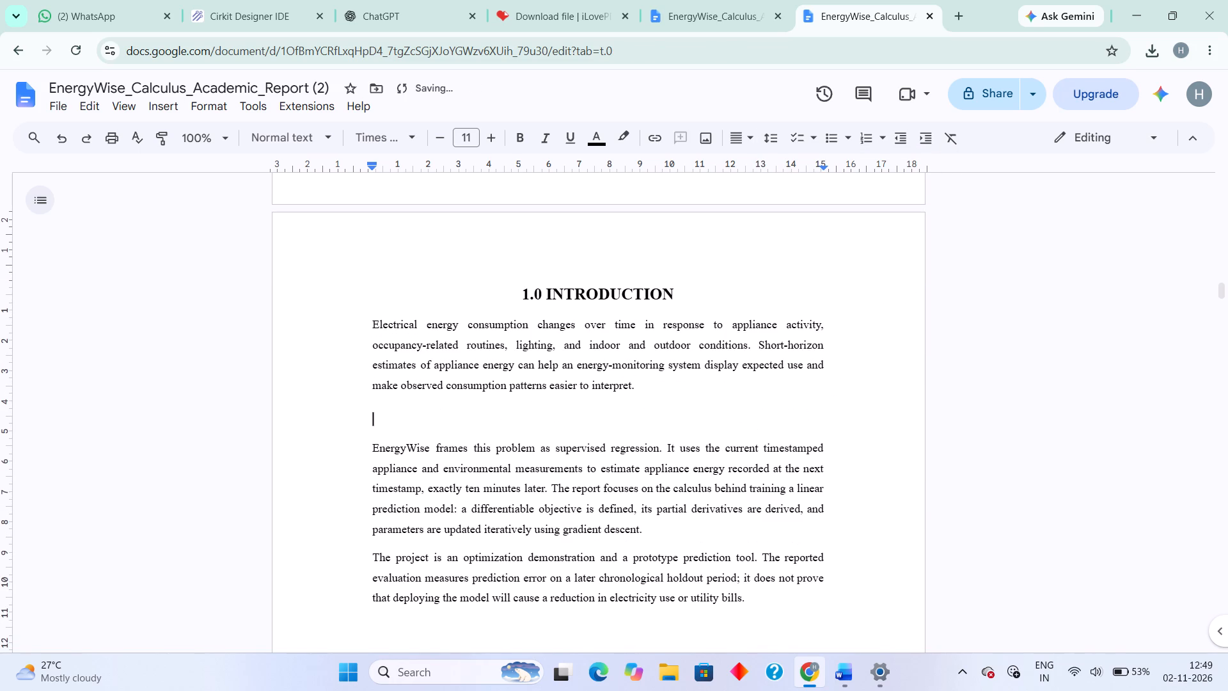
{"action": "left_click", "coordinate": [692, 298]}
{"action": "key", "text": "Return"}
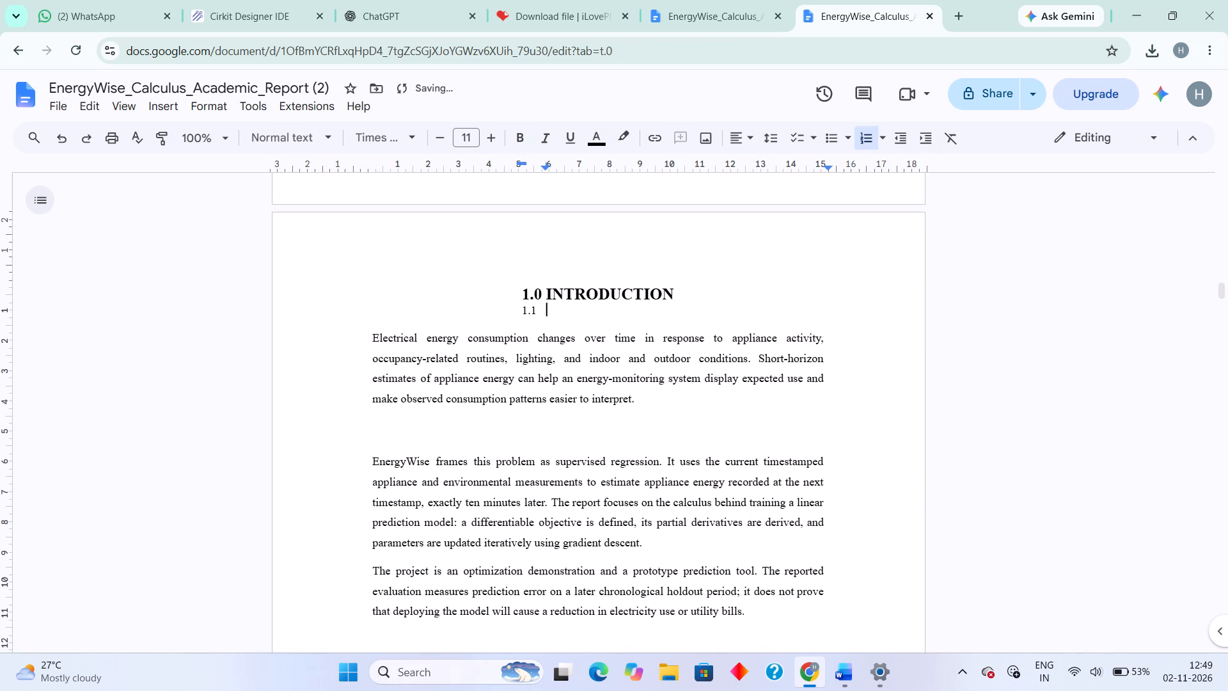
{"action": "key", "text": "BackSpace"}
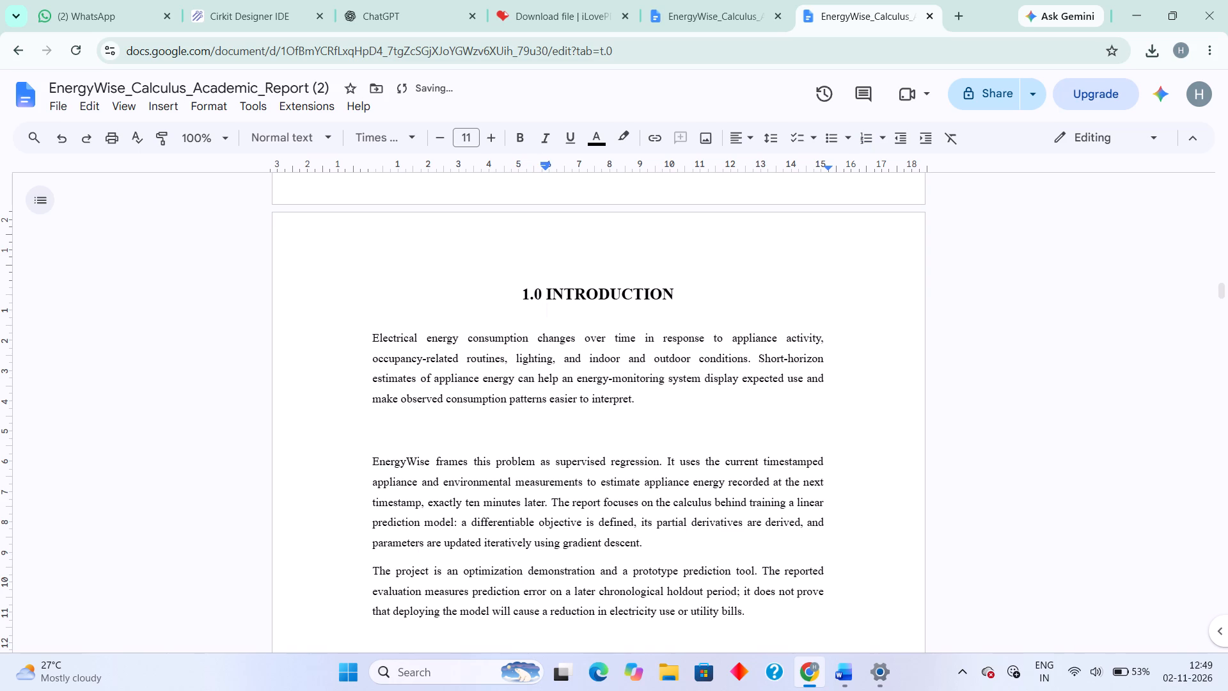
{"action": "left_click", "coordinate": [700, 550]}
{"action": "key", "text": "Return"}
{"action": "scroll", "coordinate": [700, 550], "scroll_direction": "down", "scroll_amount": 1}
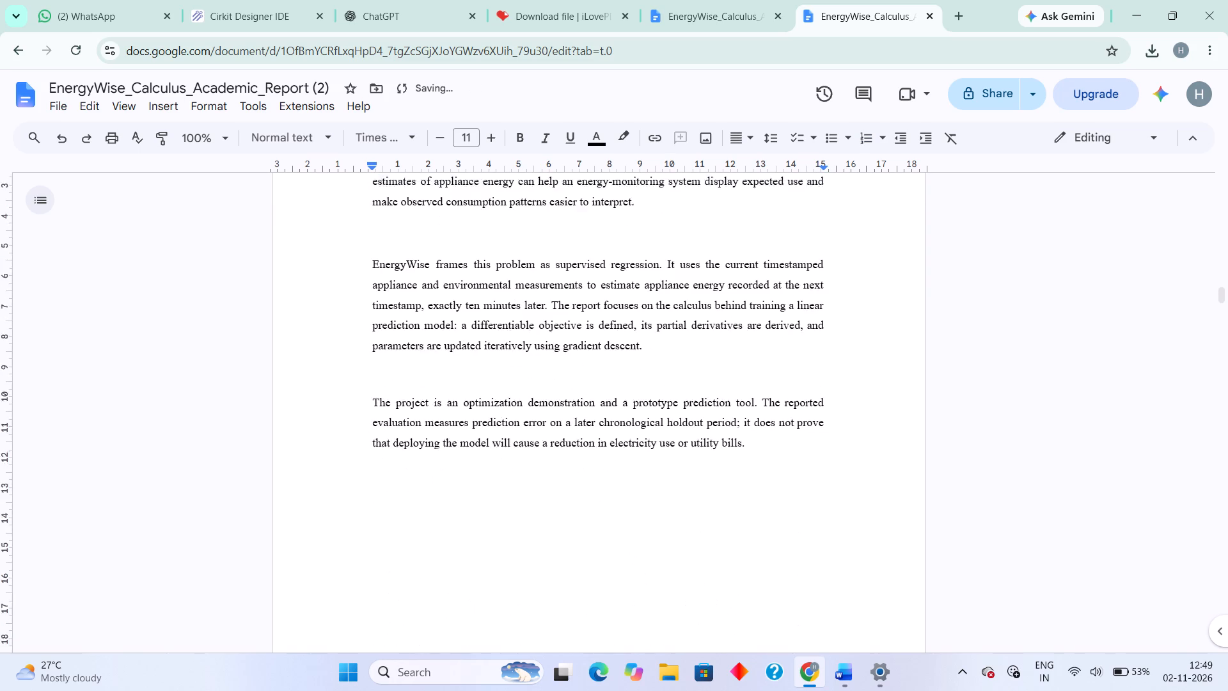
Check the page numbers from the 1.0 INTRODUCTION page to 2.0 THE MODEL, opening the footer of Section 9.
{"action": "scroll", "coordinate": [700, 550], "scroll_direction": "down", "scroll_amount": 3}
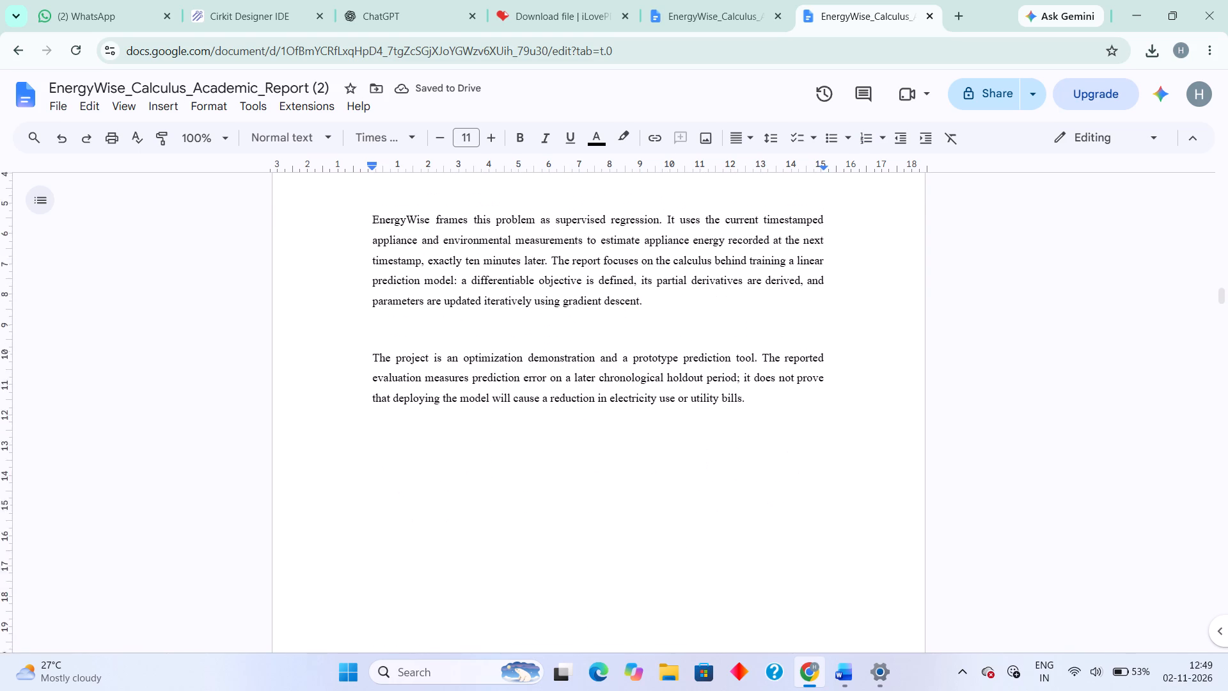
{"action": "scroll", "coordinate": [700, 550], "scroll_direction": "down", "scroll_amount": 3}
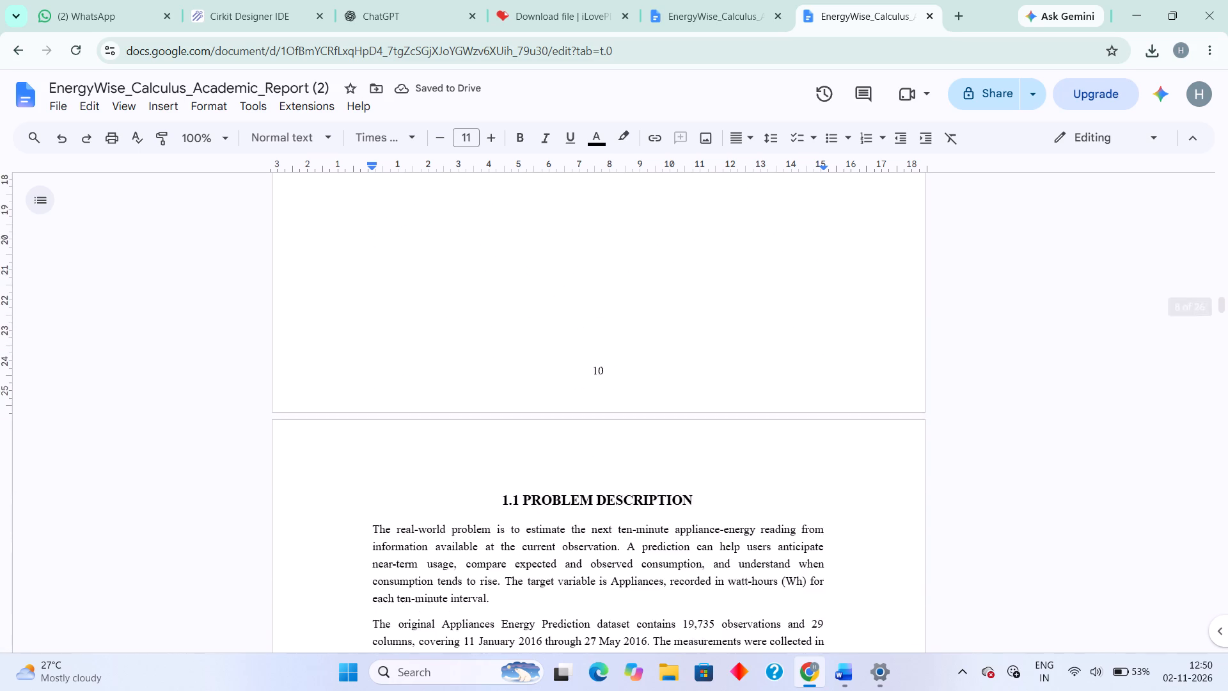
{"action": "scroll", "coordinate": [700, 550], "scroll_direction": "down", "scroll_amount": 4}
{"action": "scroll", "coordinate": [700, 550], "scroll_direction": "up", "scroll_amount": 1}
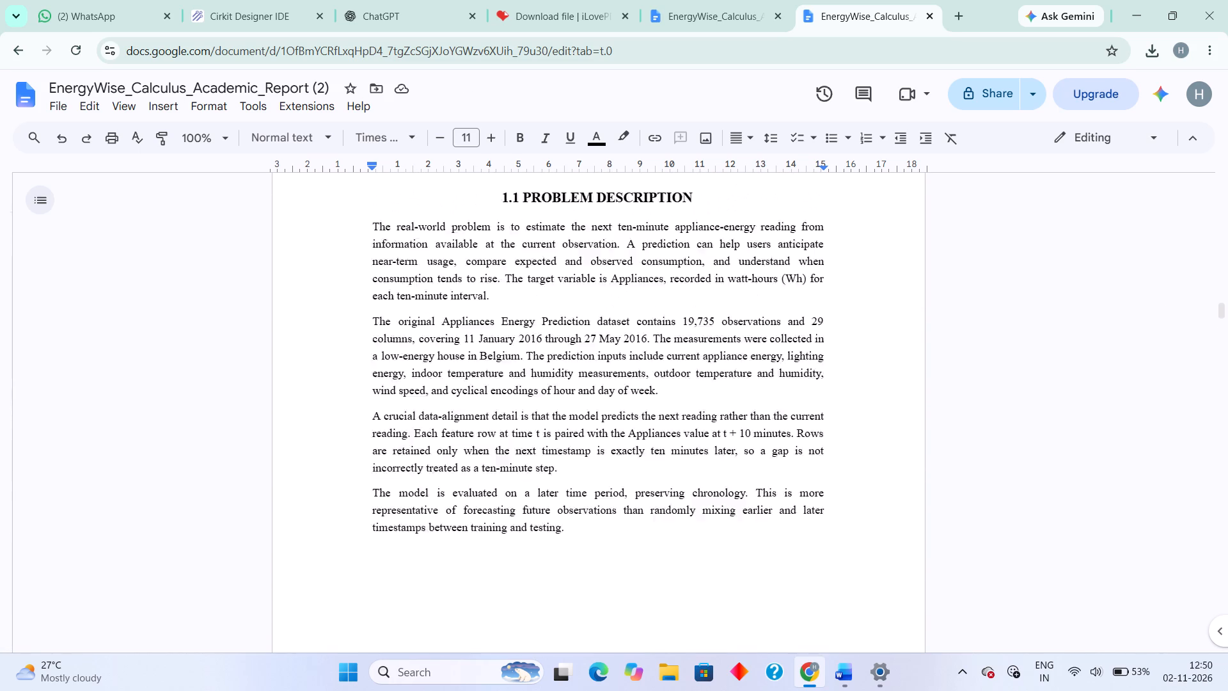
{"action": "scroll", "coordinate": [700, 550], "scroll_direction": "up", "scroll_amount": 1}
{"action": "scroll", "coordinate": [700, 550], "scroll_direction": "down", "scroll_amount": 12}
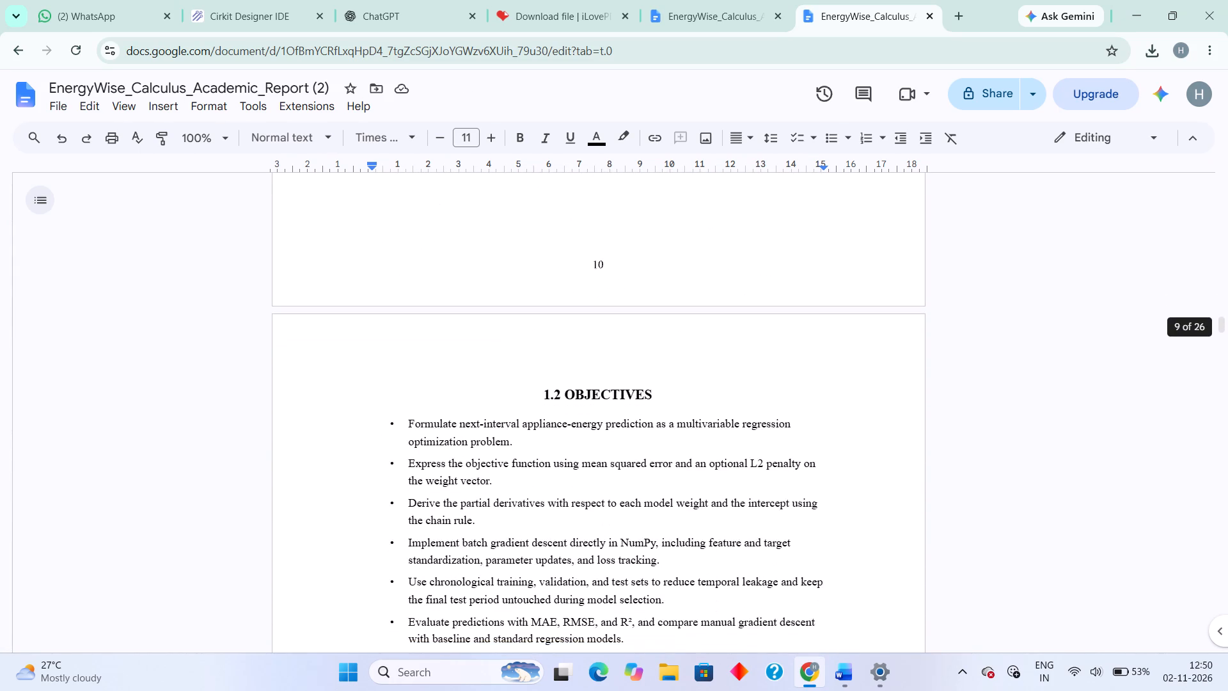
{"action": "scroll", "coordinate": [700, 550], "scroll_direction": "down", "scroll_amount": 2}
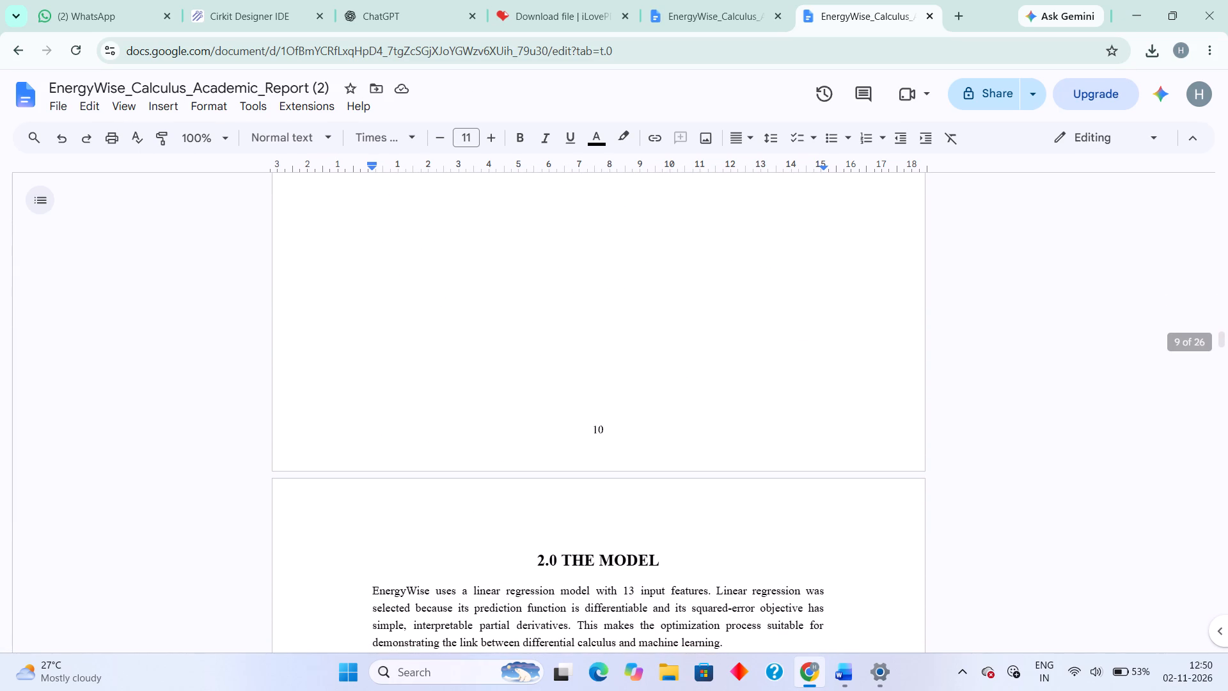
{"action": "left_click", "coordinate": [599, 418]}
{"action": "scroll", "coordinate": [620, 563], "scroll_direction": "down", "scroll_amount": 1}
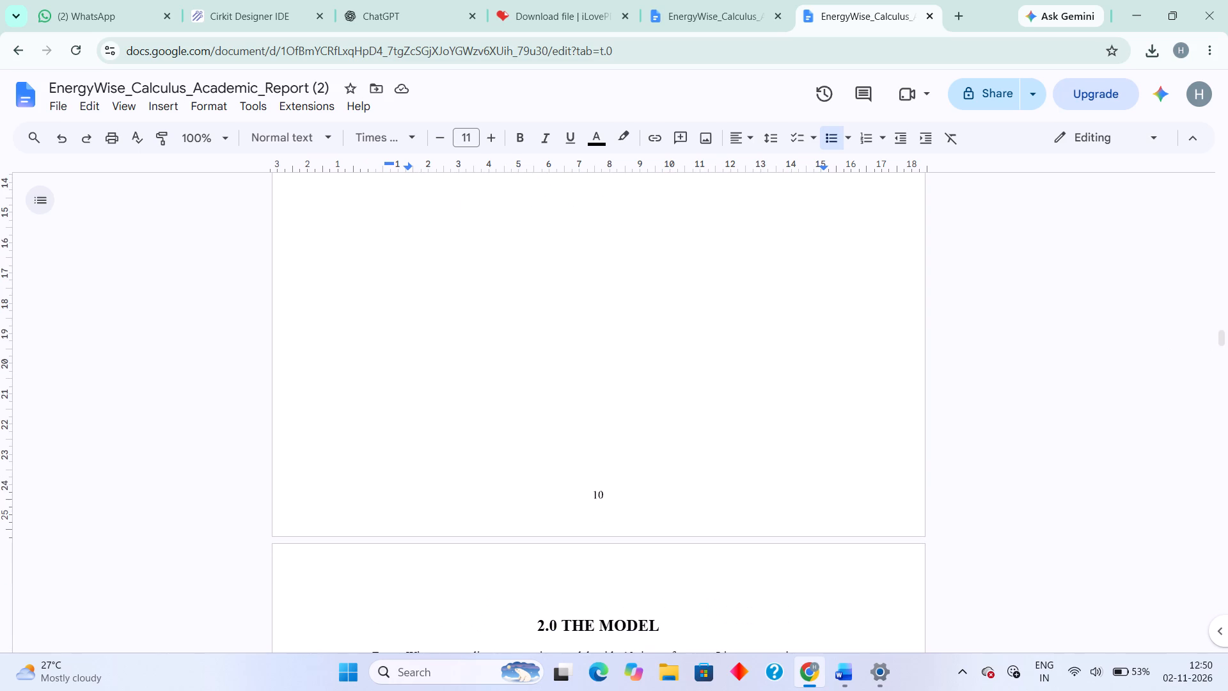
{"action": "scroll", "coordinate": [620, 563], "scroll_direction": "down", "scroll_amount": 1}
{"action": "triple_click", "coordinate": [595, 507]}
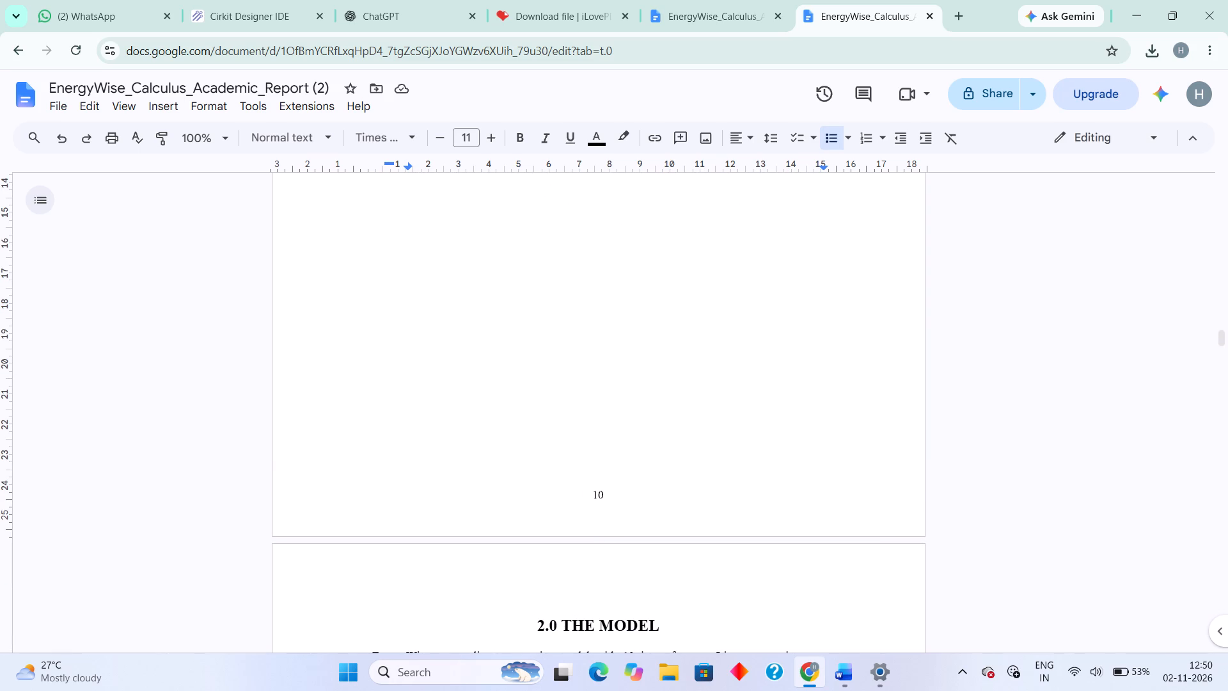
{"action": "double_click", "coordinate": [595, 507]}
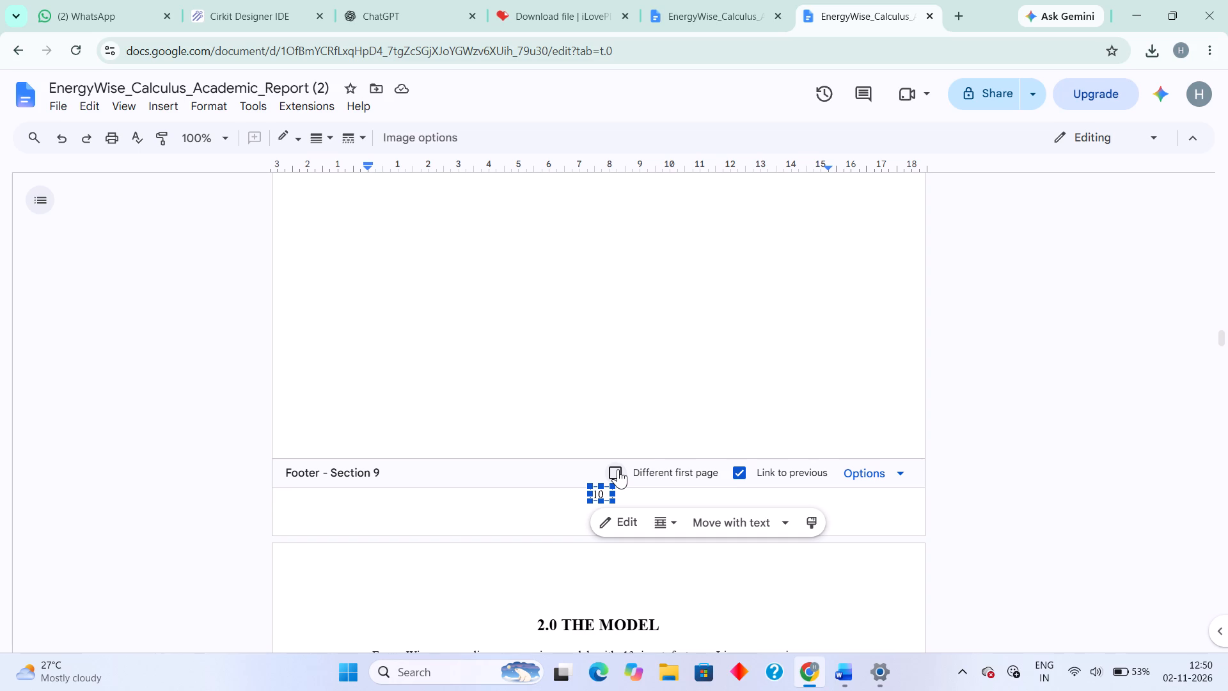
Examine the footer page numbering from the certificate page through the front-matter lists to the 1.1 PROBLEM DESCRIPTION page.
{"action": "scroll", "coordinate": [731, 393], "scroll_direction": "up", "scroll_amount": 15}
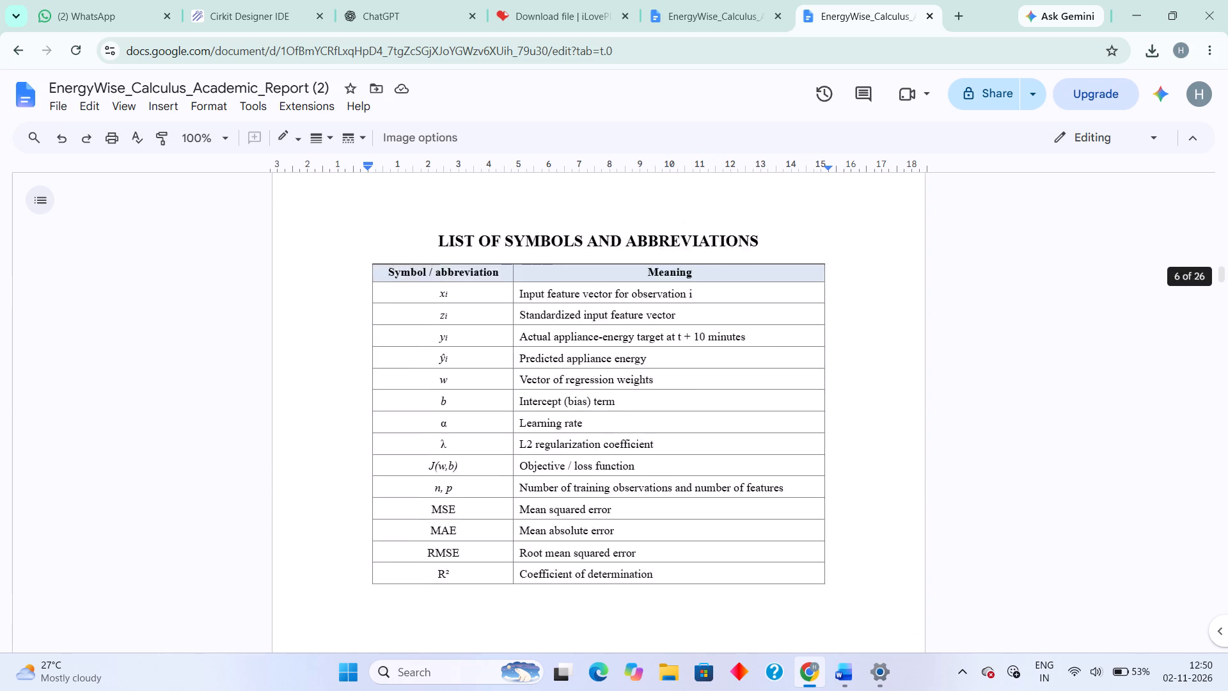
{"action": "scroll", "coordinate": [731, 393], "scroll_direction": "up", "scroll_amount": 3}
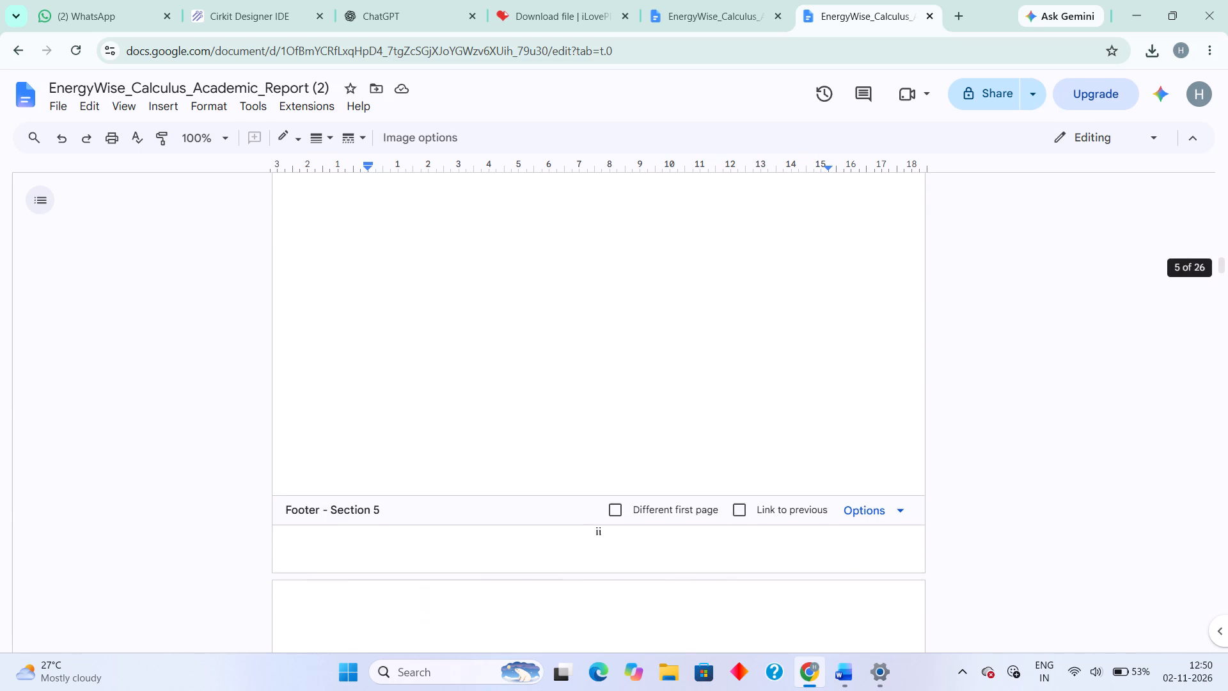
{"action": "scroll", "coordinate": [731, 393], "scroll_direction": "up", "scroll_amount": 2}
{"action": "left_click", "coordinate": [778, 335]}
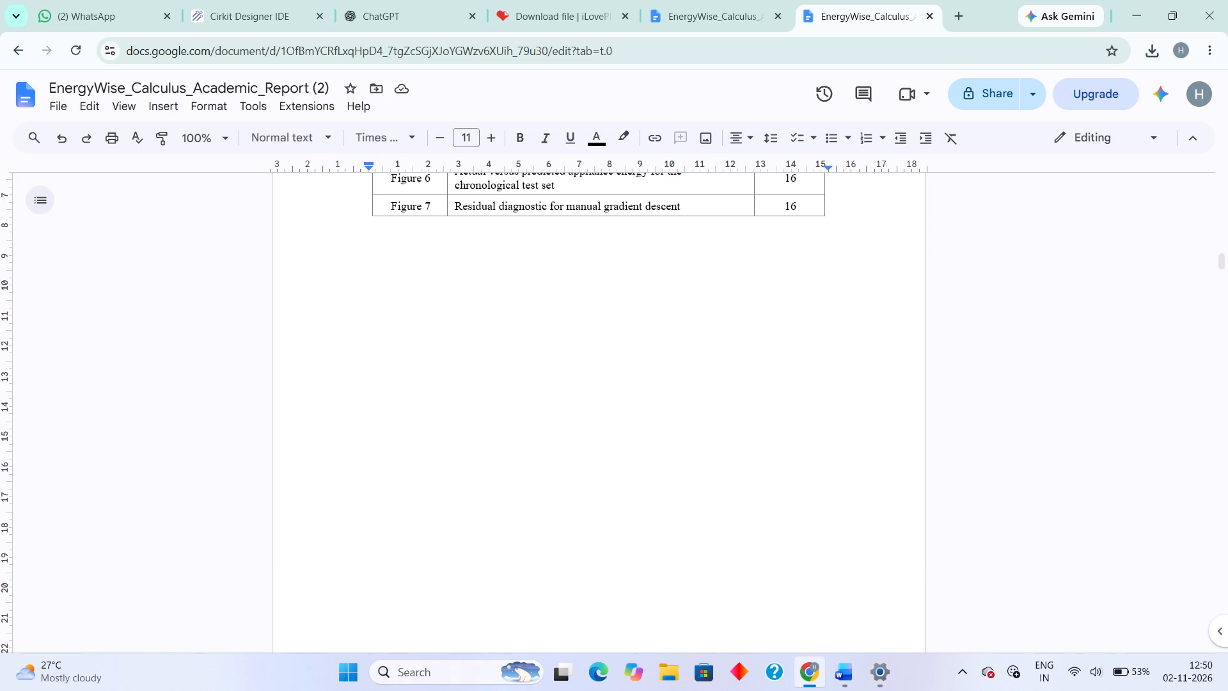
{"action": "scroll", "coordinate": [695, 399], "scroll_direction": "up", "scroll_amount": 12}
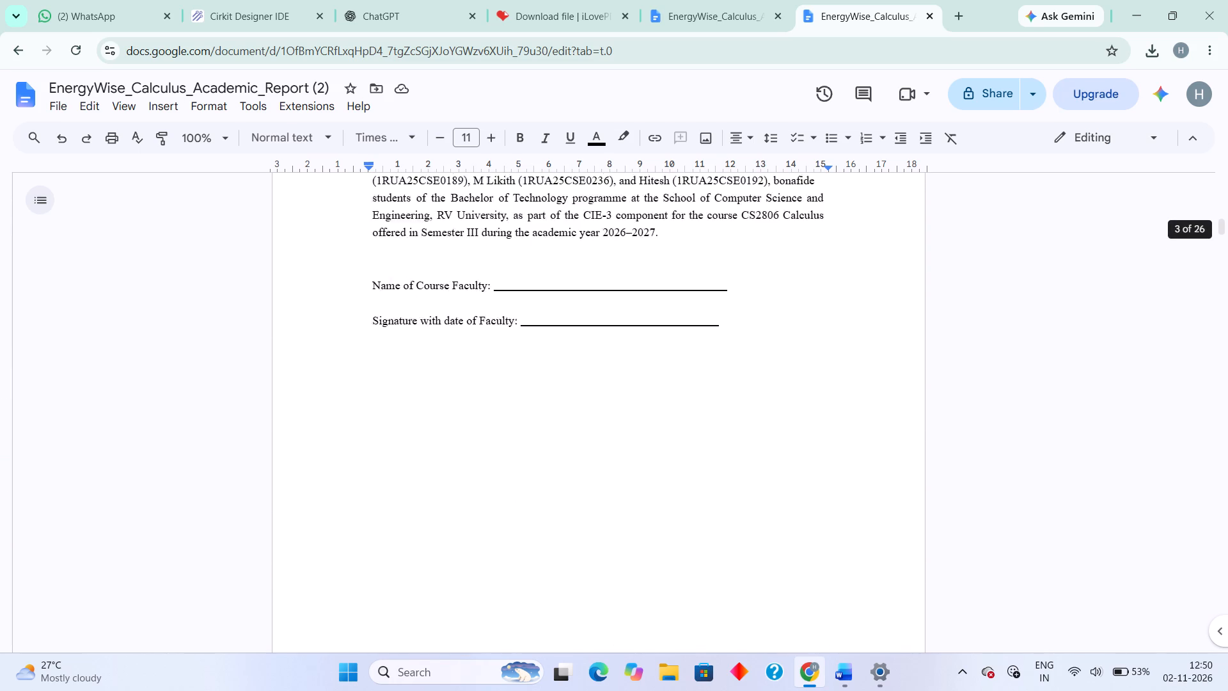
{"action": "scroll", "coordinate": [695, 399], "scroll_direction": "up", "scroll_amount": 4}
{"action": "scroll", "coordinate": [695, 399], "scroll_direction": "down", "scroll_amount": 11}
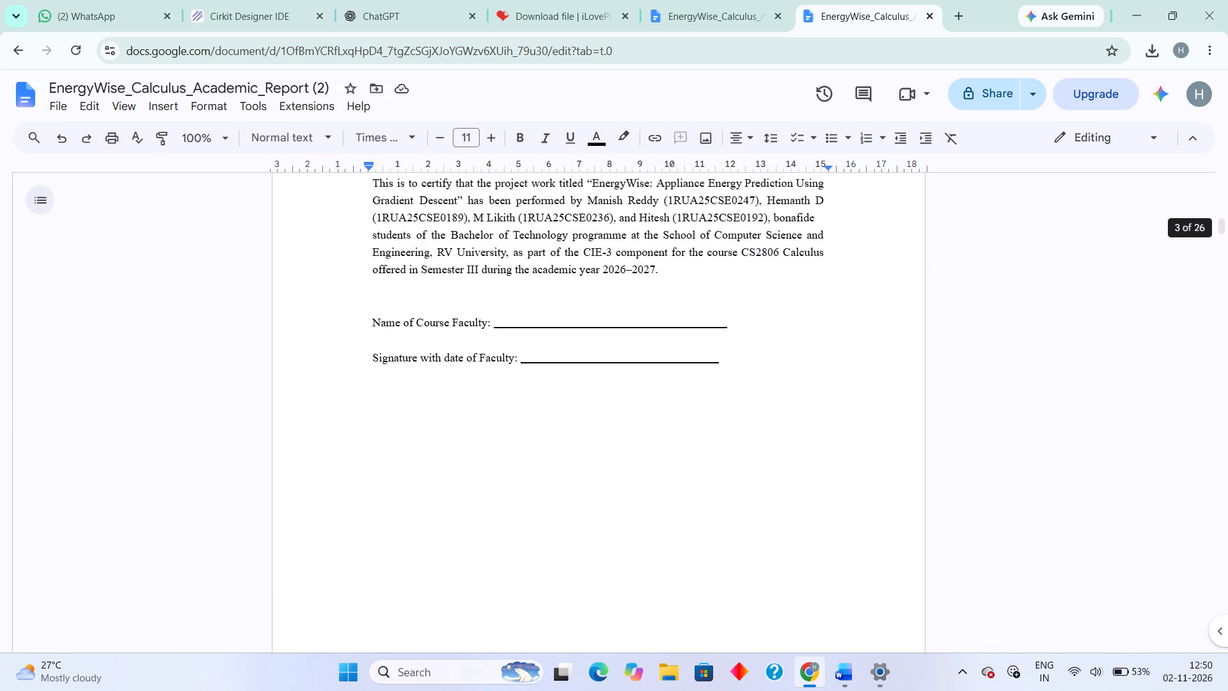
{"action": "scroll", "coordinate": [695, 399], "scroll_direction": "down", "scroll_amount": 2}
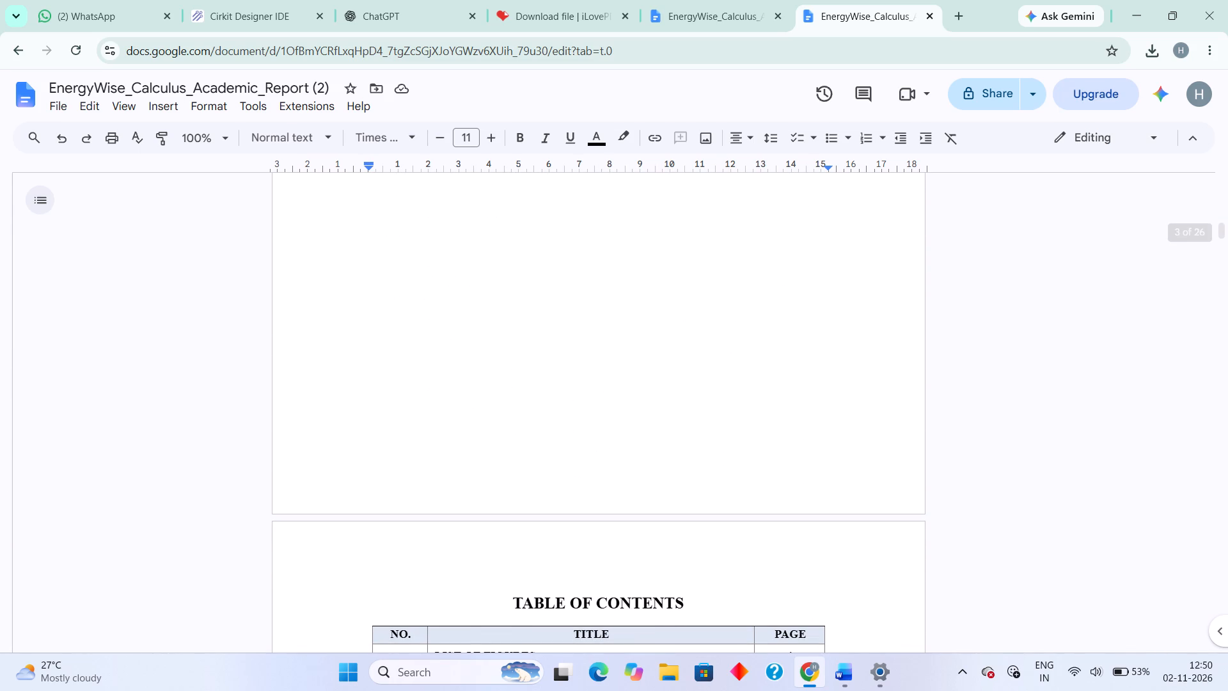
{"action": "key", "text": "ctrl+minus"}
{"action": "key", "text": "ctrl+minus"}
{"action": "key", "text": "ctrl+minus"}
{"action": "scroll", "coordinate": [695, 399], "scroll_direction": "down", "scroll_amount": 5}
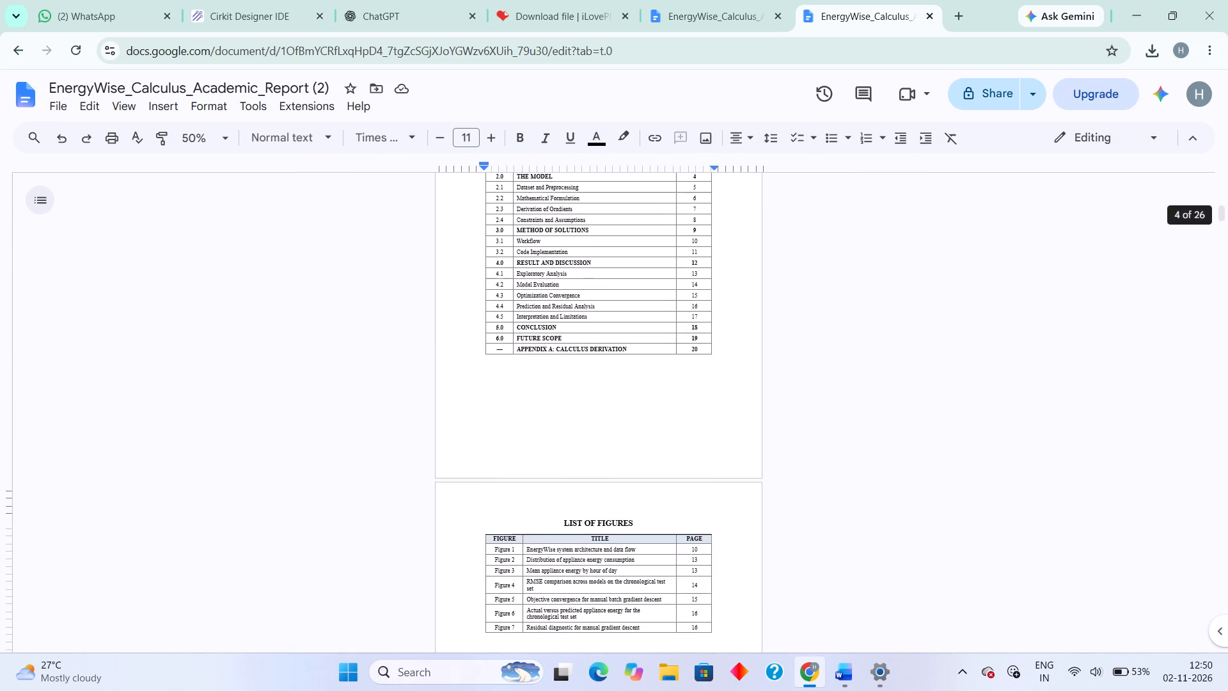
{"action": "scroll", "coordinate": [695, 399], "scroll_direction": "down", "scroll_amount": 9}
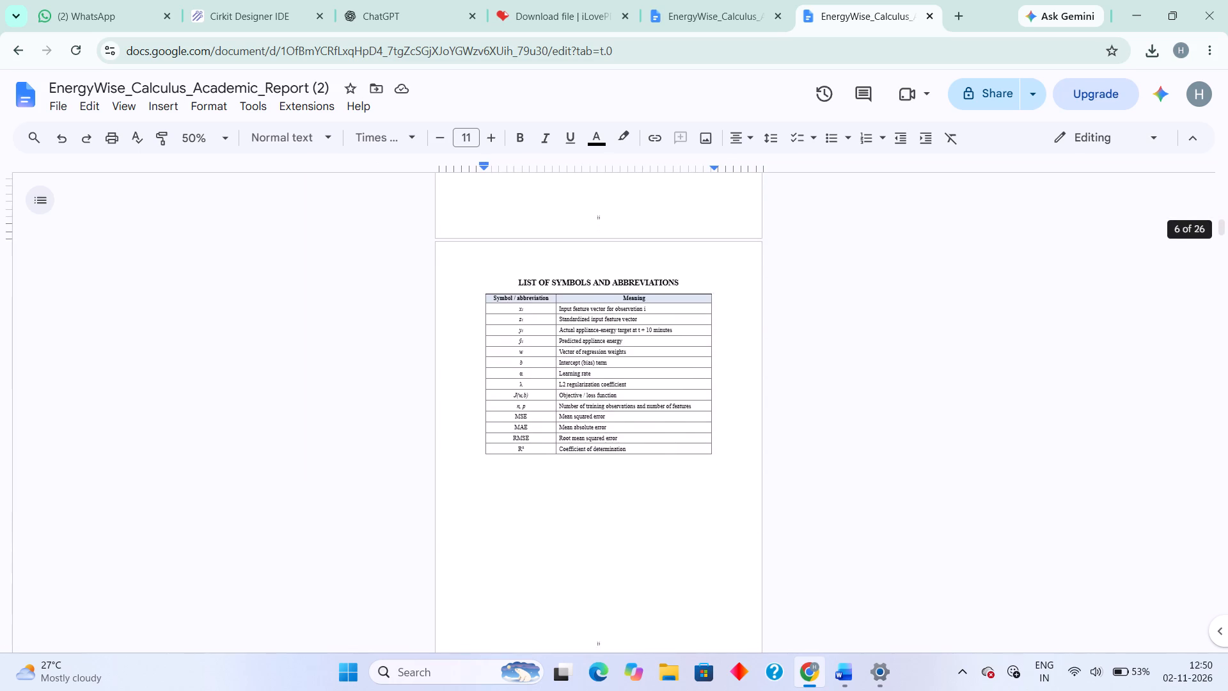
{"action": "scroll", "coordinate": [695, 399], "scroll_direction": "down", "scroll_amount": 5}
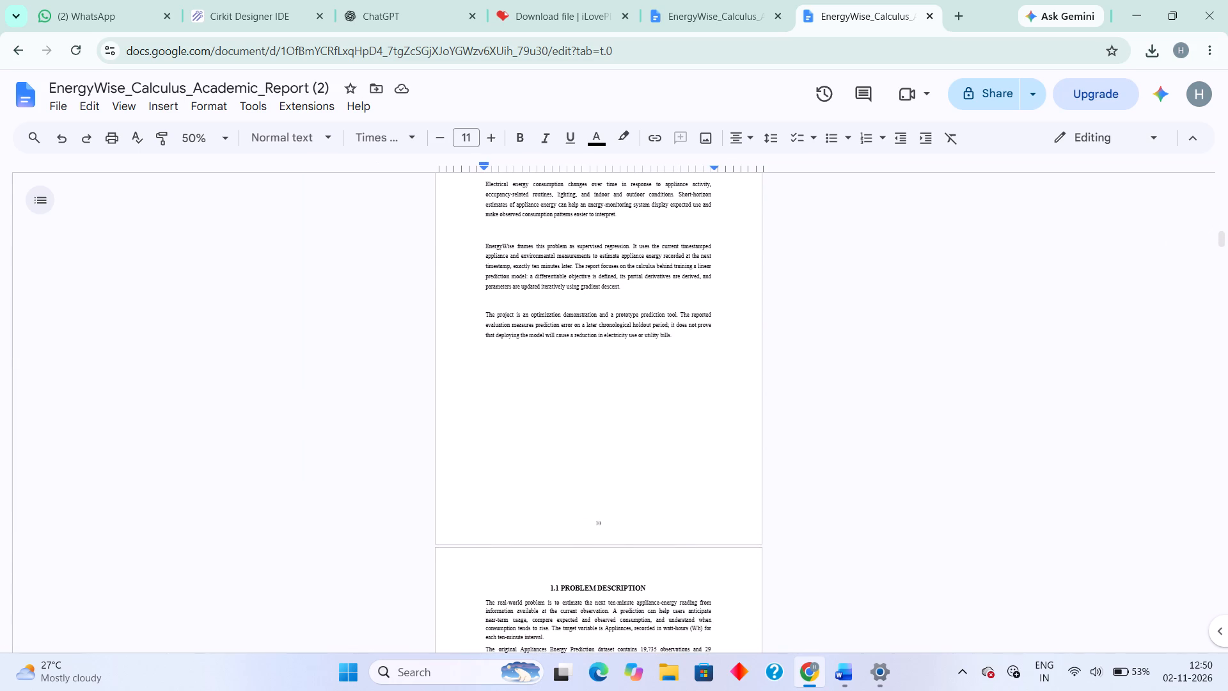
{"action": "scroll", "coordinate": [629, 324], "scroll_direction": "down", "scroll_amount": 7}
{"action": "scroll", "coordinate": [629, 324], "scroll_direction": "up", "scroll_amount": 1}
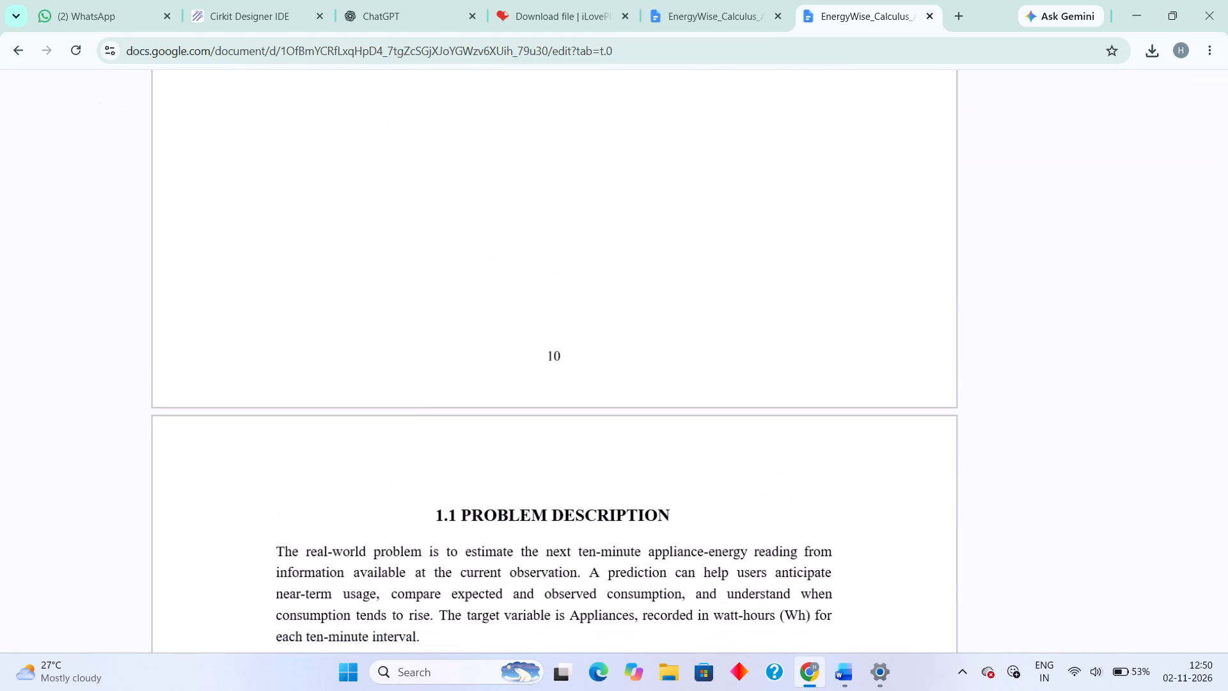
{"action": "scroll", "coordinate": [629, 324], "scroll_direction": "up", "scroll_amount": 1}
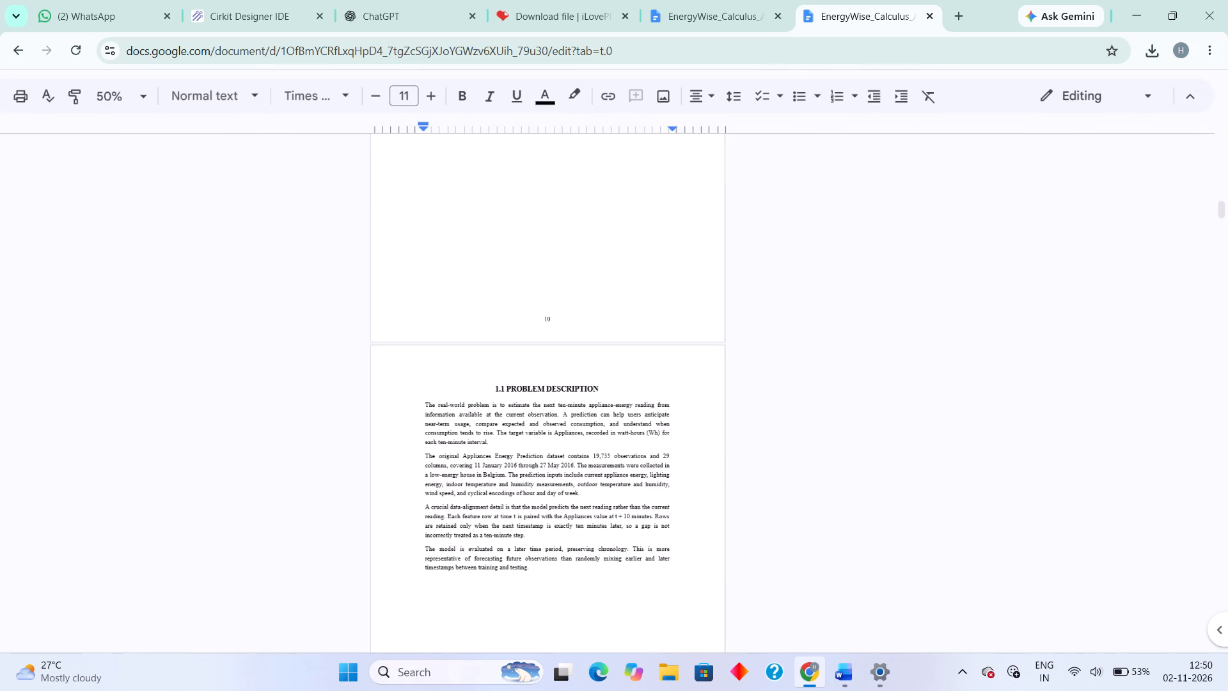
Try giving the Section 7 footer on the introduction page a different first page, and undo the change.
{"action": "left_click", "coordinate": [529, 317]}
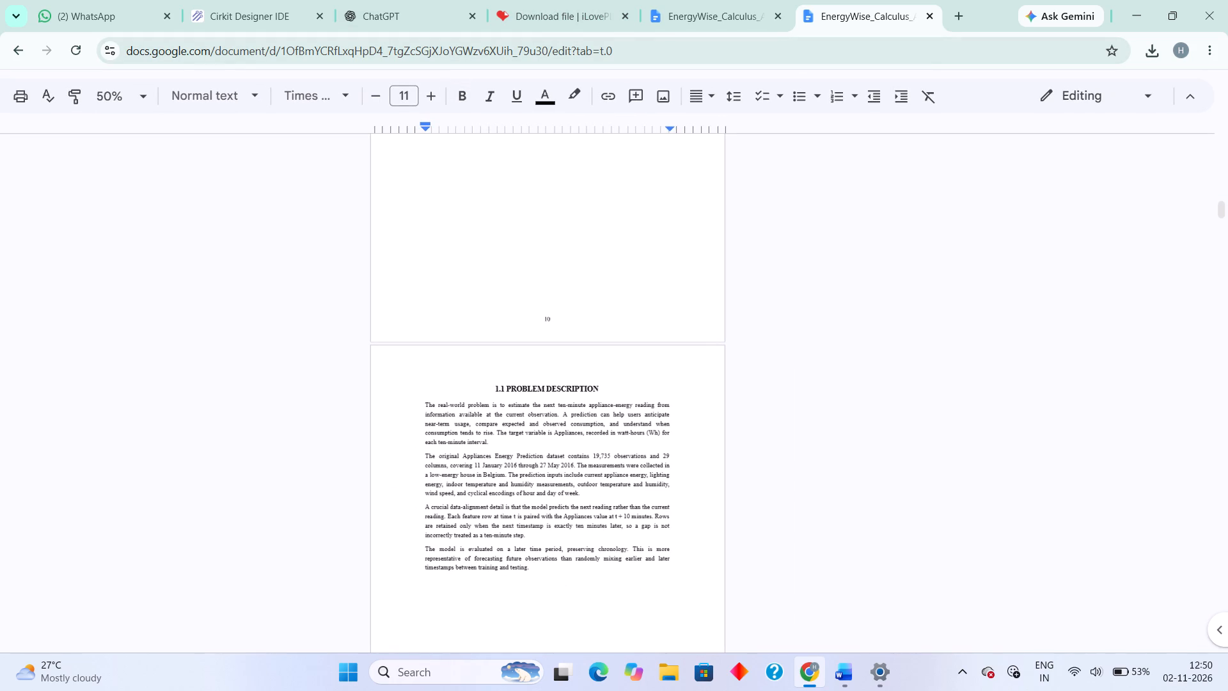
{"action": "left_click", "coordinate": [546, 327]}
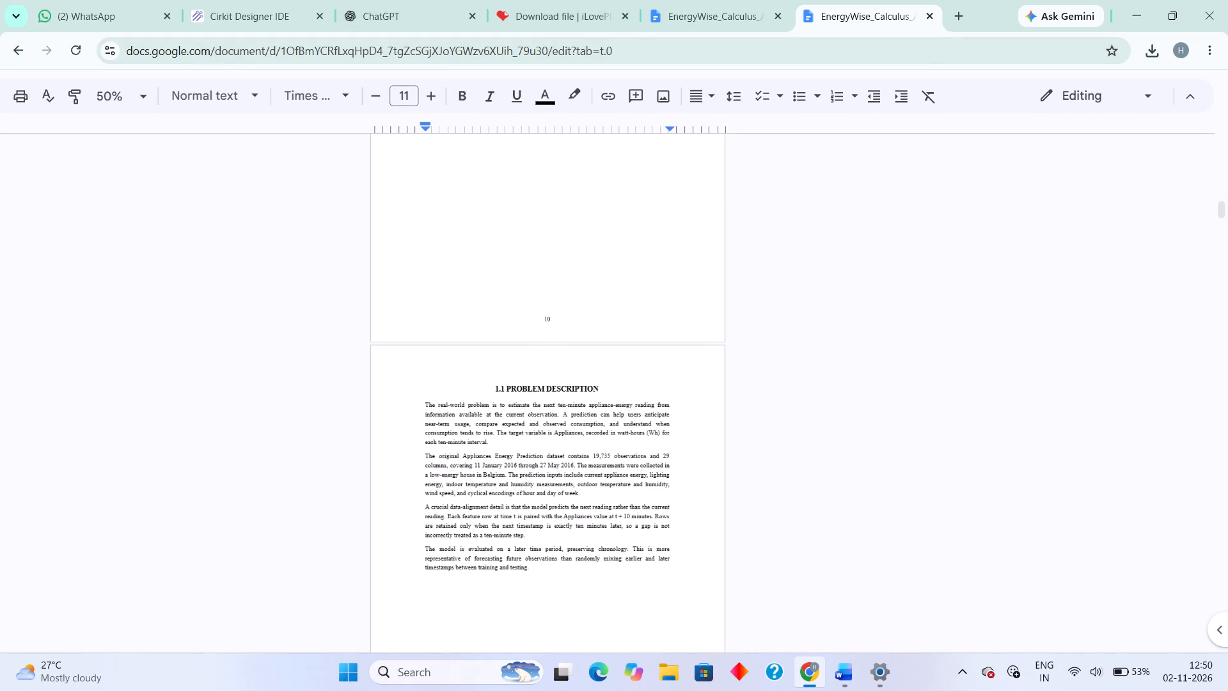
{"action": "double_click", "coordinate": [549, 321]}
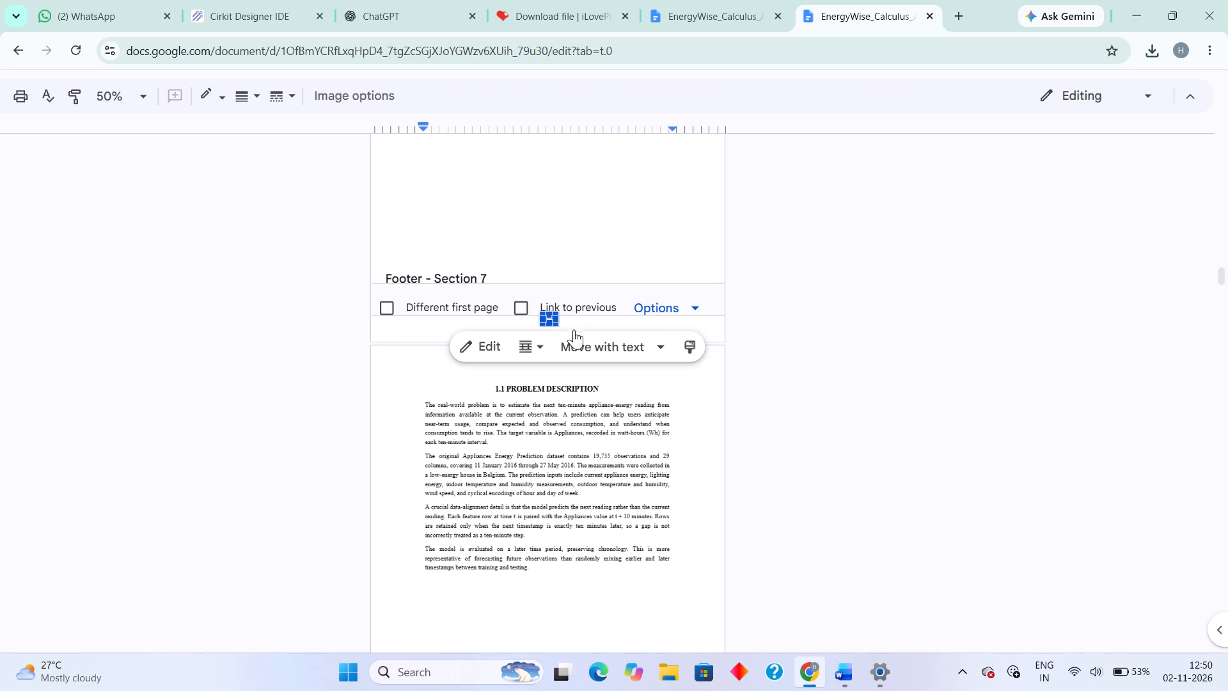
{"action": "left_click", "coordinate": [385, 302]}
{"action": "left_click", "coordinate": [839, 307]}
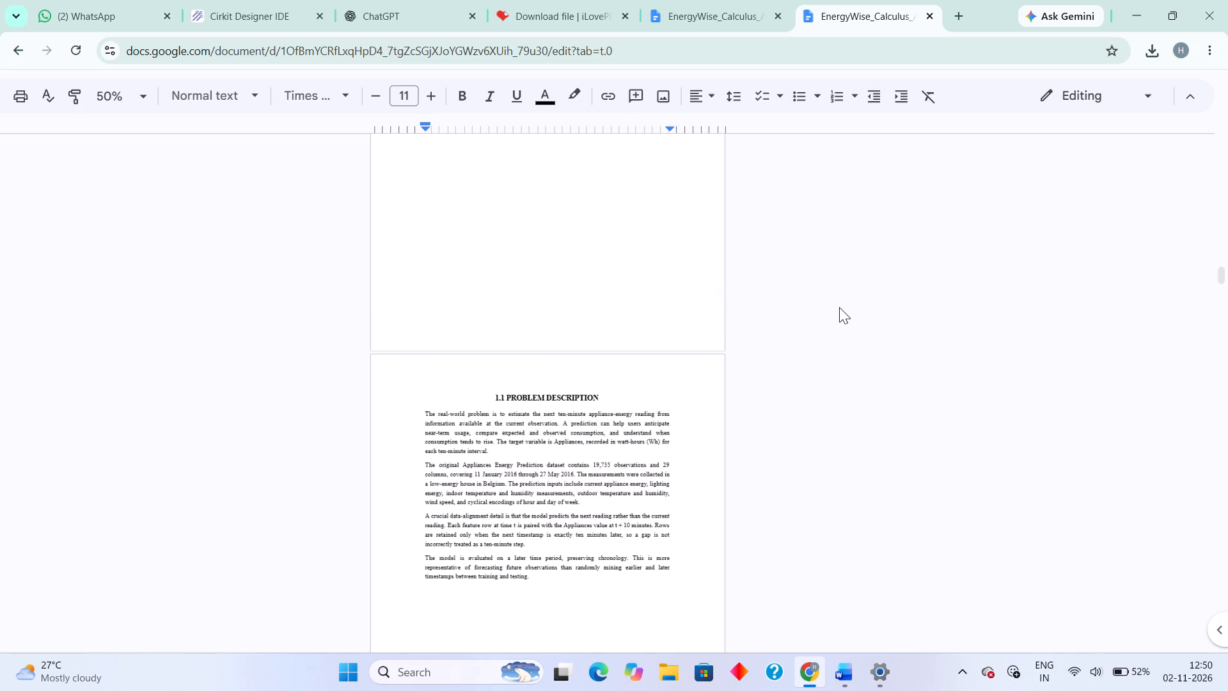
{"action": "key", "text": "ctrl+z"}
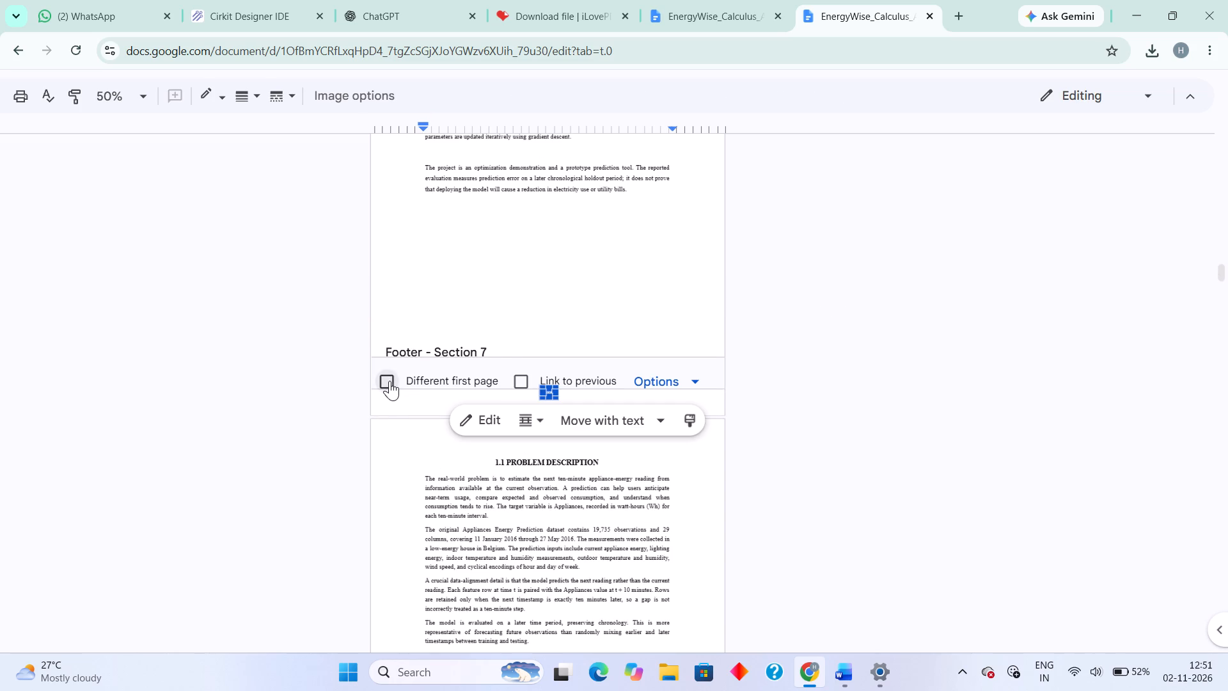
Enable a different first page for the Section 7 footer and enter 1 as the introduction's page number.
{"action": "left_click", "coordinate": [390, 381]}
{"action": "key", "text": "1"}
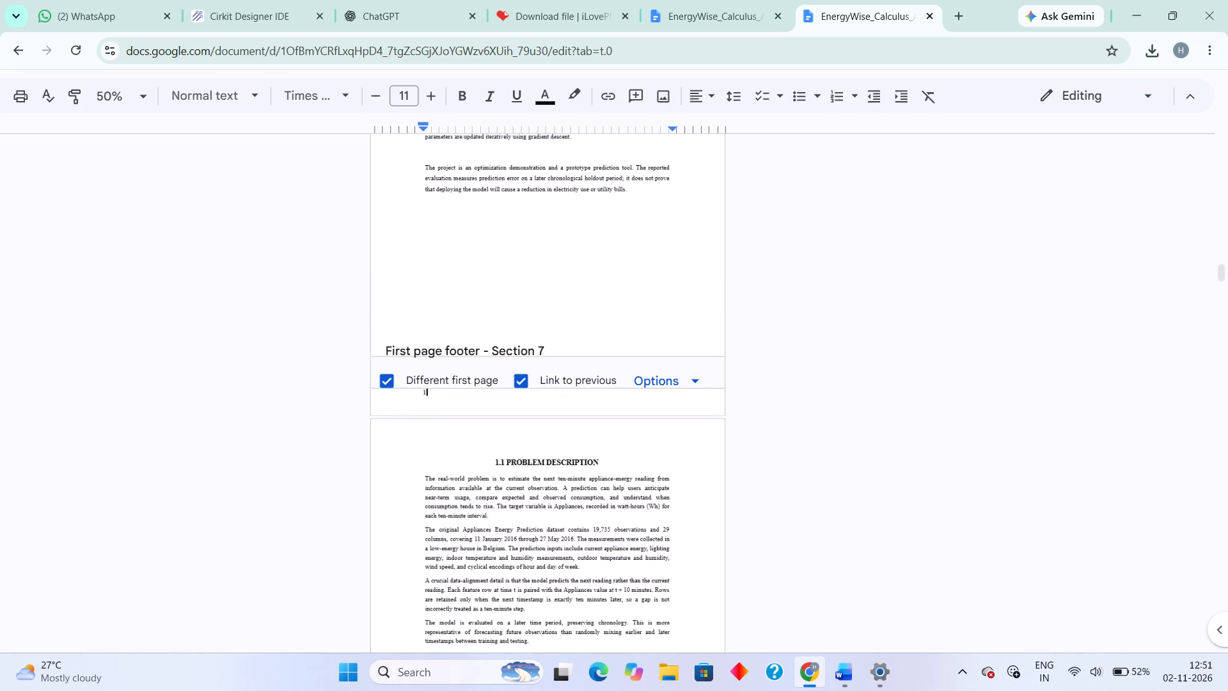
{"action": "key", "text": "Return"}
{"action": "key", "text": "BackSpace"}
{"action": "left_click", "coordinate": [835, 356]}
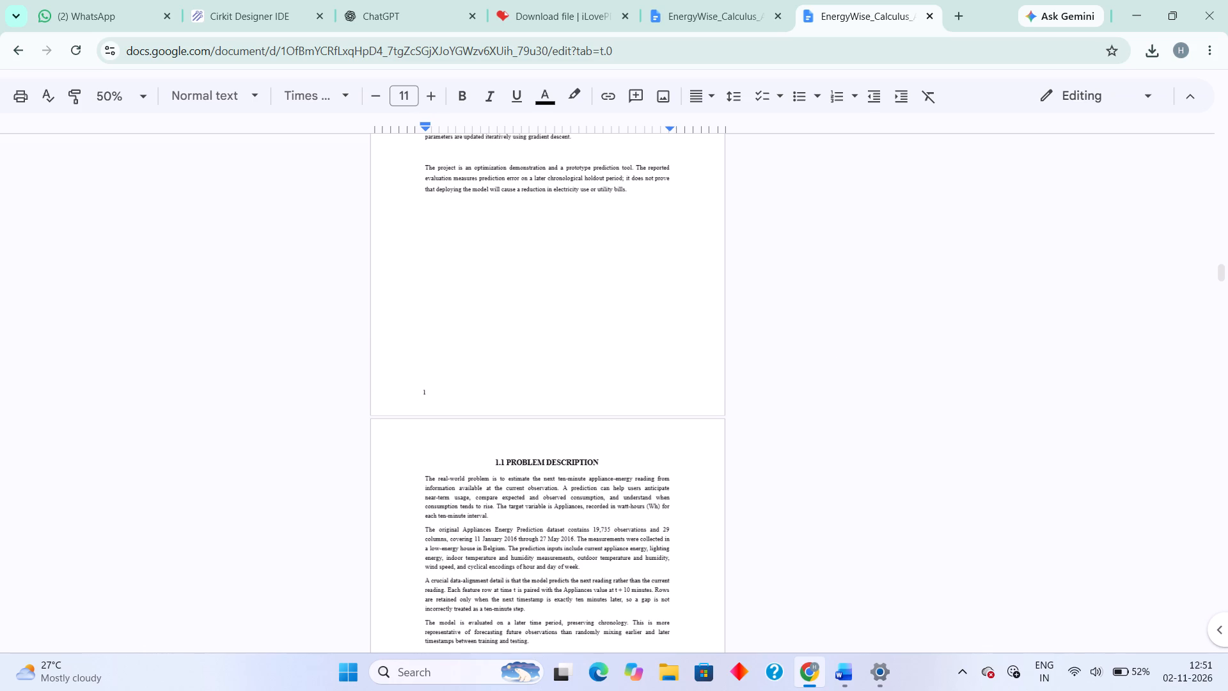
Center the page number 1 in the first page footer of Section 7.
{"action": "left_click", "coordinate": [404, 395]}
{"action": "double_click", "coordinate": [425, 404]}
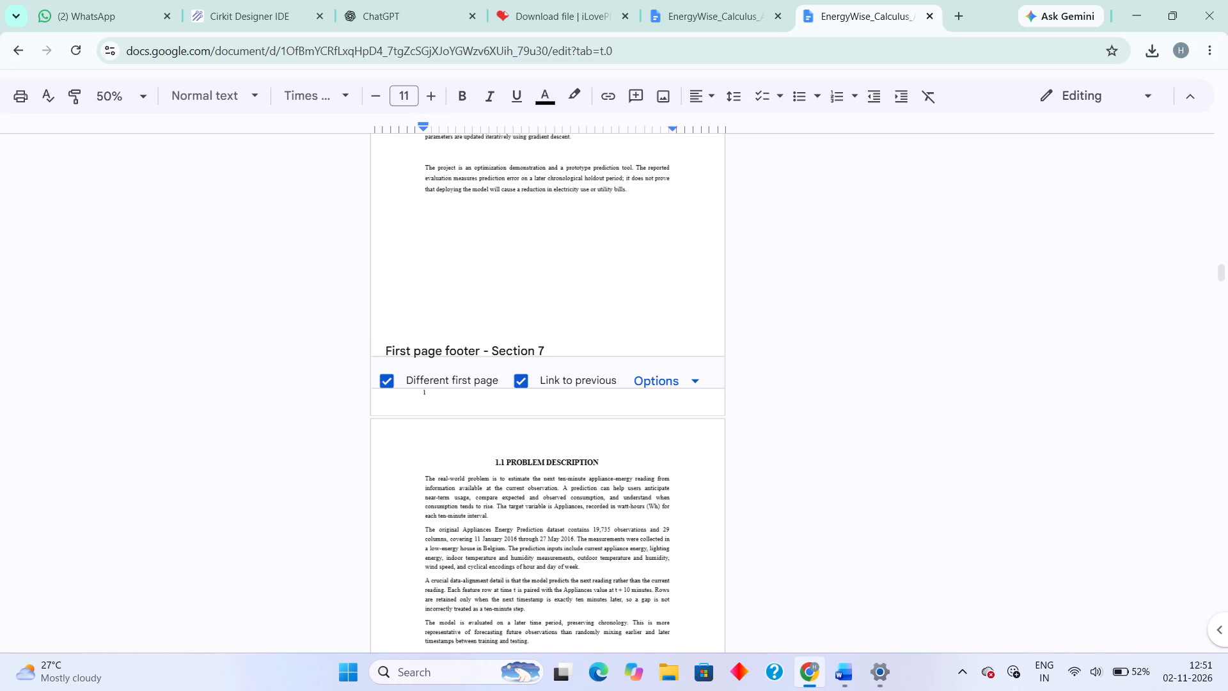
{"action": "left_click", "coordinate": [705, 103]}
{"action": "left_click", "coordinate": [729, 129]}
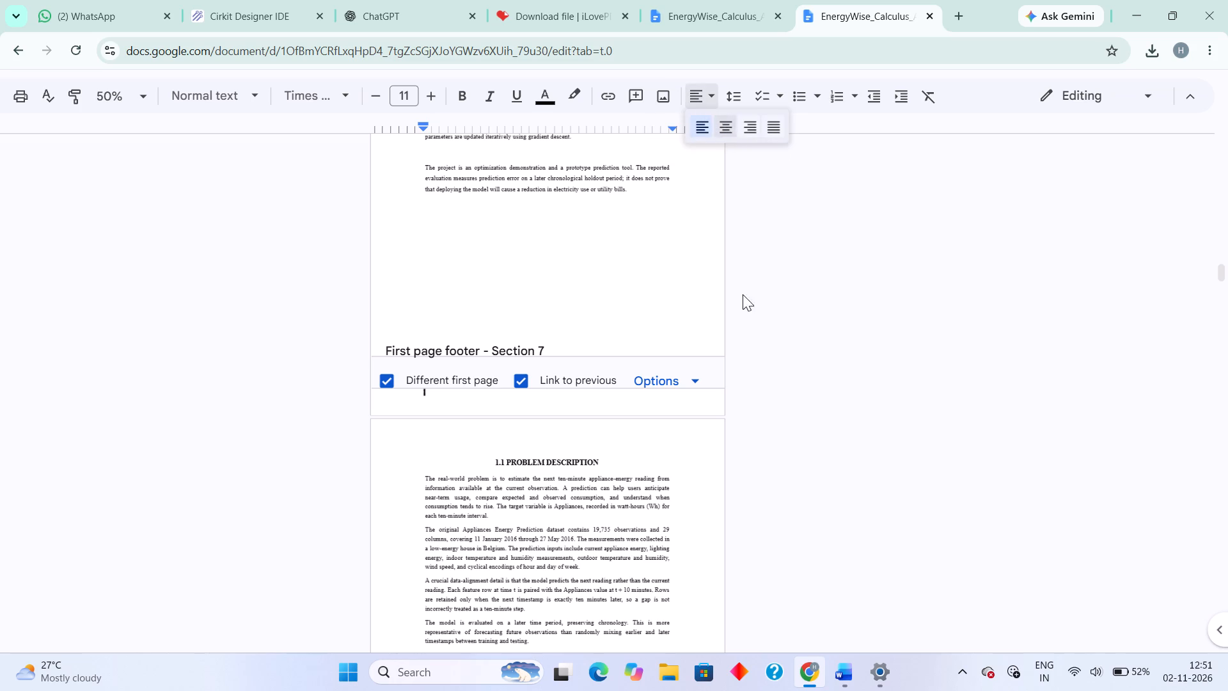
{"action": "left_click", "coordinate": [757, 353]}
Set the line spacing of the four body paragraphs under 1.1 PROBLEM DESCRIPTION to 1.5.
{"action": "scroll", "coordinate": [753, 454], "scroll_direction": "down", "scroll_amount": 3}
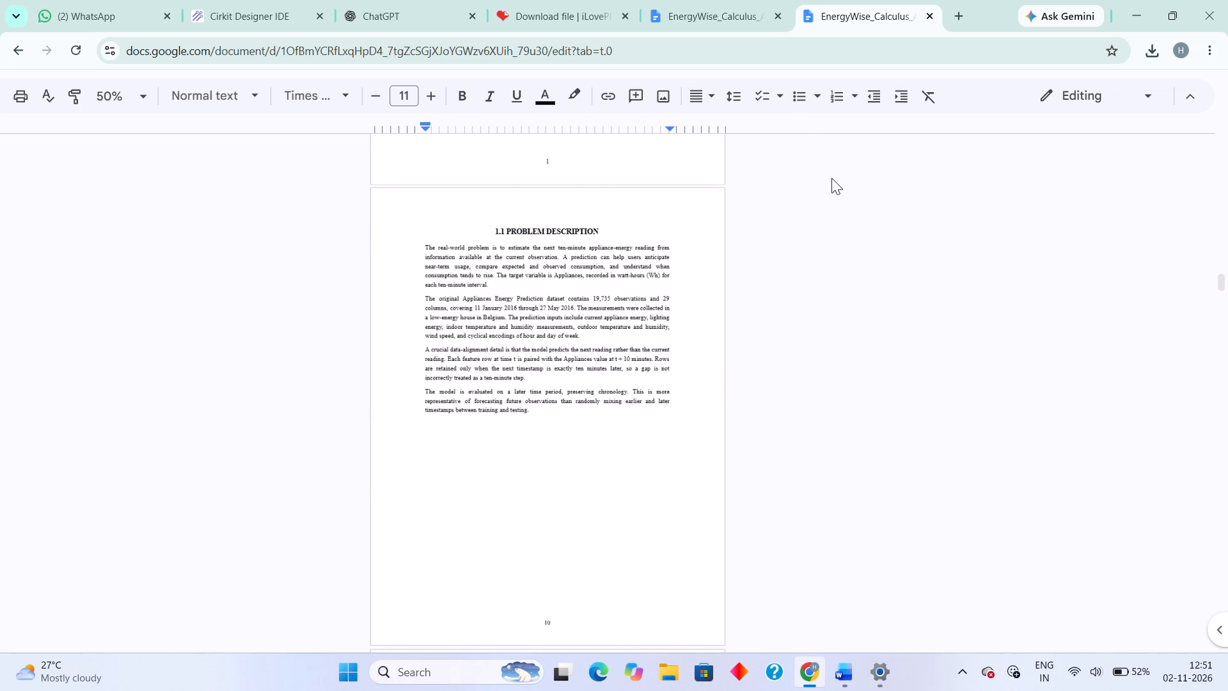
{"action": "key", "text": "ctrl+equal"}
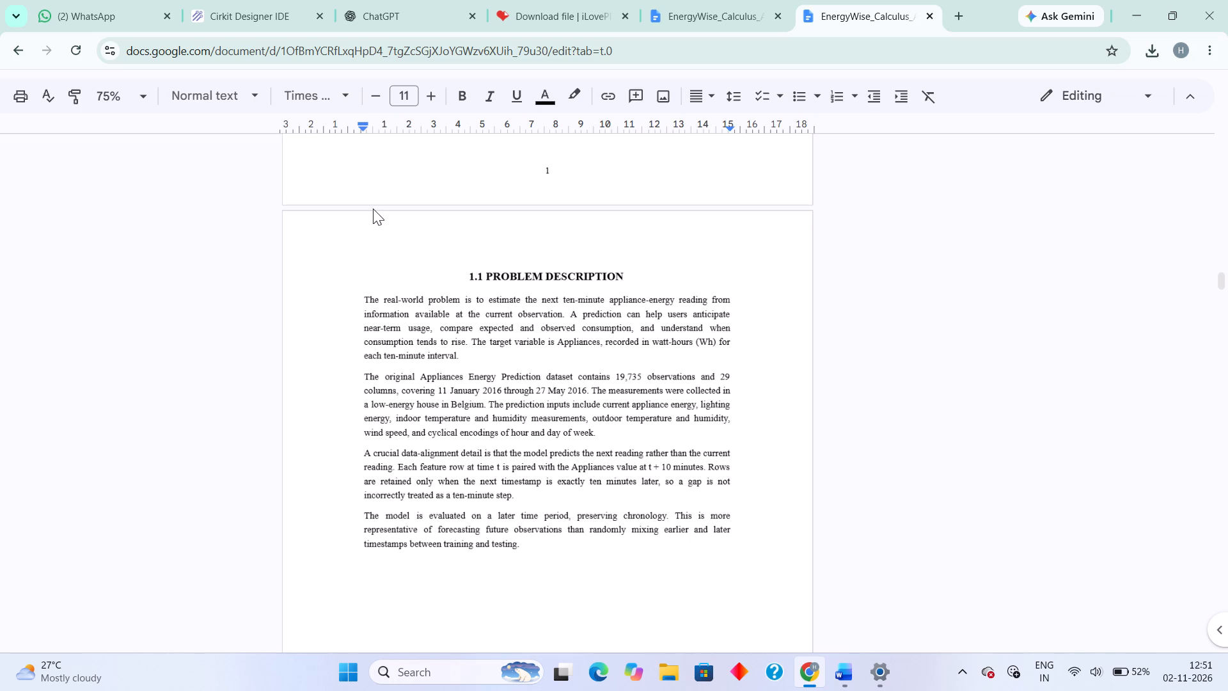
{"action": "left_click", "coordinate": [373, 209]}
{"action": "scroll", "coordinate": [354, 377], "scroll_direction": "down", "scroll_amount": 3}
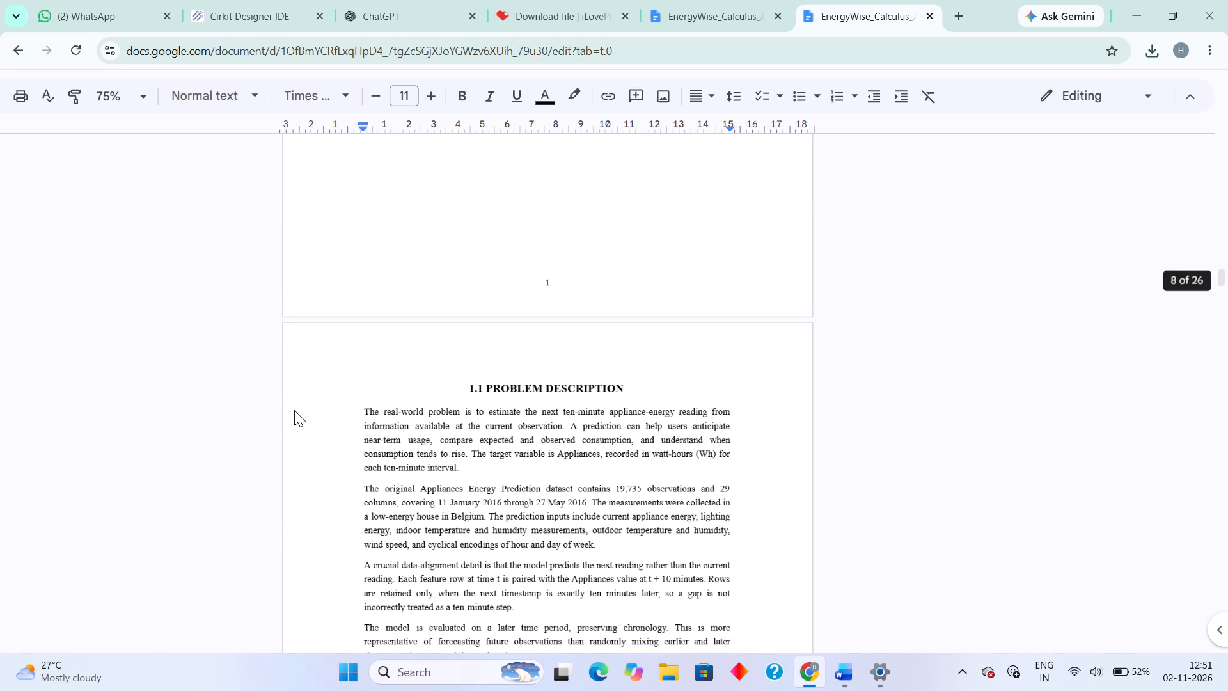
{"action": "left_click_drag", "start_coordinate": [362, 415], "coordinate": [557, 652]}
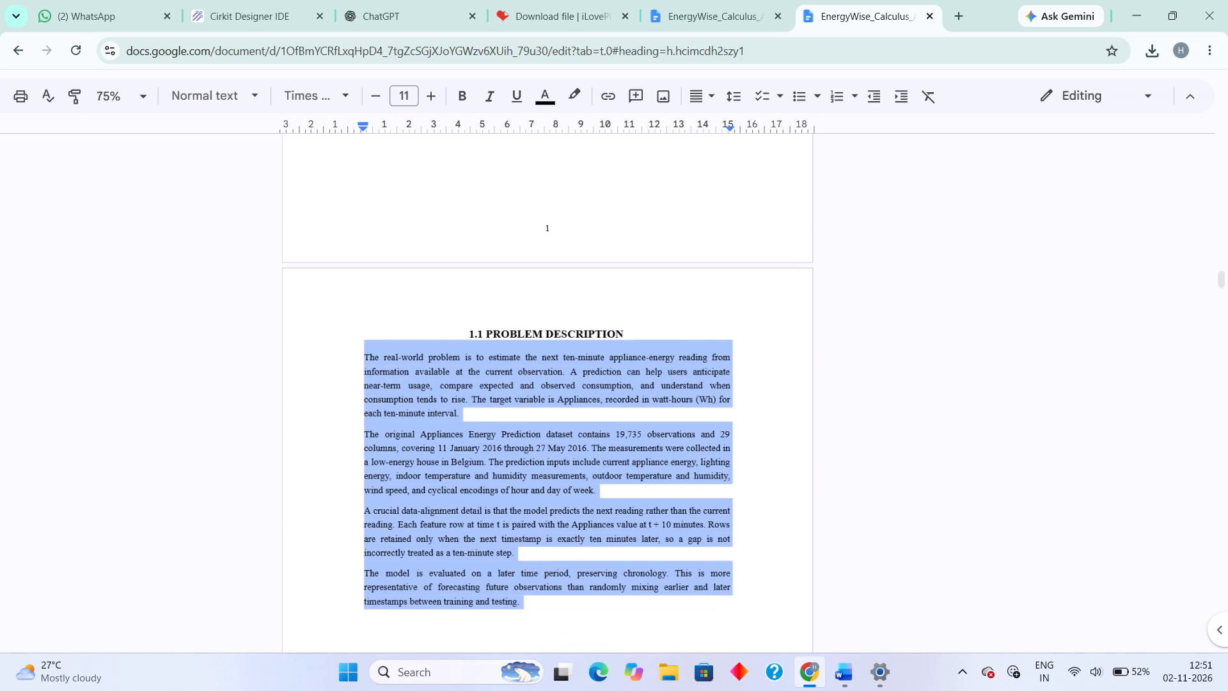
{"action": "left_click_drag", "start_coordinate": [557, 652], "coordinate": [567, 611]}
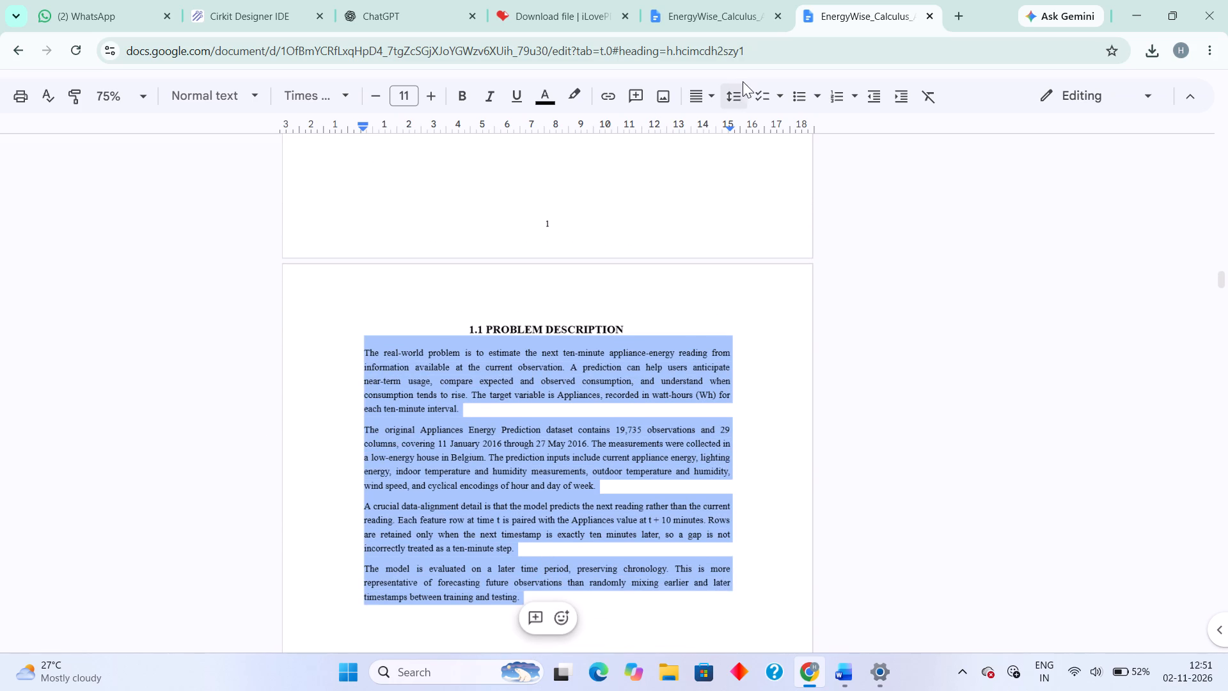
{"action": "left_click", "coordinate": [721, 99]}
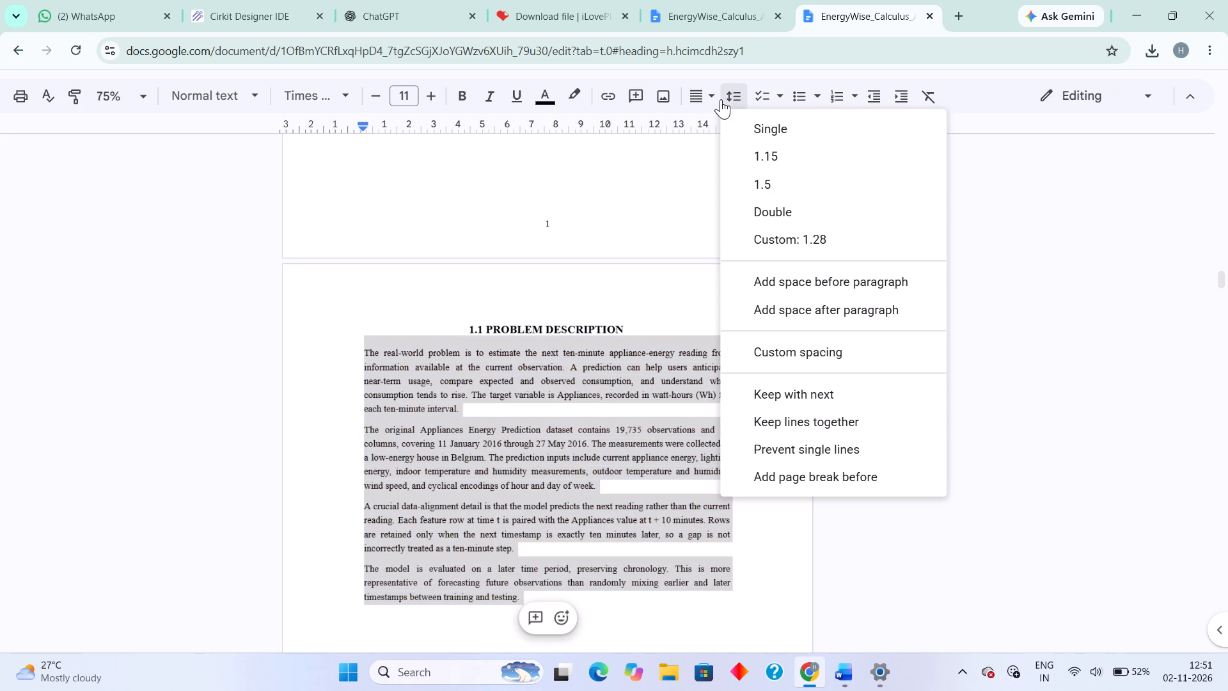
{"action": "left_click", "coordinate": [767, 187]}
Insert a blank line below the 1.1 PROBLEM DESCRIPTION heading and between each of its four body paragraphs.
{"action": "left_click", "coordinate": [633, 324]}
{"action": "key", "text": "Return"}
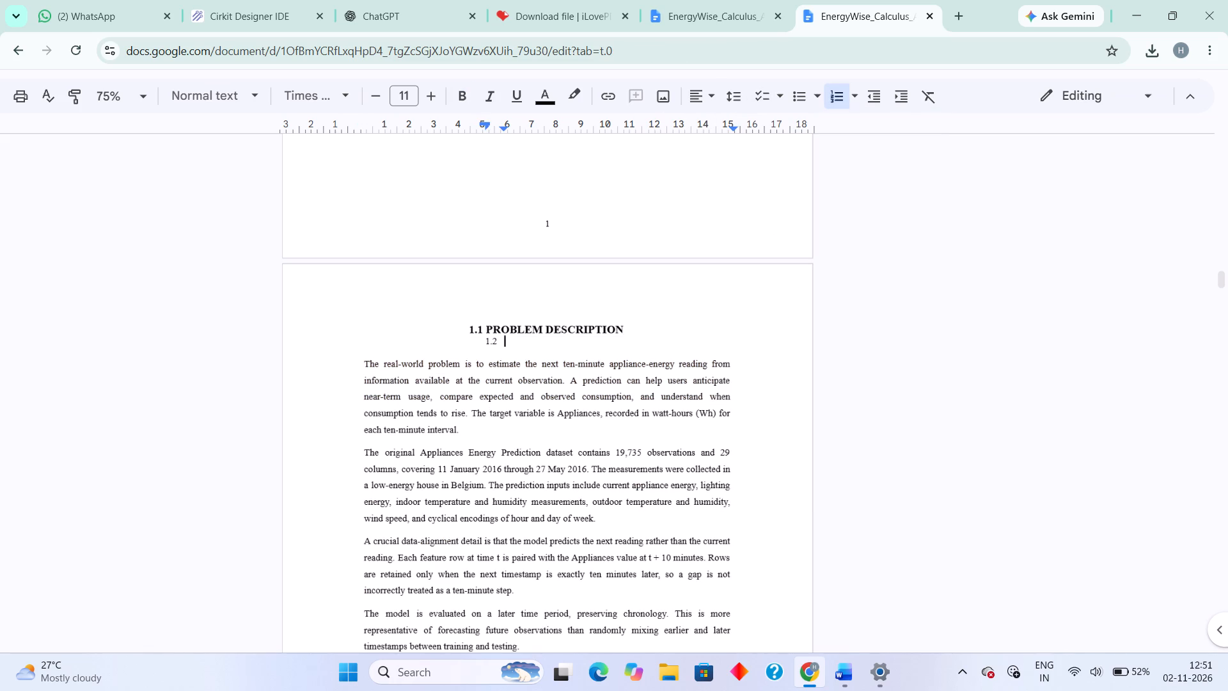
{"action": "key", "text": "BackSpace"}
{"action": "scroll", "coordinate": [665, 355], "scroll_direction": "up", "scroll_amount": 3}
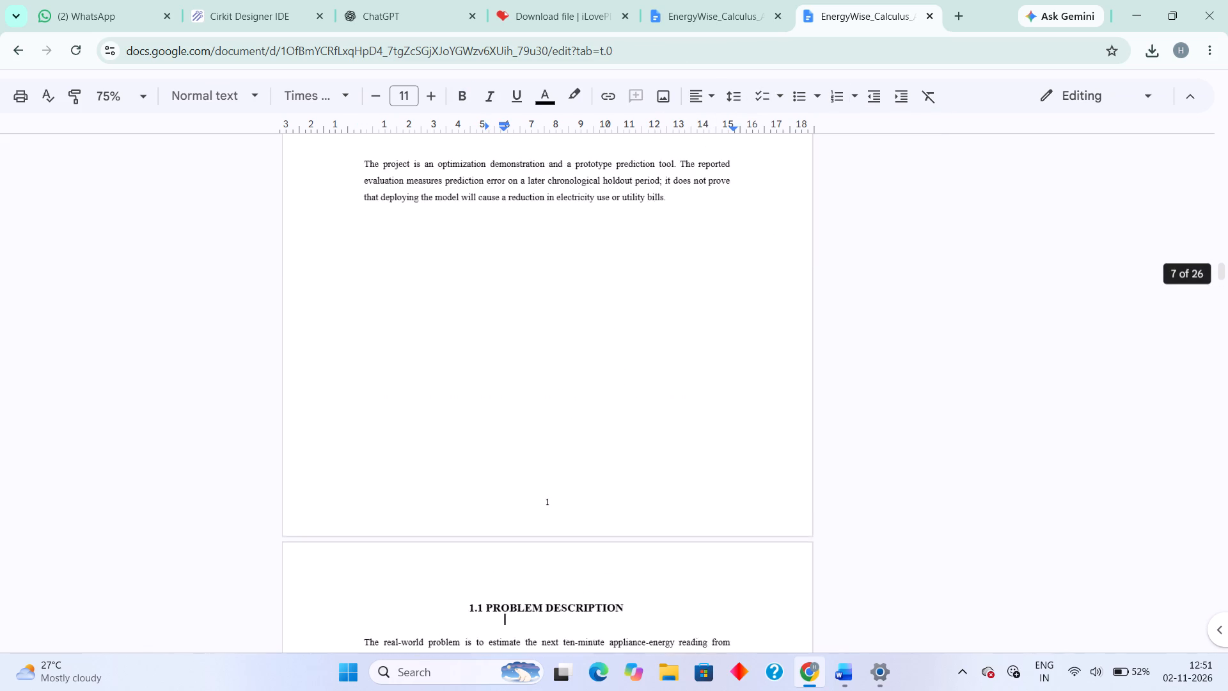
{"action": "scroll", "coordinate": [665, 355], "scroll_direction": "up", "scroll_amount": 3}
{"action": "scroll", "coordinate": [665, 355], "scroll_direction": "down", "scroll_amount": 6}
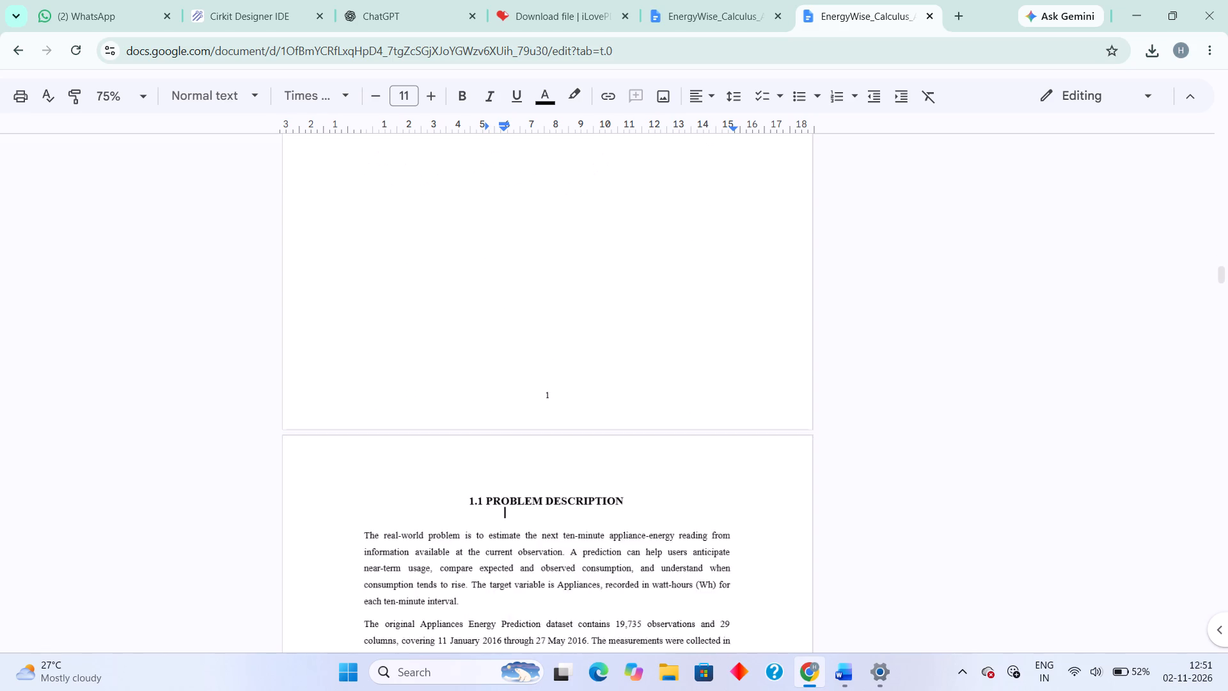
{"action": "scroll", "coordinate": [665, 355], "scroll_direction": "down", "scroll_amount": 1}
{"action": "left_click", "coordinate": [539, 537]}
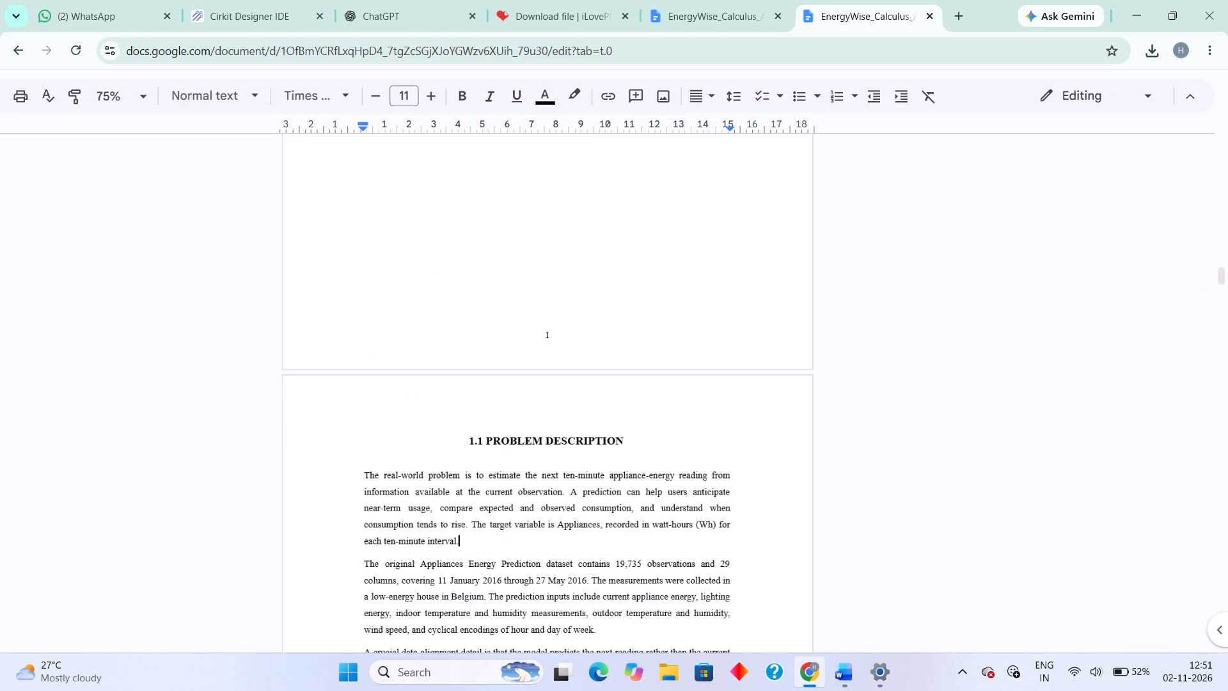
{"action": "key", "text": "Return"}
{"action": "scroll", "coordinate": [539, 537], "scroll_direction": "down", "scroll_amount": 3}
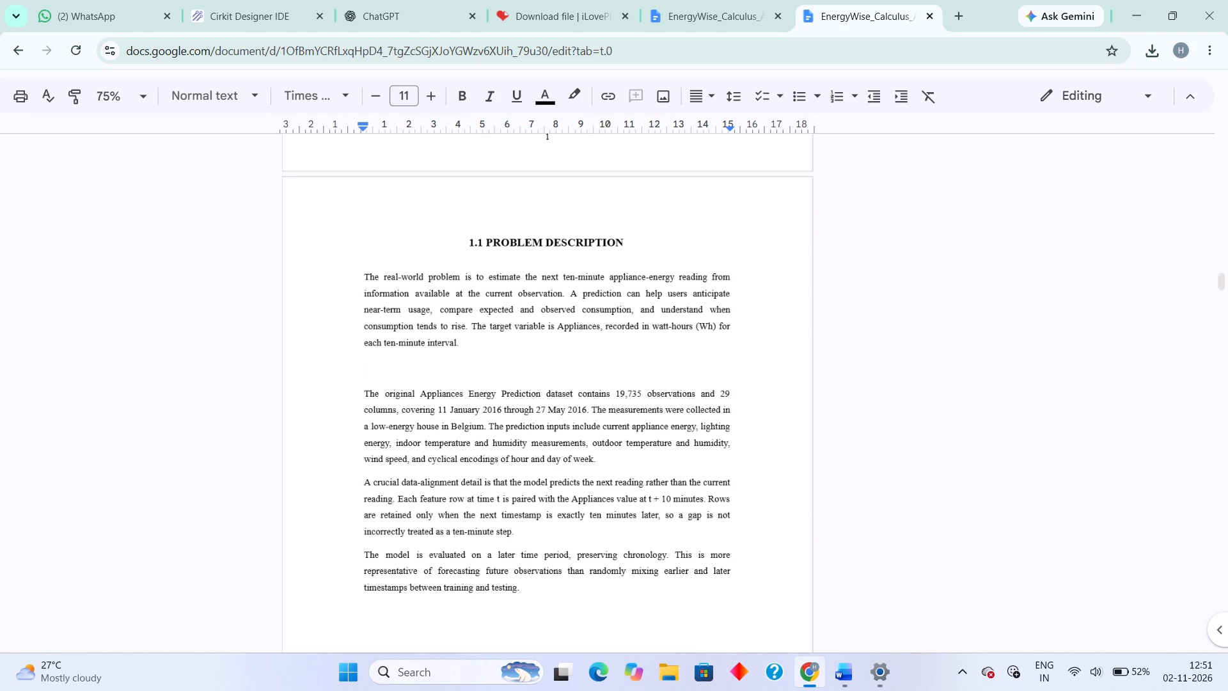
{"action": "left_click", "coordinate": [642, 458]}
{"action": "key", "text": "Return"}
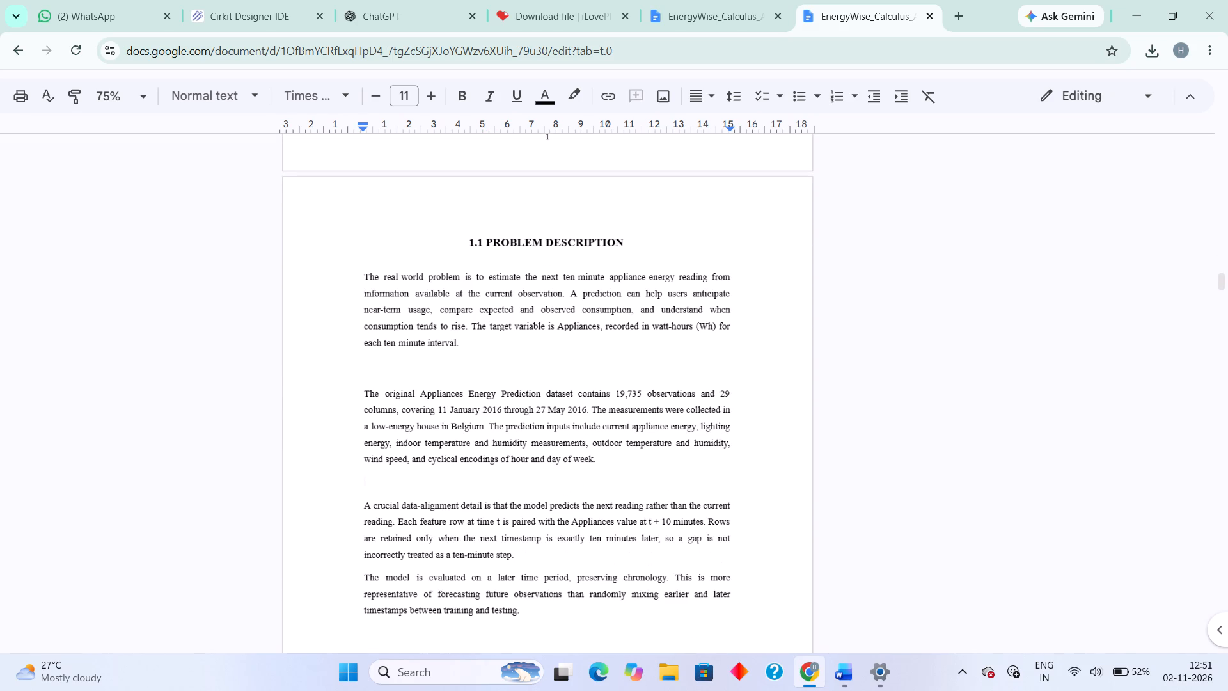
{"action": "left_click", "coordinate": [590, 557]}
{"action": "key", "text": "Return"}
{"action": "scroll", "coordinate": [590, 557], "scroll_direction": "right", "scroll_amount": 1}
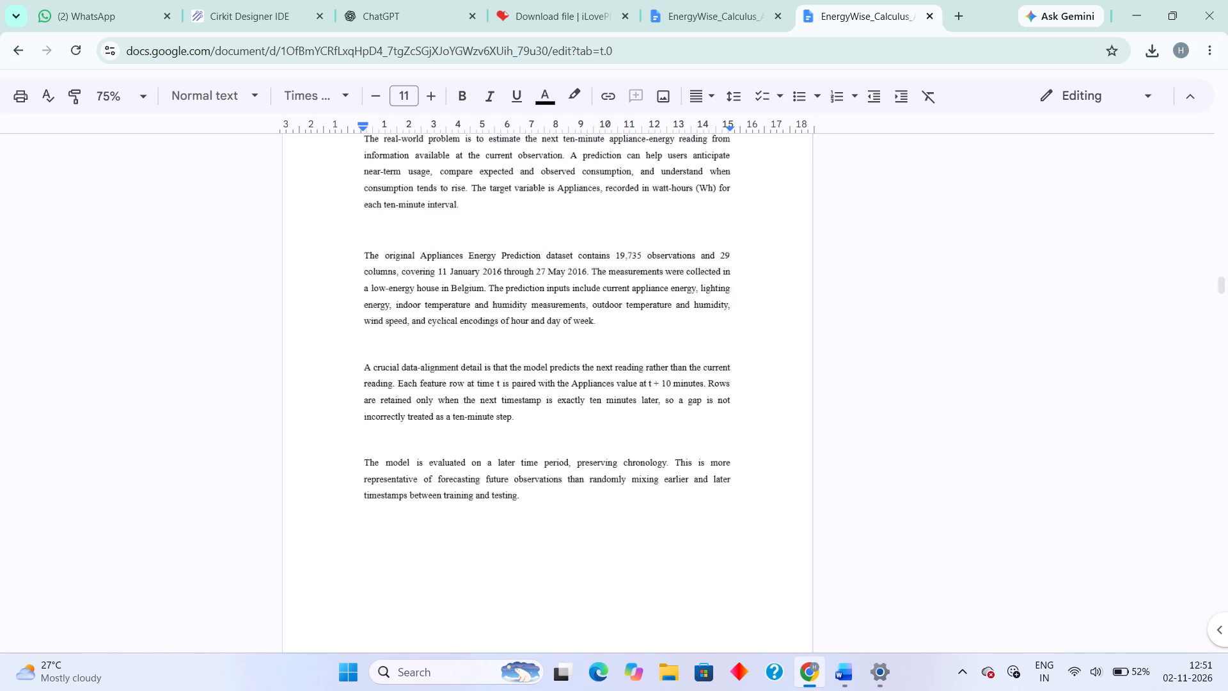
{"action": "scroll", "coordinate": [590, 557], "scroll_direction": "right", "scroll_amount": 1}
Increase the font size of the body paragraphs under 1.0 INTRODUCTION to 12.
{"action": "scroll", "coordinate": [590, 557], "scroll_direction": "up", "scroll_amount": 1}
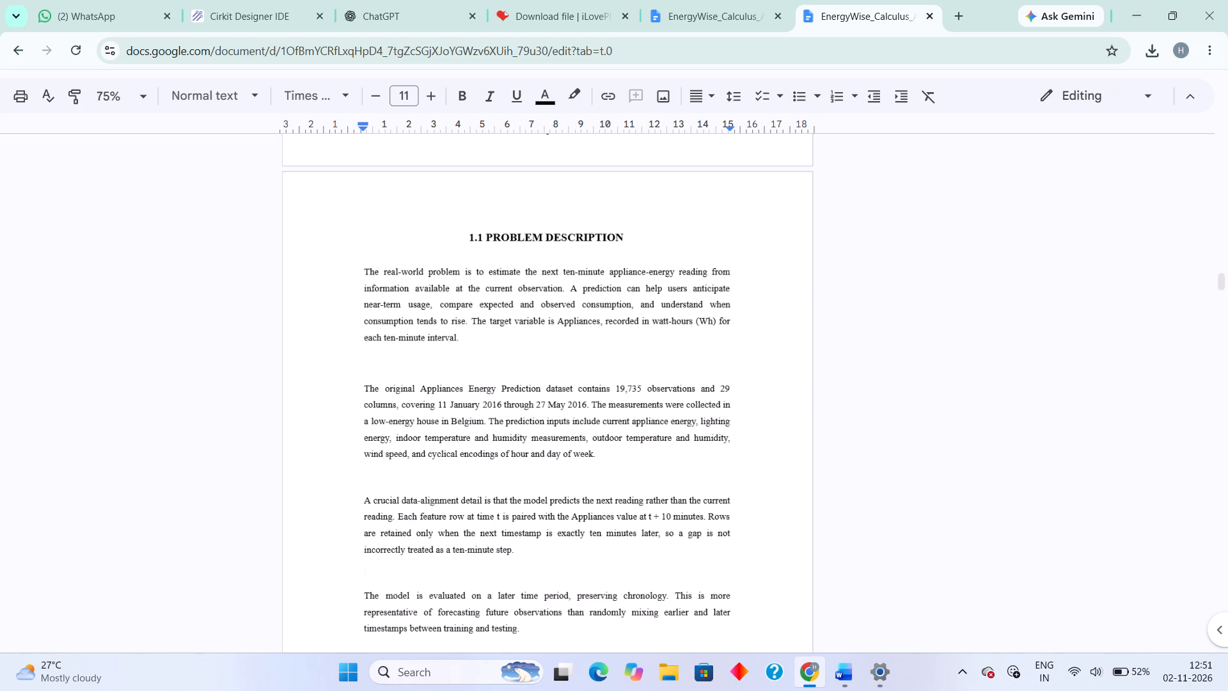
{"action": "scroll", "coordinate": [469, 335], "scroll_direction": "up", "scroll_amount": 7}
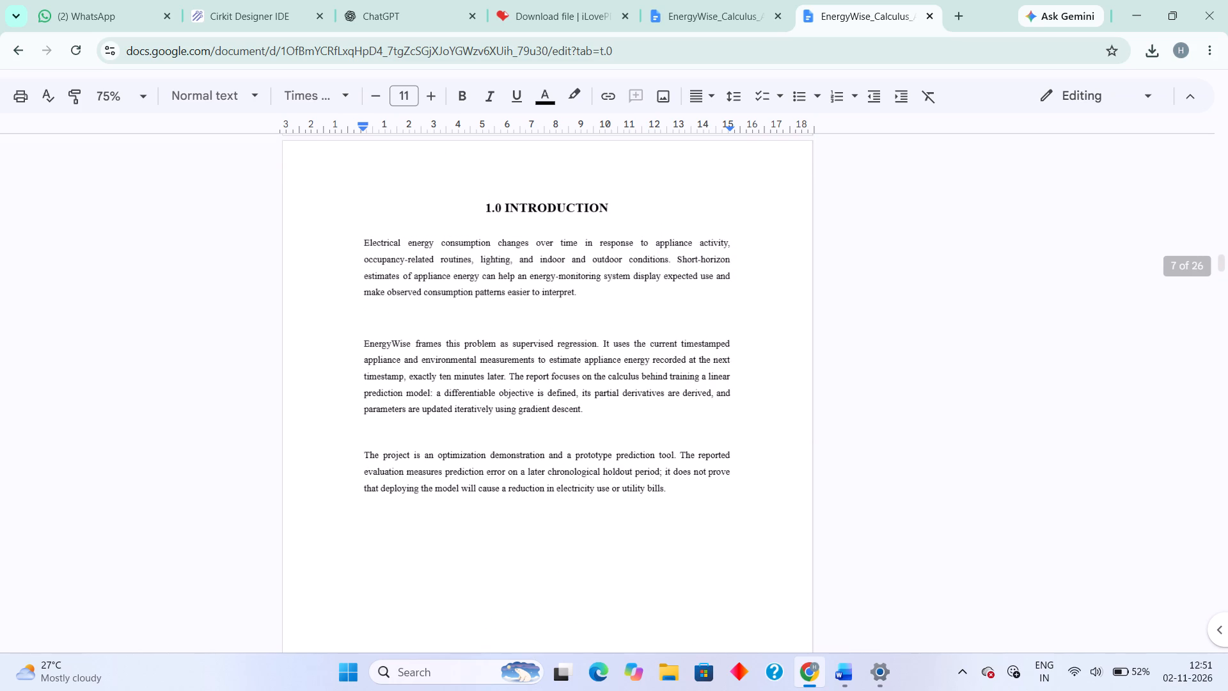
{"action": "left_click_drag", "start_coordinate": [363, 250], "coordinate": [831, 482]}
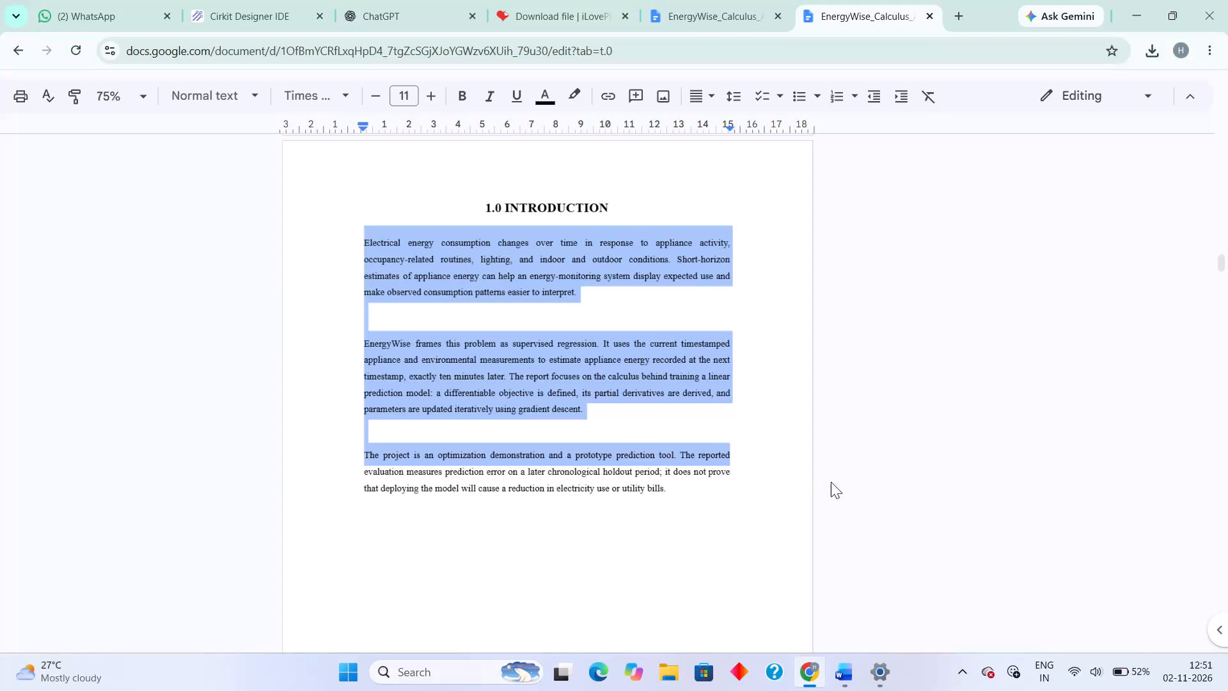
{"action": "left_click_drag", "start_coordinate": [831, 482], "coordinate": [719, 487]}
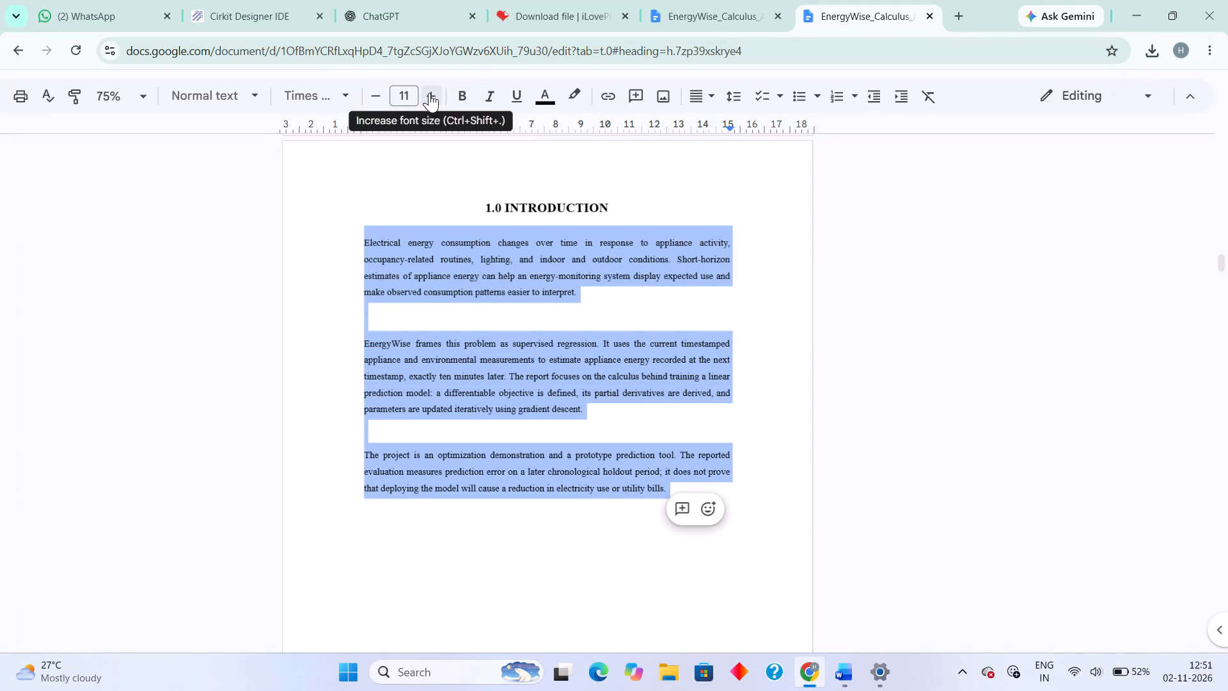
{"action": "left_click", "coordinate": [429, 93]}
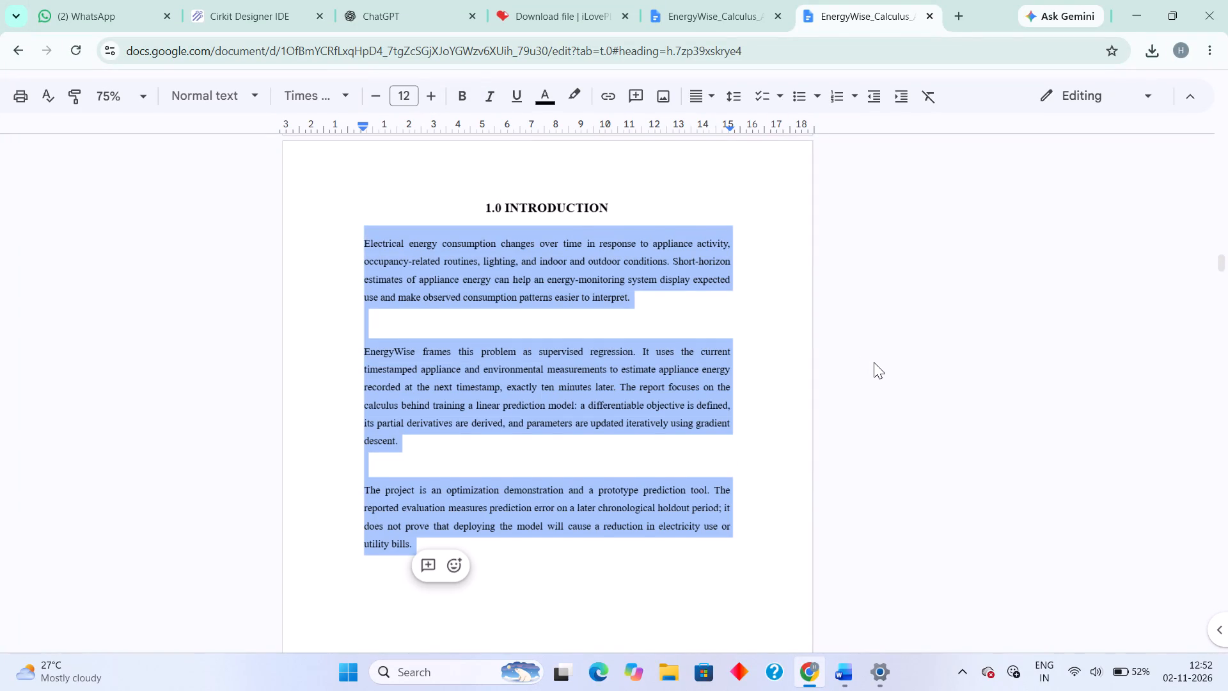
{"action": "left_click", "coordinate": [874, 362]}
Compare the text size, spacing and page layout of the 1.0 INTRODUCTION and 1.1 PROBLEM DESCRIPTION pages.
{"action": "scroll", "coordinate": [874, 362], "scroll_direction": "down", "scroll_amount": 6}
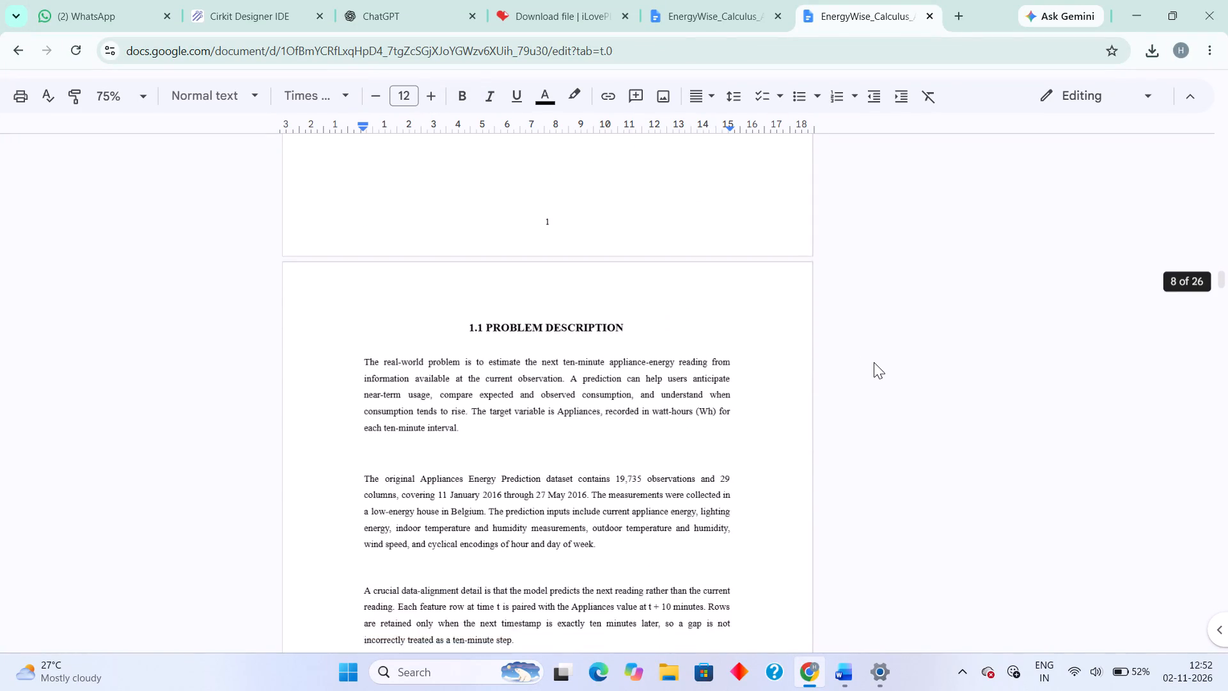
{"action": "scroll", "coordinate": [874, 362], "scroll_direction": "up", "scroll_amount": 1}
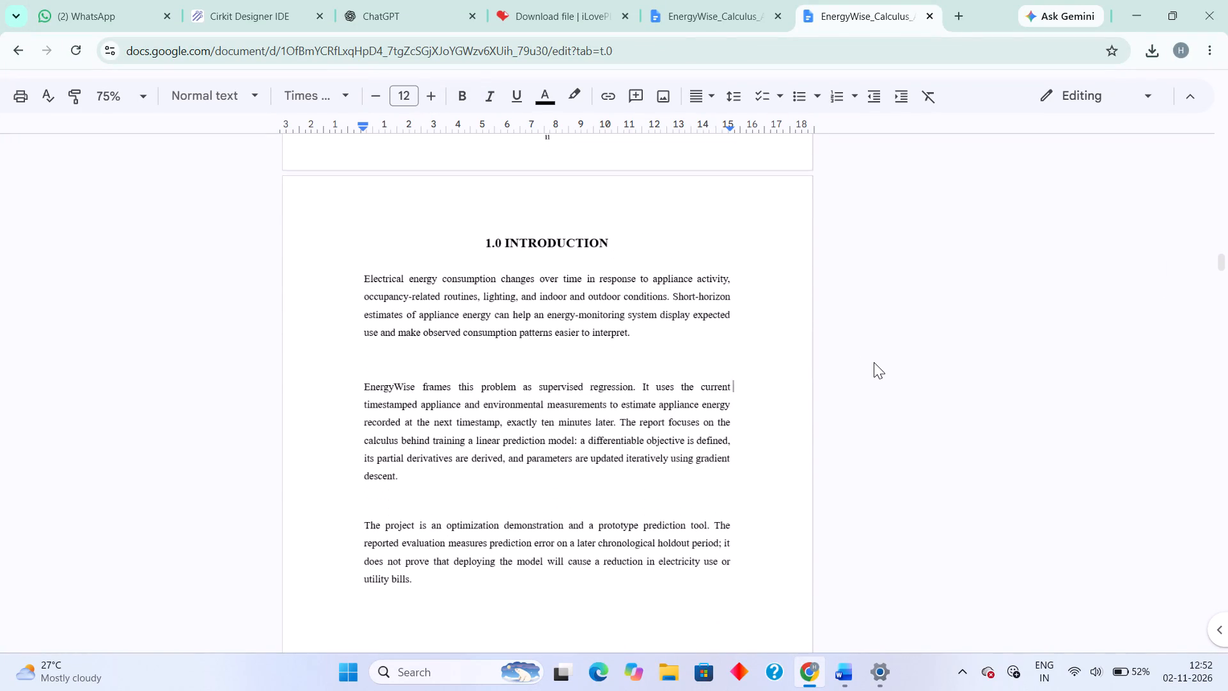
{"action": "scroll", "coordinate": [749, 415], "scroll_direction": "down", "scroll_amount": 1}
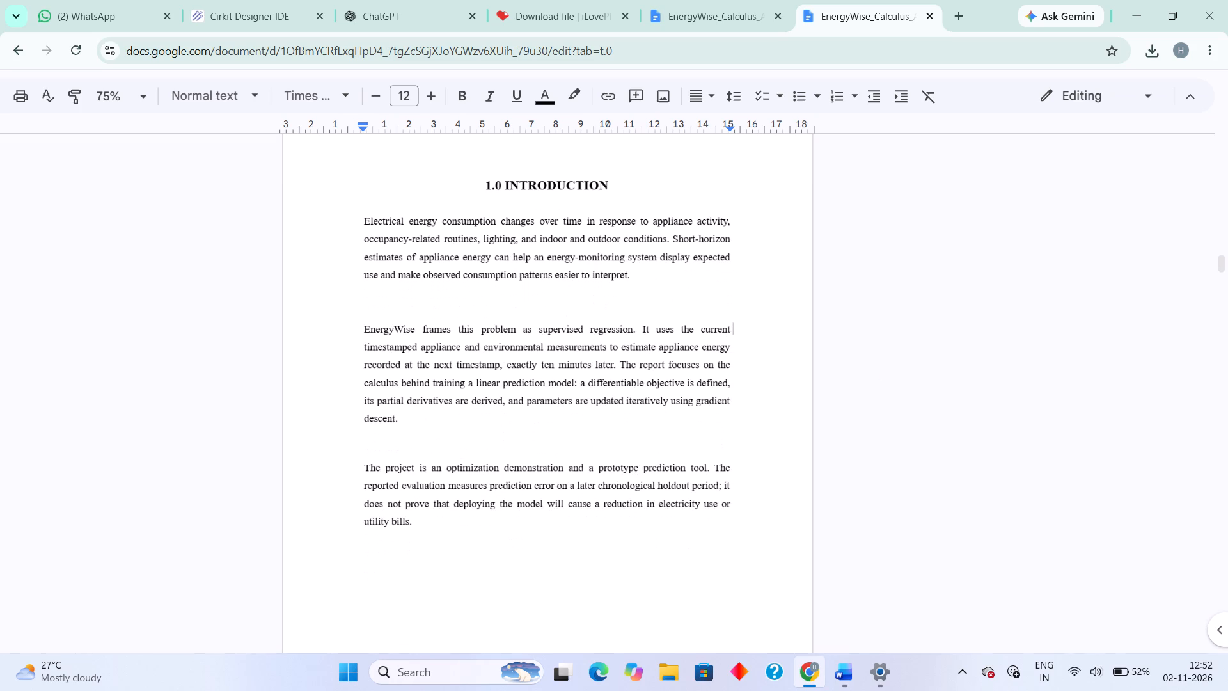
{"action": "key", "text": "ctrl+minus"}
{"action": "scroll", "coordinate": [749, 415], "scroll_direction": "up", "scroll_amount": 1}
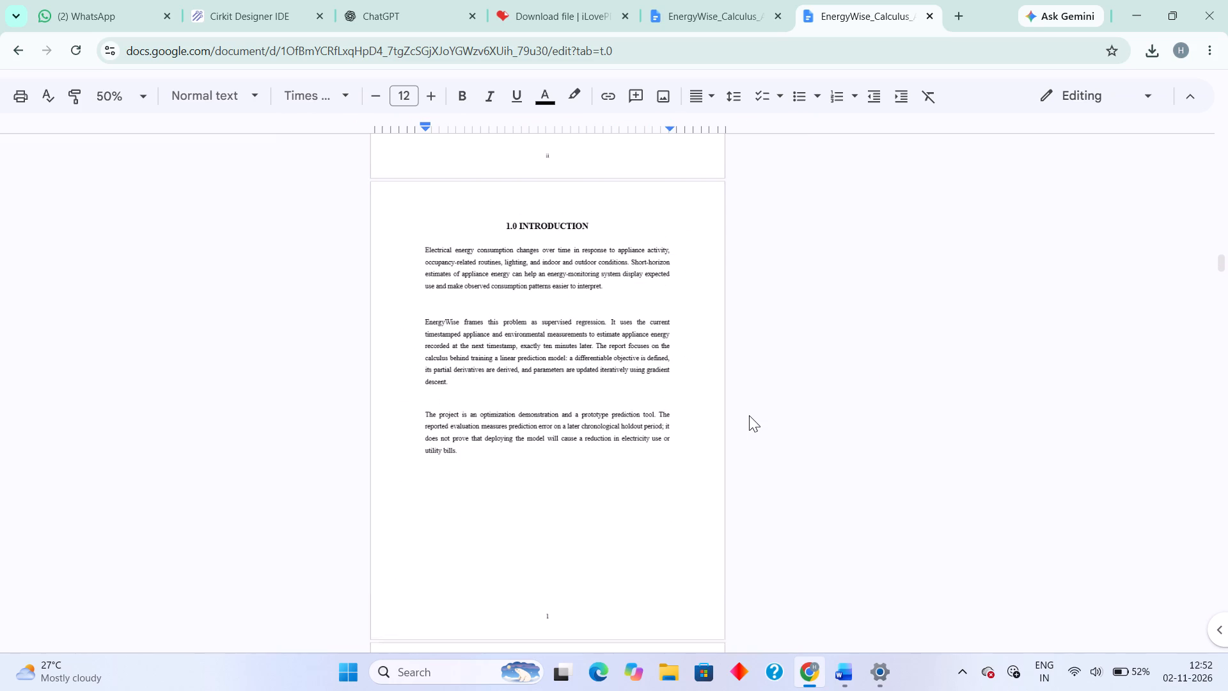
{"action": "scroll", "coordinate": [749, 415], "scroll_direction": "up", "scroll_amount": 1}
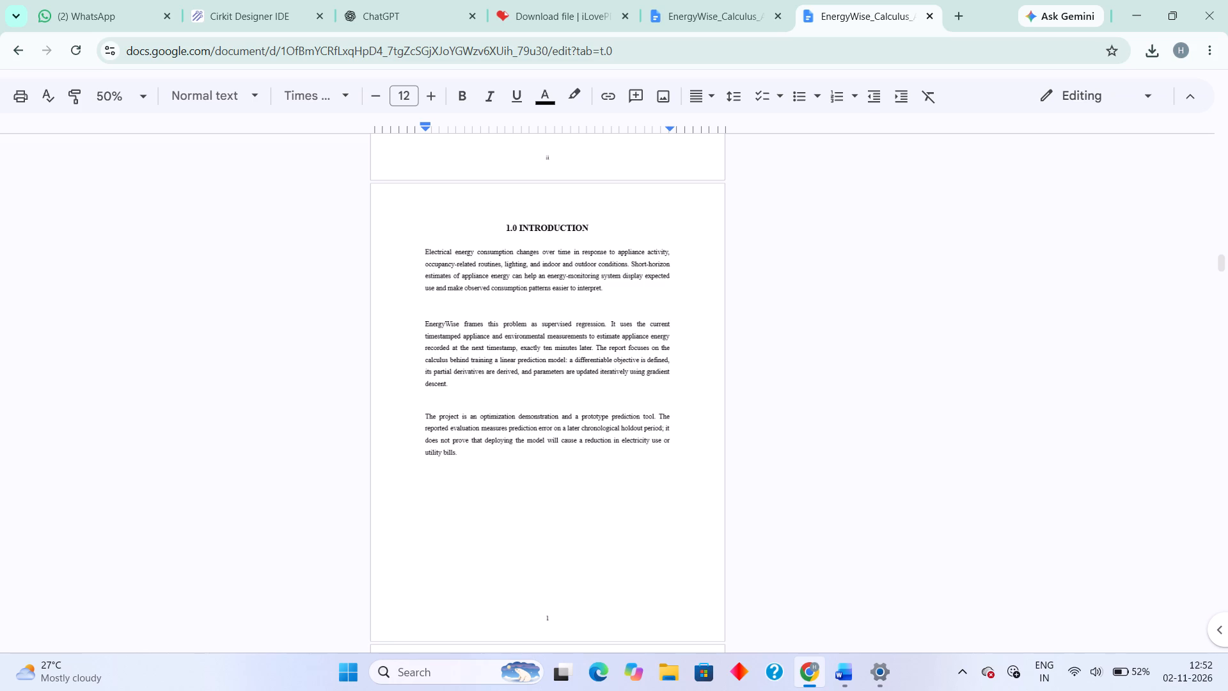
{"action": "scroll", "coordinate": [642, 374], "scroll_direction": "down", "scroll_amount": 2}
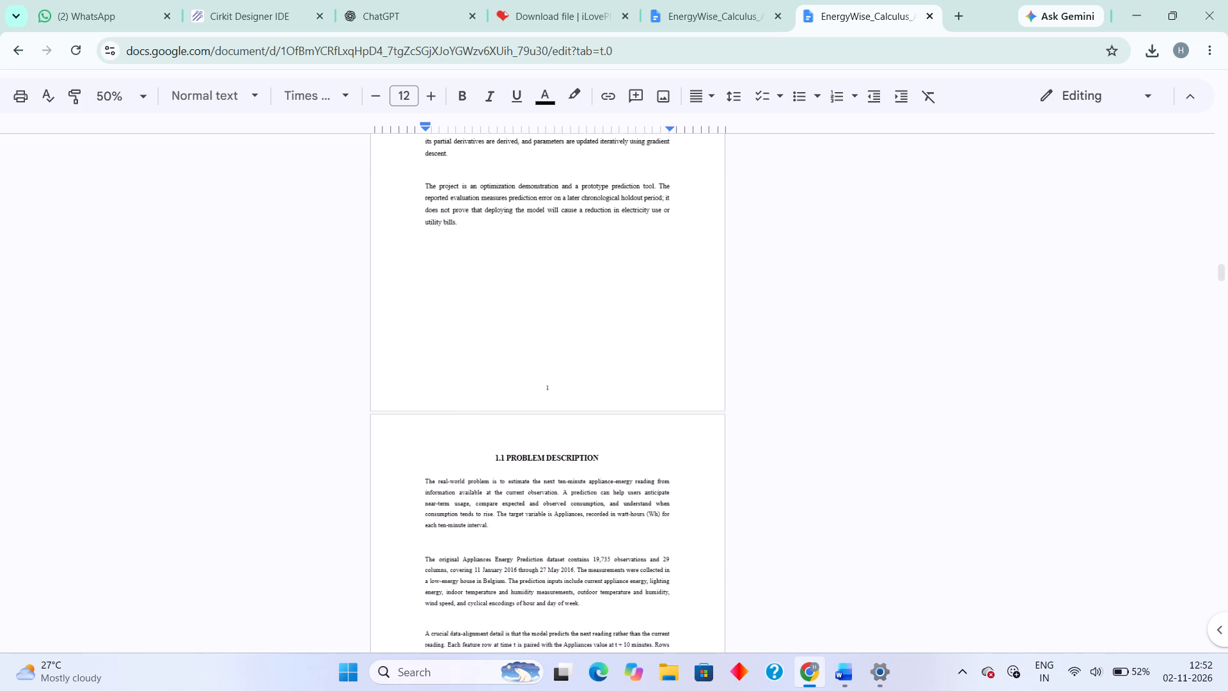
Set the line spacing of the whole bulleted list under 1.2 OBJECTIVES to 1.5.
{"action": "scroll", "coordinate": [642, 374], "scroll_direction": "down", "scroll_amount": 9}
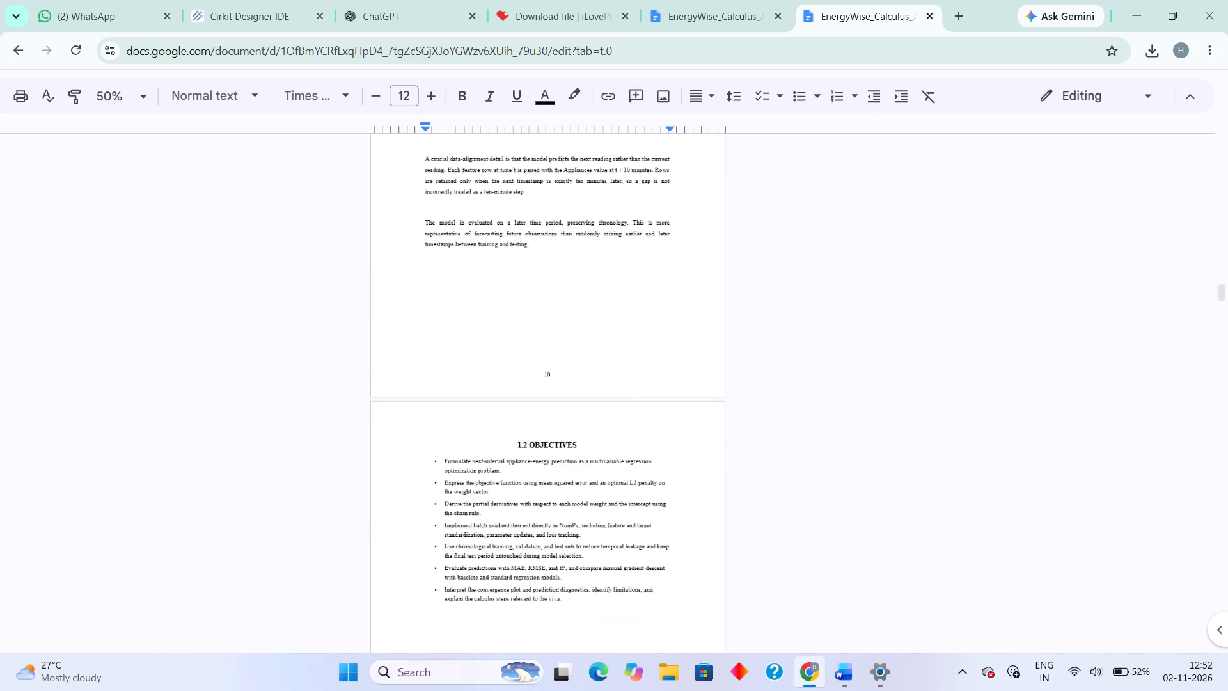
{"action": "scroll", "coordinate": [642, 374], "scroll_direction": "down", "scroll_amount": 1}
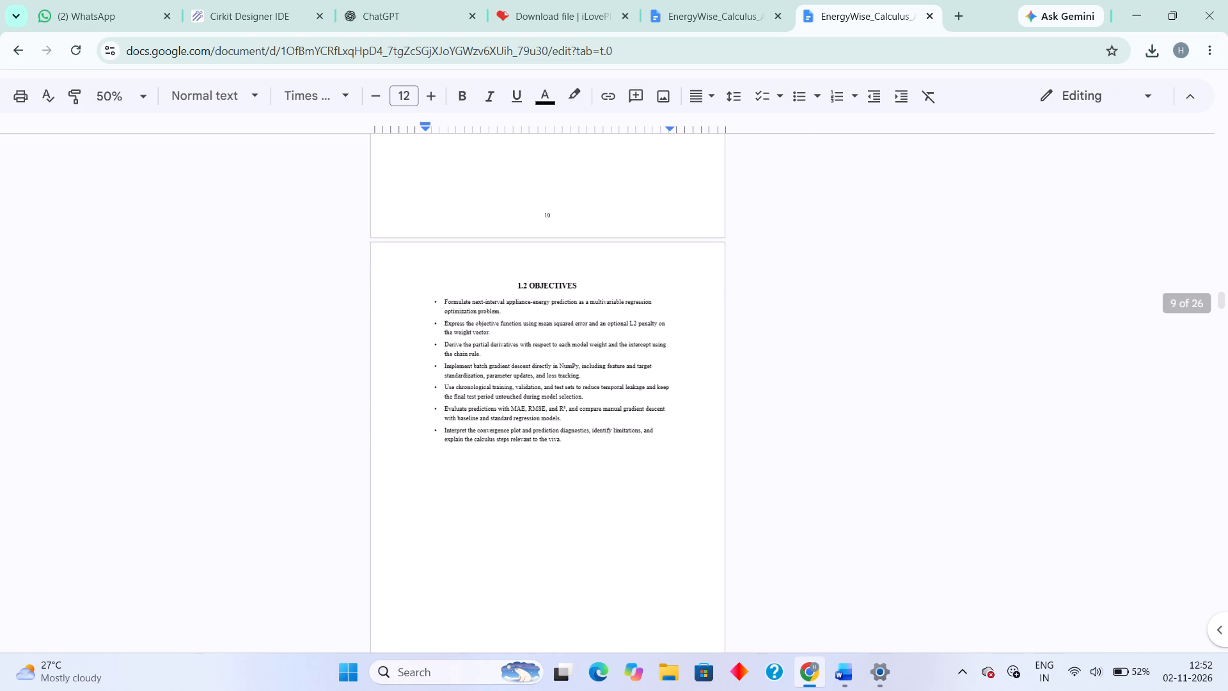
{"action": "key", "text": "ctrl+equal"}
{"action": "key", "text": "ctrl+equal"}
{"action": "scroll", "coordinate": [642, 374], "scroll_direction": "down", "scroll_amount": 1}
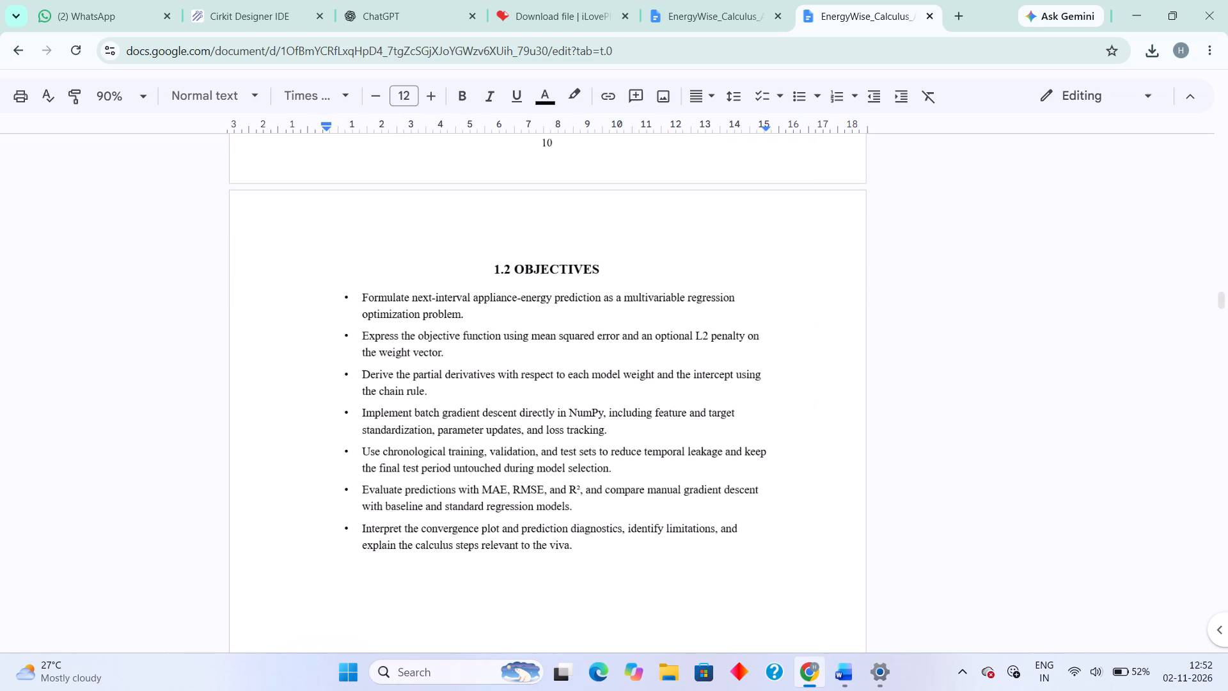
{"action": "scroll", "coordinate": [642, 374], "scroll_direction": "down", "scroll_amount": 1}
{"action": "left_click_drag", "start_coordinate": [358, 285], "coordinate": [600, 479]}
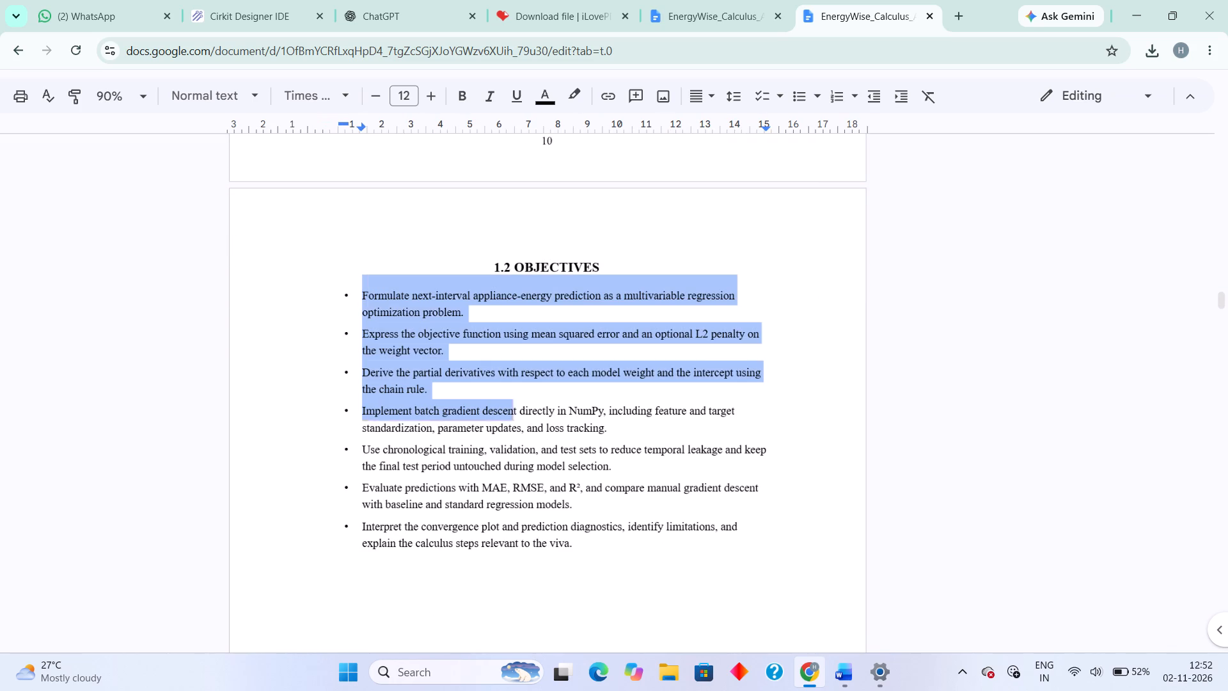
{"action": "left_click_drag", "start_coordinate": [600, 479], "coordinate": [718, 623]}
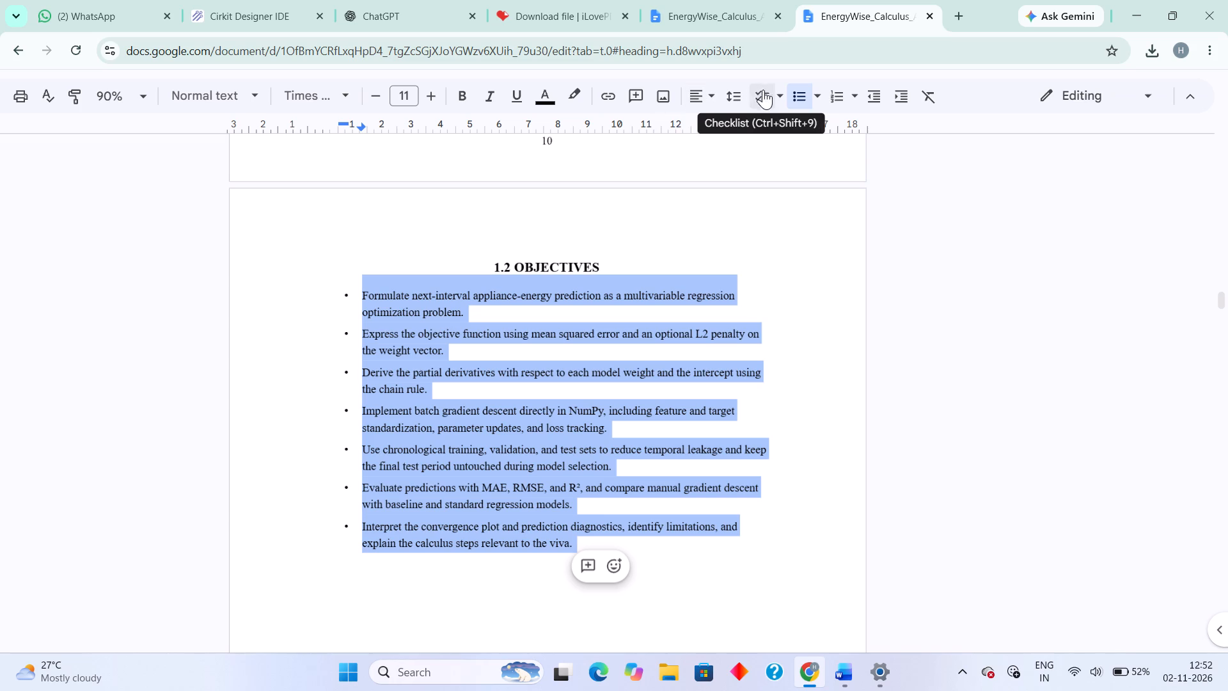
{"action": "left_click", "coordinate": [736, 88]}
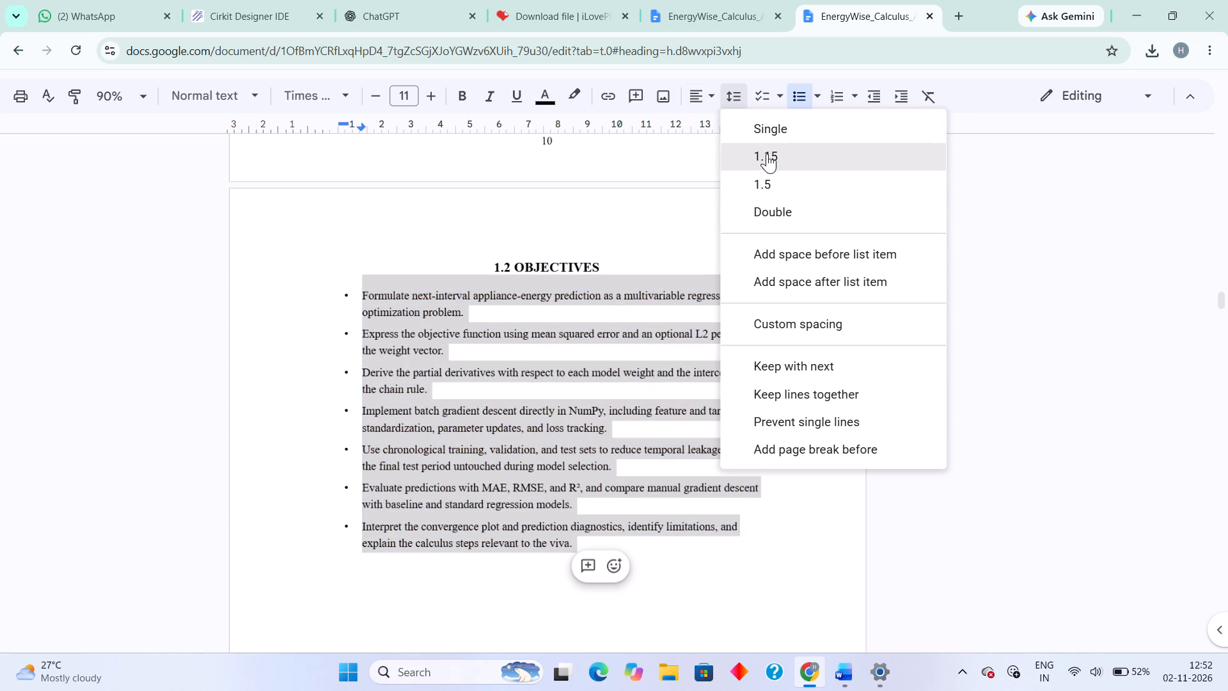
{"action": "left_click", "coordinate": [767, 191]}
{"action": "left_click", "coordinate": [986, 436]}
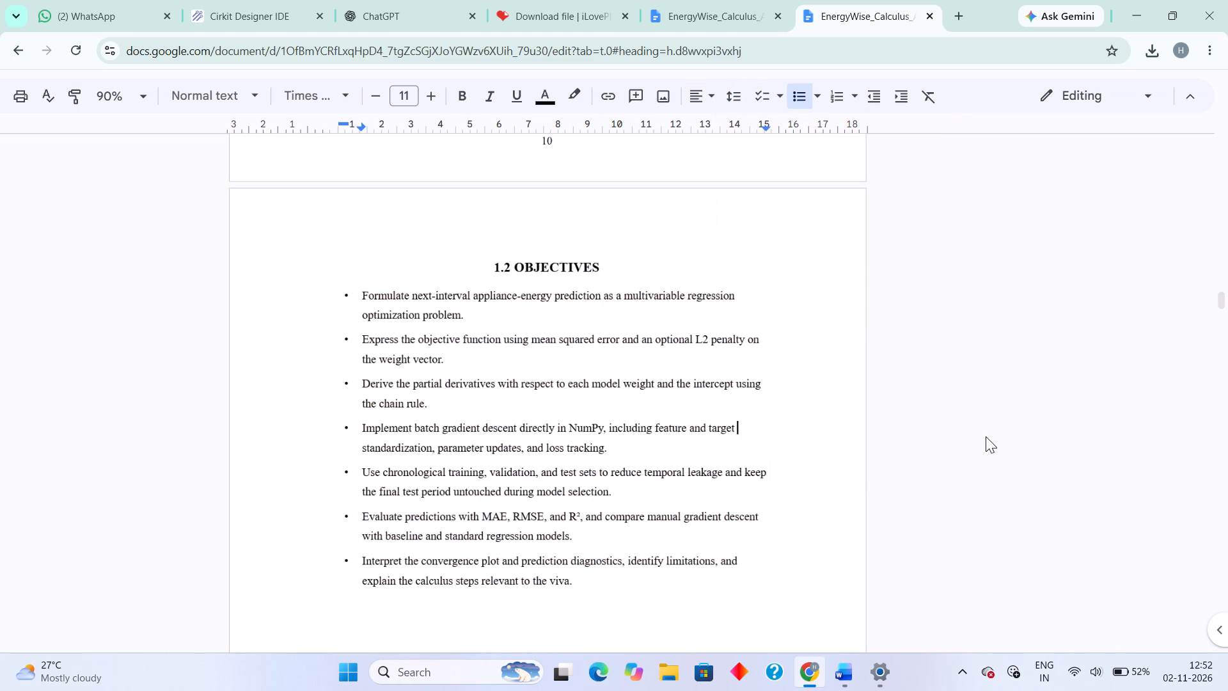
Set the line spacing of the three body paragraphs under 2.0 THE MODEL to 1.5.
{"action": "scroll", "coordinate": [986, 436], "scroll_direction": "down", "scroll_amount": 1}
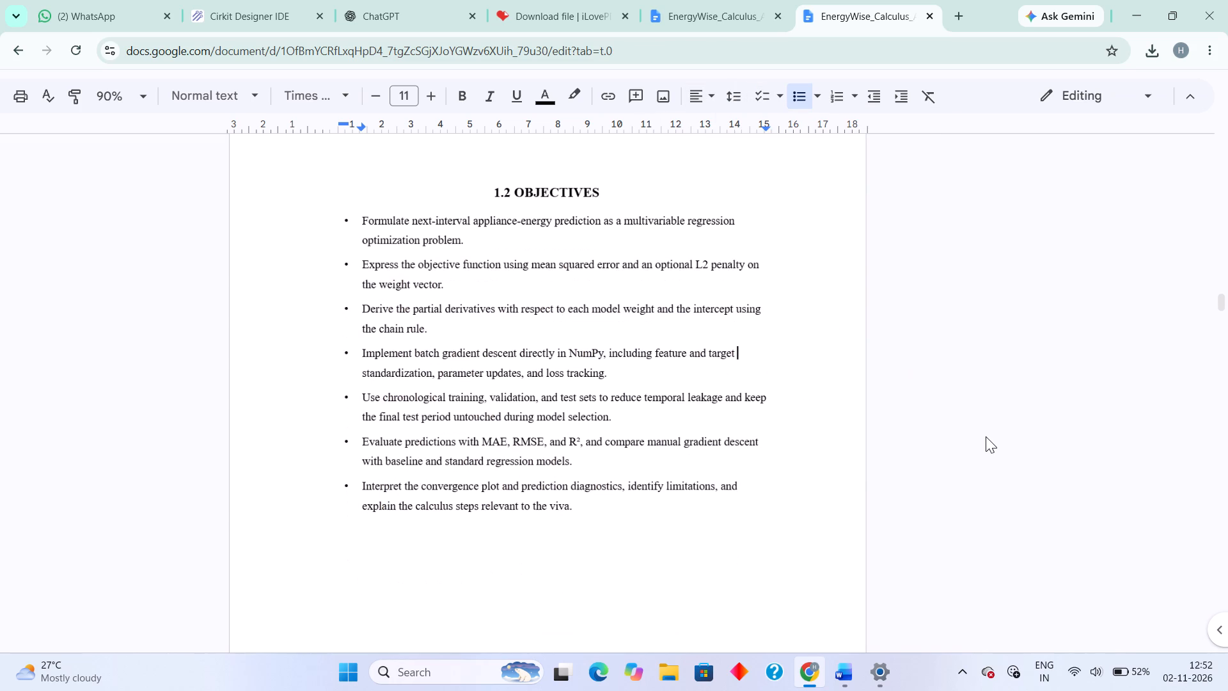
{"action": "scroll", "coordinate": [986, 436], "scroll_direction": "down", "scroll_amount": 4}
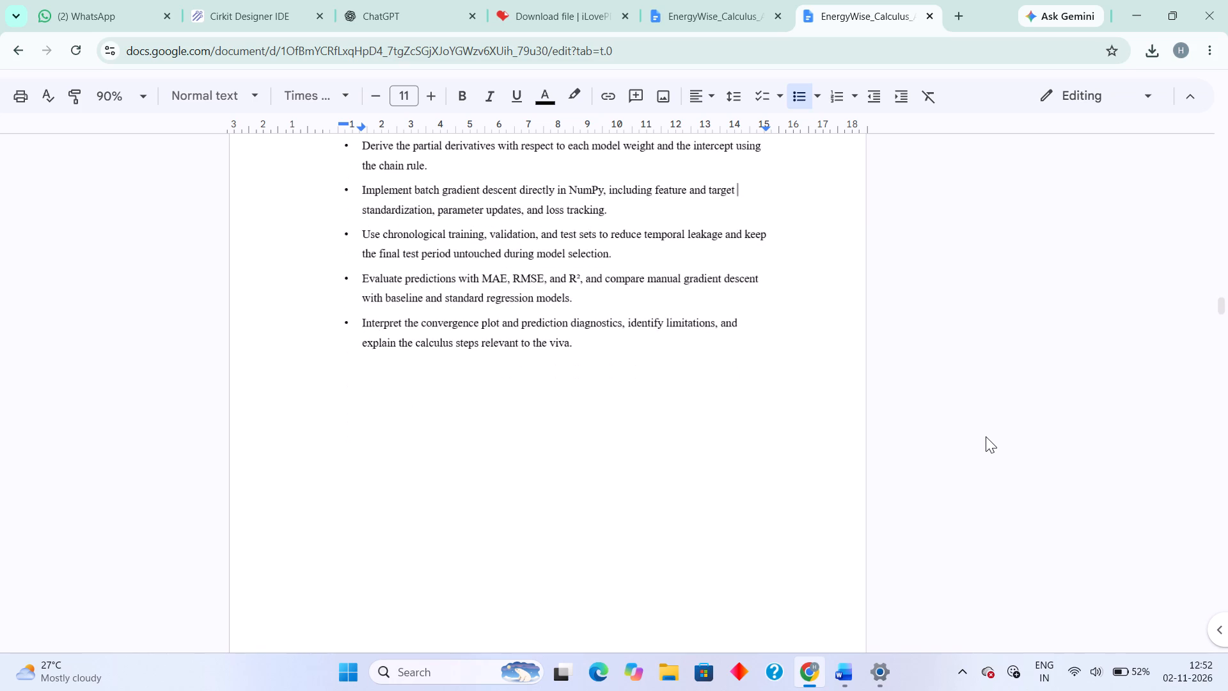
{"action": "scroll", "coordinate": [986, 436], "scroll_direction": "down", "scroll_amount": 5}
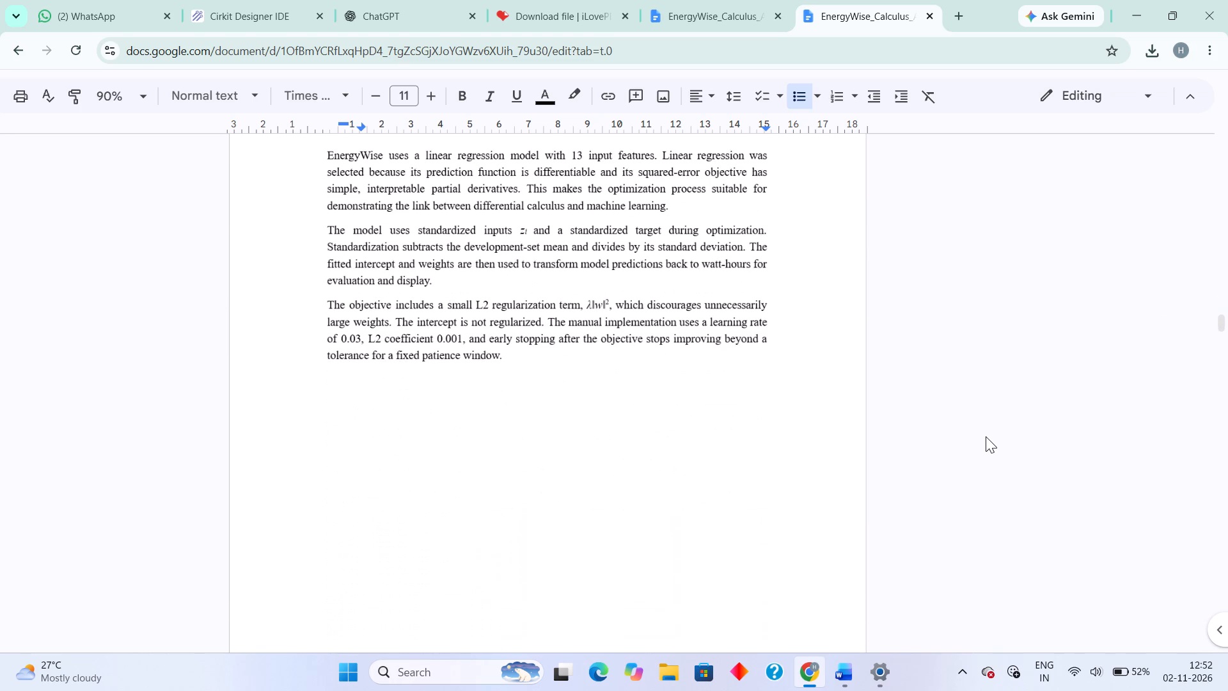
{"action": "scroll", "coordinate": [986, 436], "scroll_direction": "down", "scroll_amount": 1}
{"action": "scroll", "coordinate": [986, 436], "scroll_direction": "up", "scroll_amount": 1}
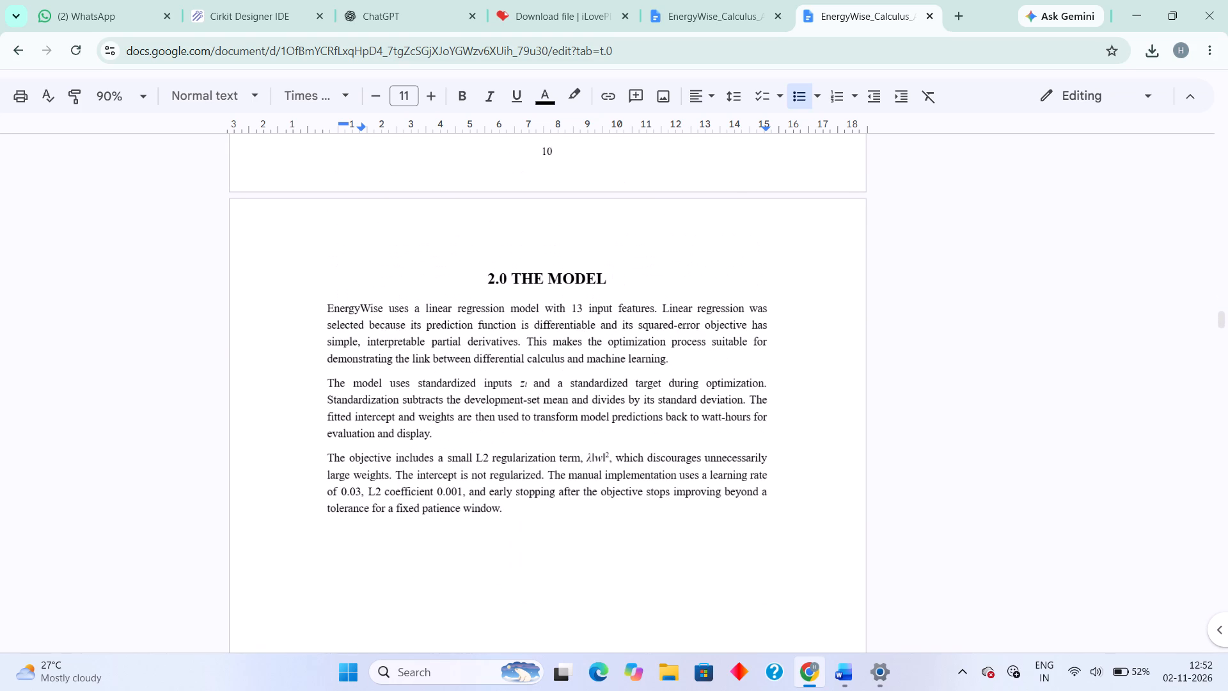
{"action": "left_click_drag", "start_coordinate": [328, 306], "coordinate": [506, 537]}
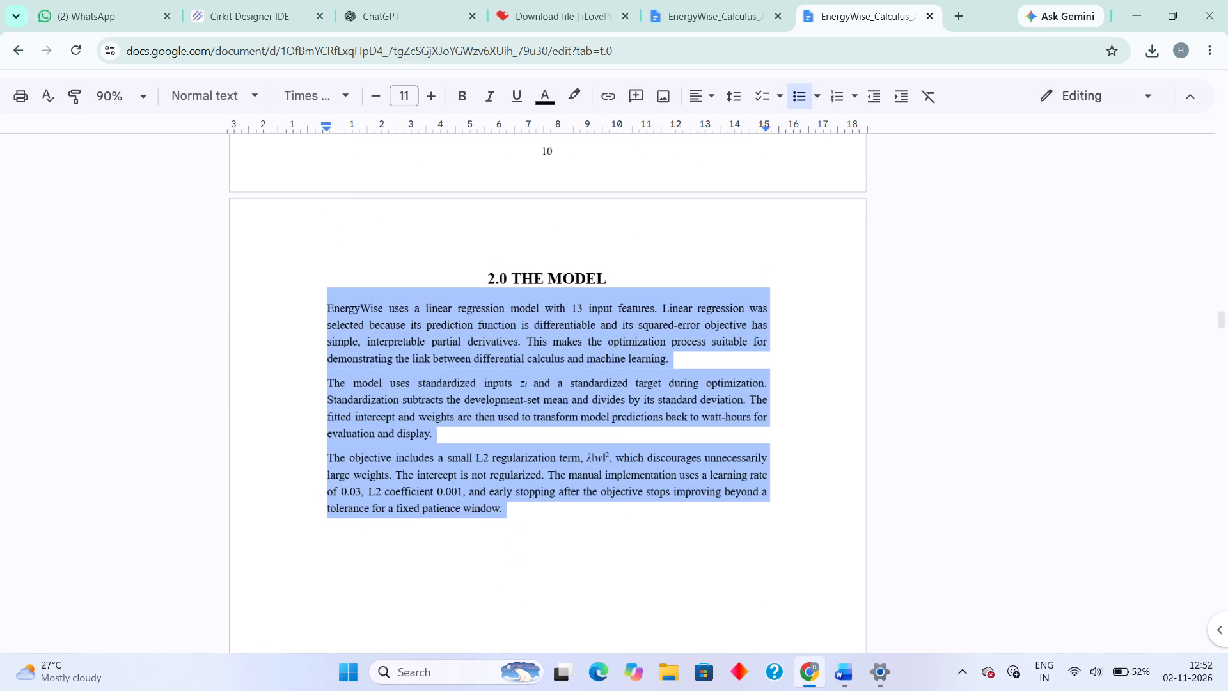
{"action": "left_click_drag", "start_coordinate": [506, 537], "coordinate": [508, 536]}
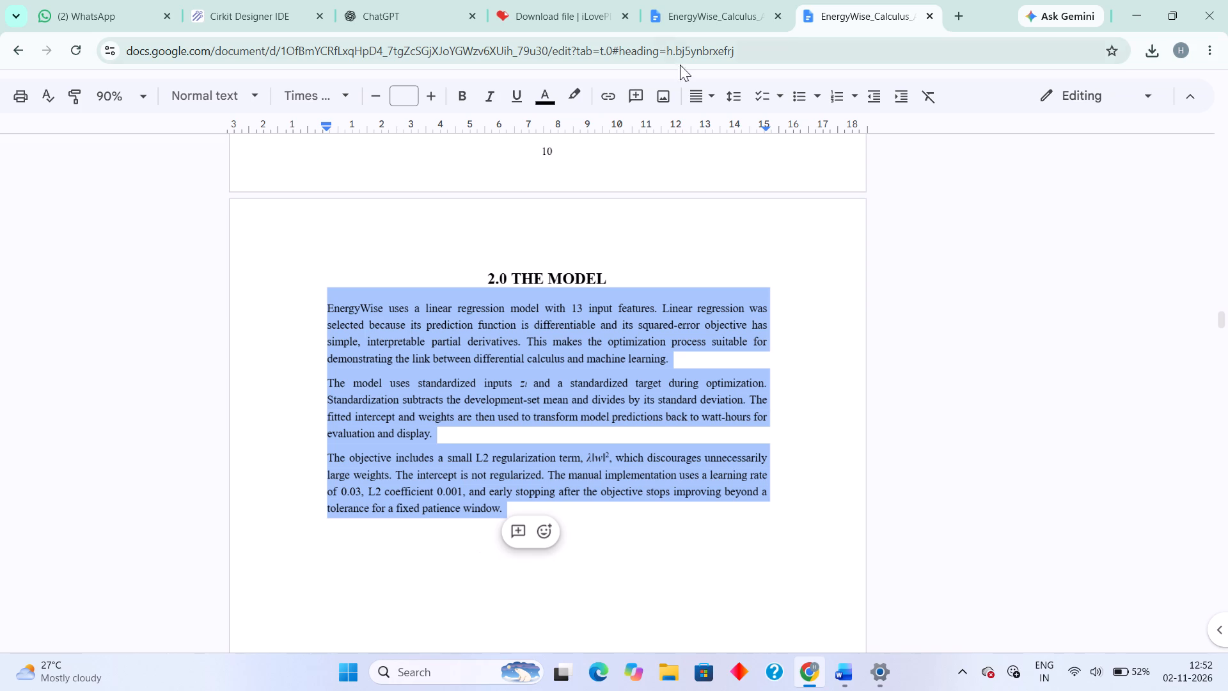
{"action": "left_click", "coordinate": [731, 100]}
{"action": "left_click", "coordinate": [754, 180]}
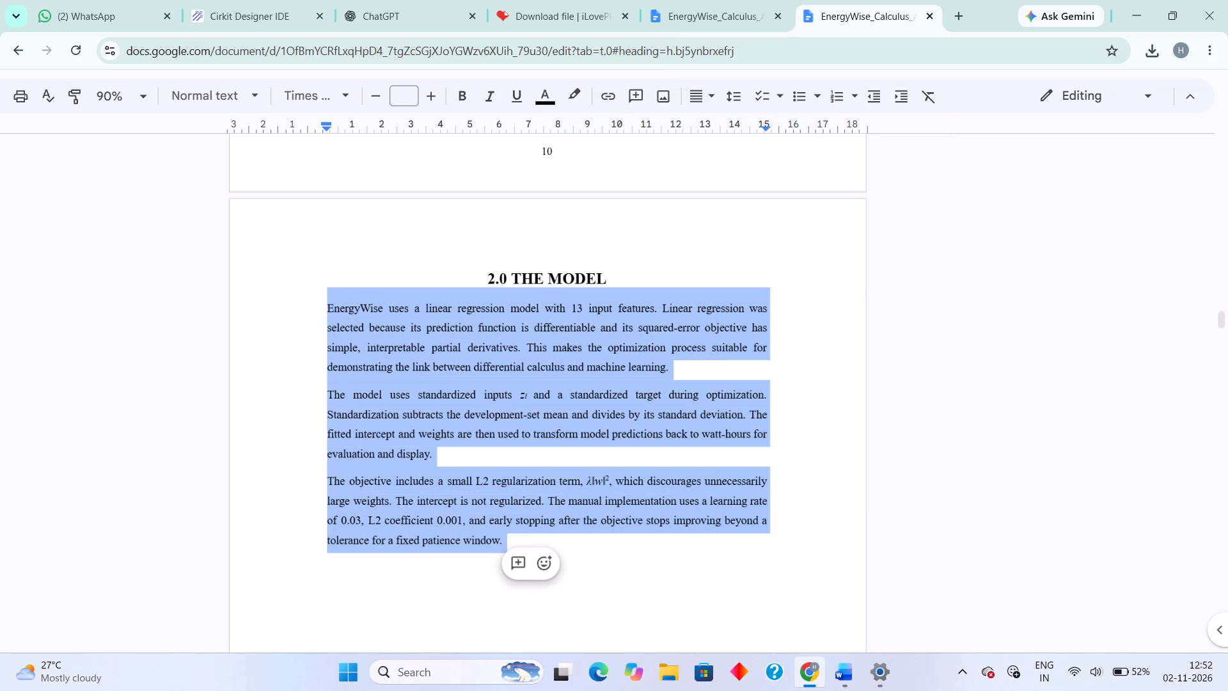
Insert a blank line between each of the three body paragraphs under 2.0 THE MODEL.
{"action": "left_click", "coordinate": [681, 374]}
{"action": "key", "text": "Return"}
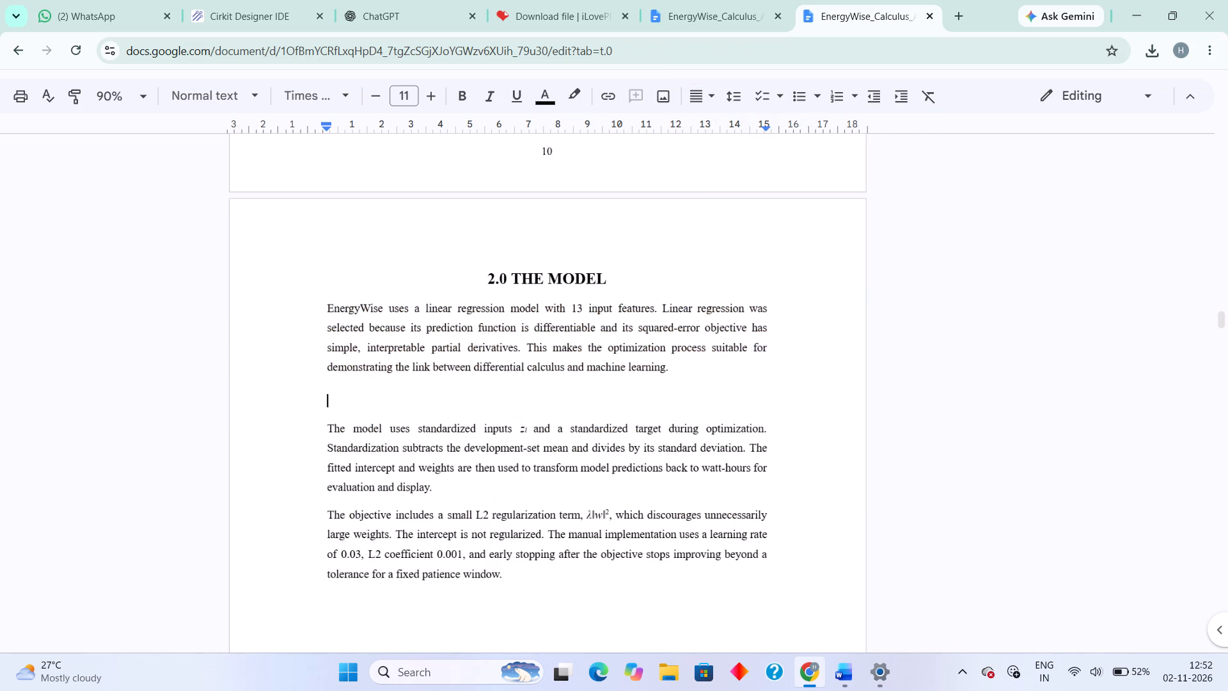
{"action": "left_click", "coordinate": [586, 482]}
{"action": "key", "text": "Return"}
Insert a blank line after the first body paragraph under 2.1 DATASET AND PREPROCESSING.
{"action": "scroll", "coordinate": [586, 482], "scroll_direction": "down", "scroll_amount": 6}
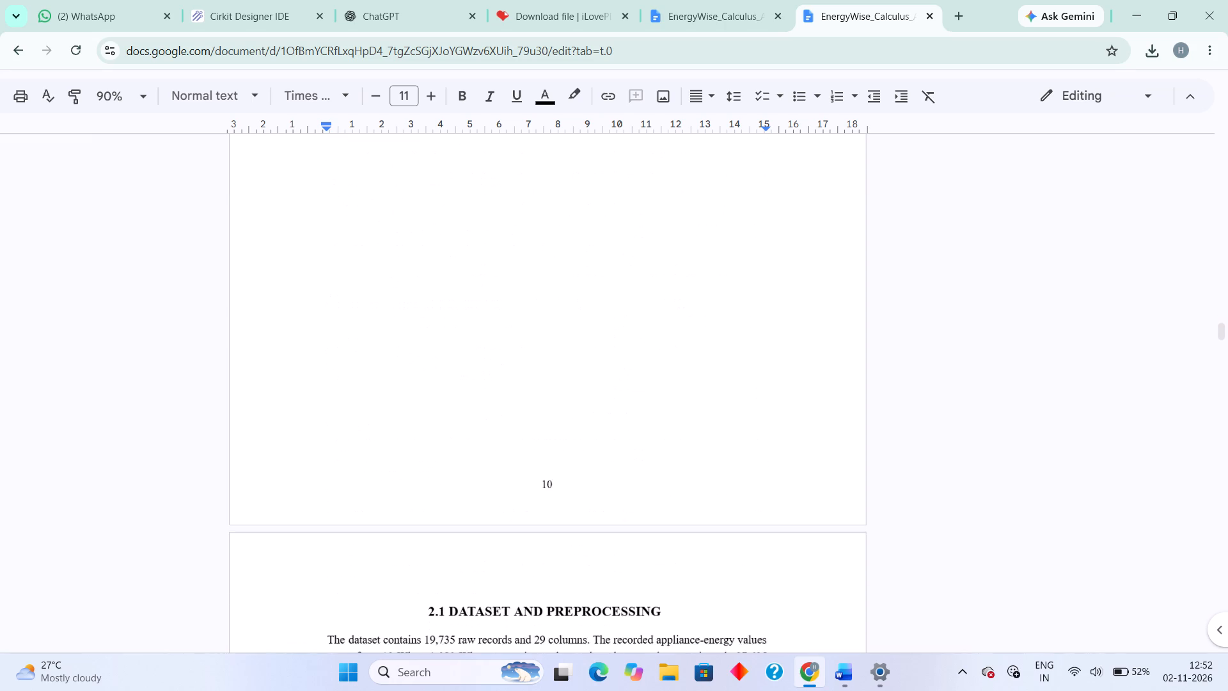
{"action": "scroll", "coordinate": [586, 482], "scroll_direction": "down", "scroll_amount": 3}
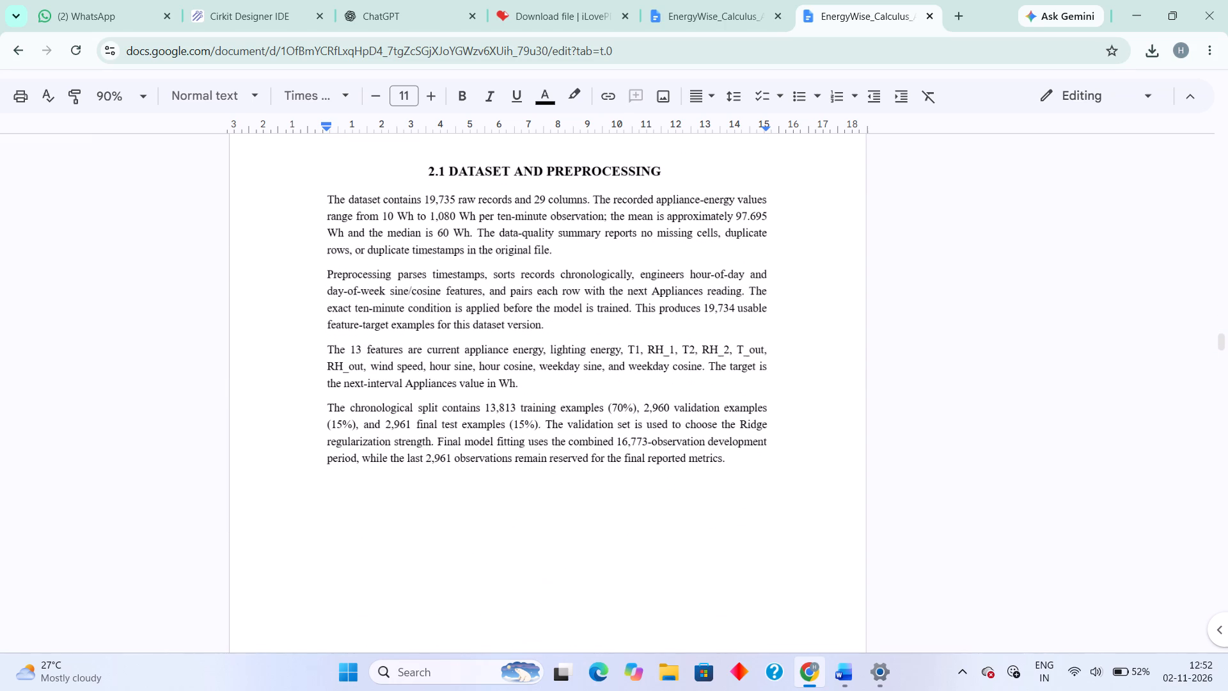
{"action": "left_click", "coordinate": [555, 244]}
{"action": "key", "text": "Return"}
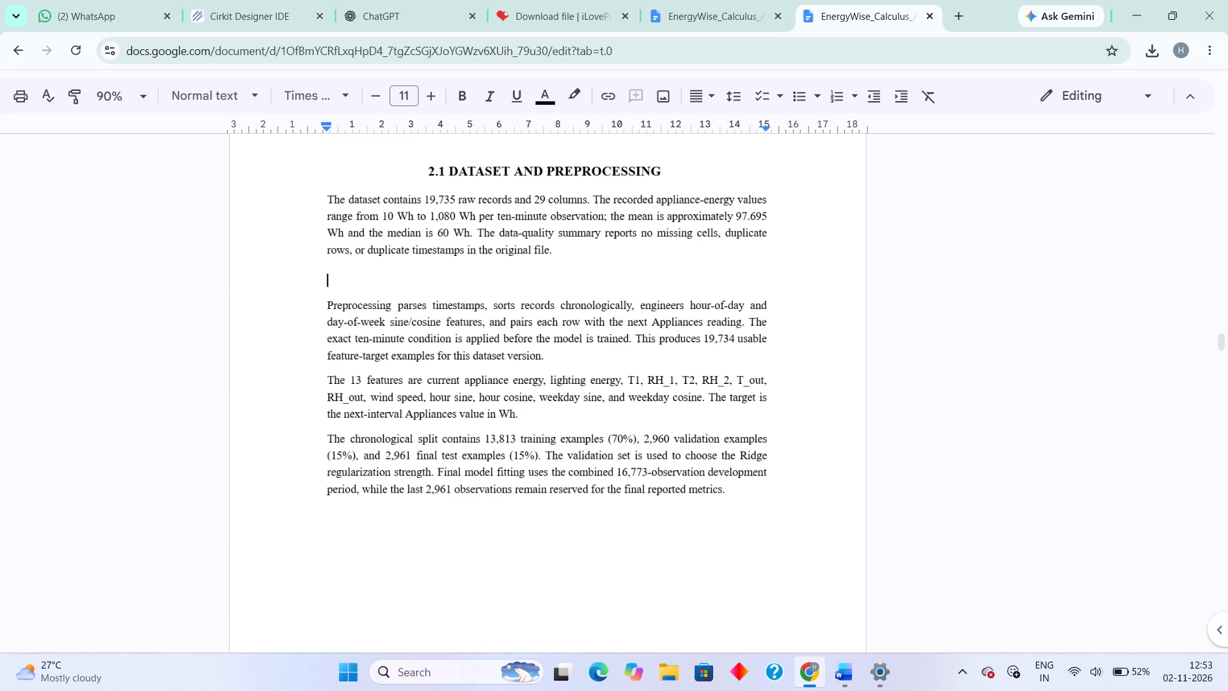
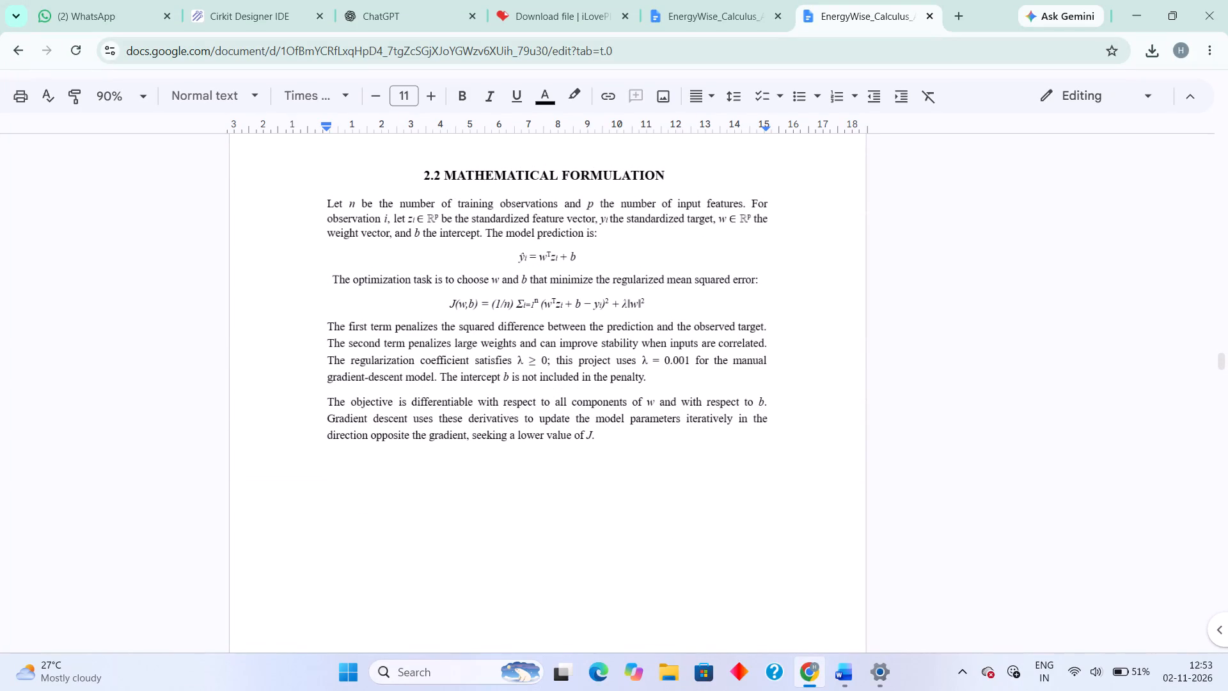
Review the body text formatting of the sections from 2.2 MATHEMATICAL FORMULATION through 4.0 RESULT AND DISCUSSION.
{"action": "scroll", "coordinate": [555, 244], "scroll_direction": "down", "scroll_amount": 10}
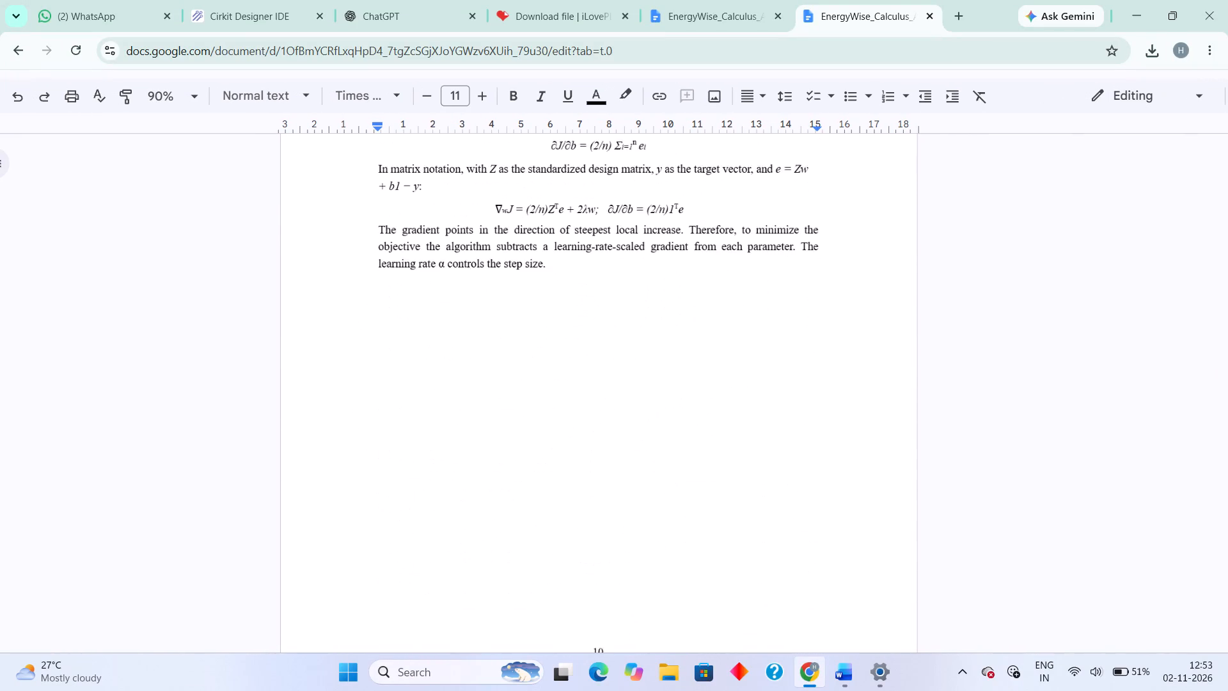
{"action": "scroll", "coordinate": [555, 244], "scroll_direction": "down", "scroll_amount": 6}
{"action": "scroll", "coordinate": [555, 244], "scroll_direction": "up", "scroll_amount": 6}
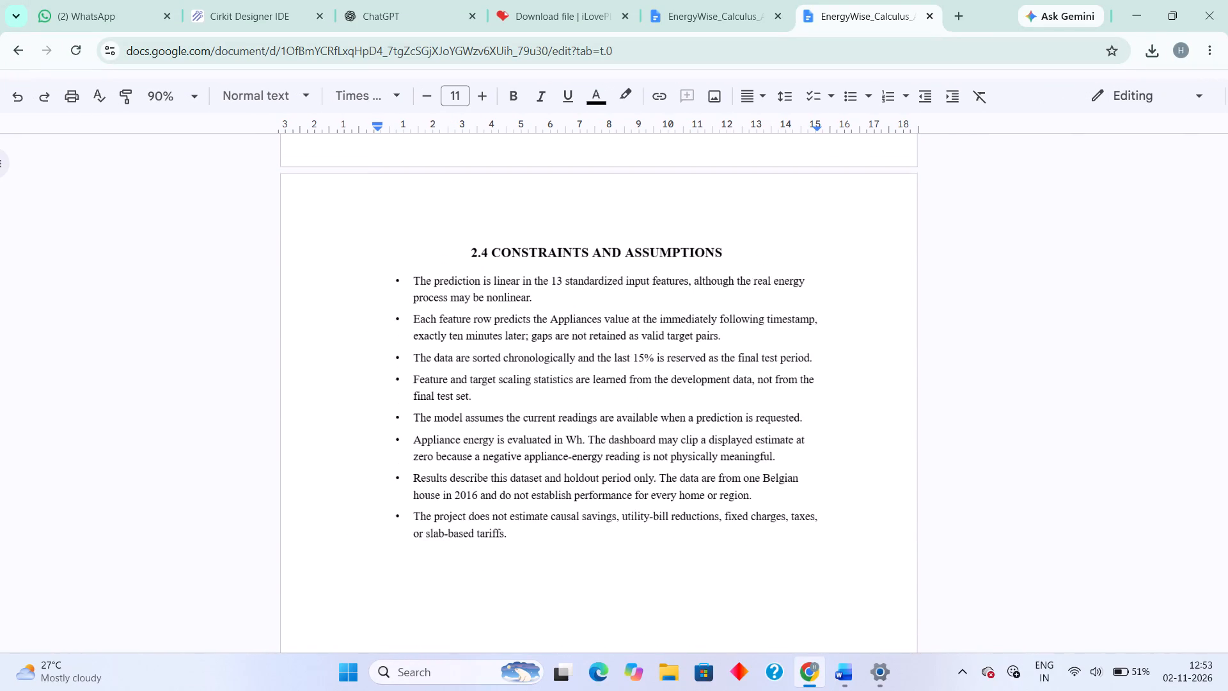
{"action": "scroll", "coordinate": [555, 244], "scroll_direction": "down", "scroll_amount": 11}
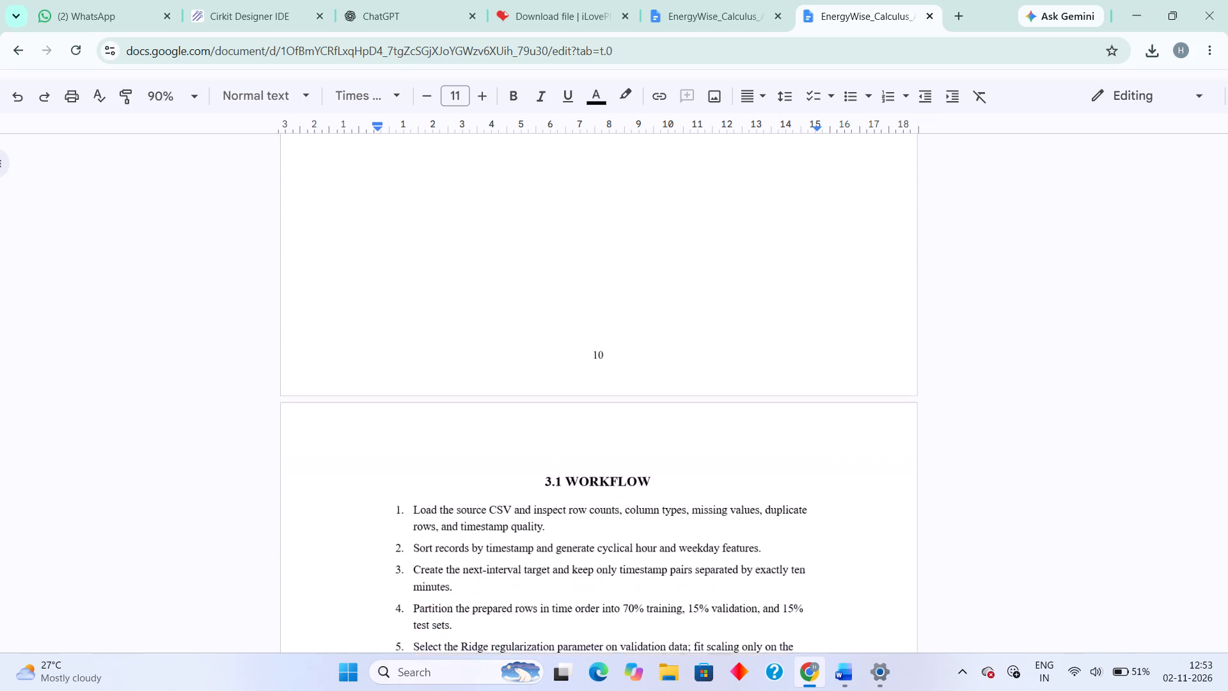
{"action": "scroll", "coordinate": [555, 244], "scroll_direction": "down", "scroll_amount": 5}
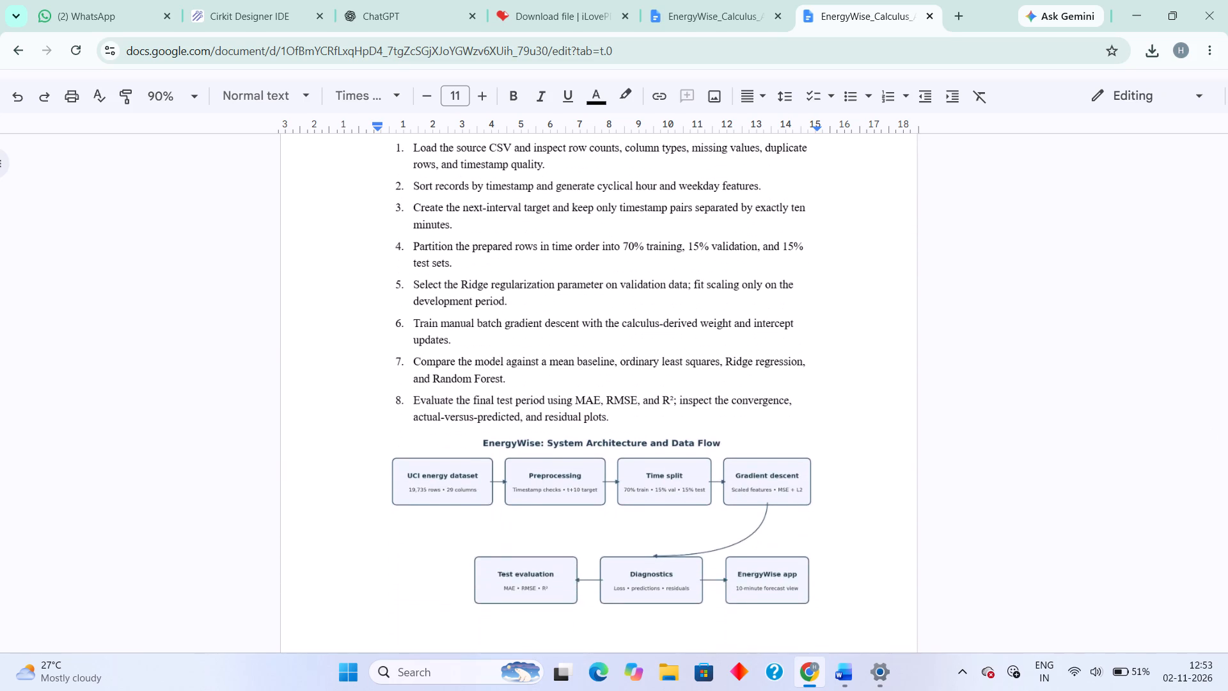
{"action": "scroll", "coordinate": [555, 244], "scroll_direction": "down", "scroll_amount": 4}
{"action": "scroll", "coordinate": [555, 244], "scroll_direction": "up", "scroll_amount": 8}
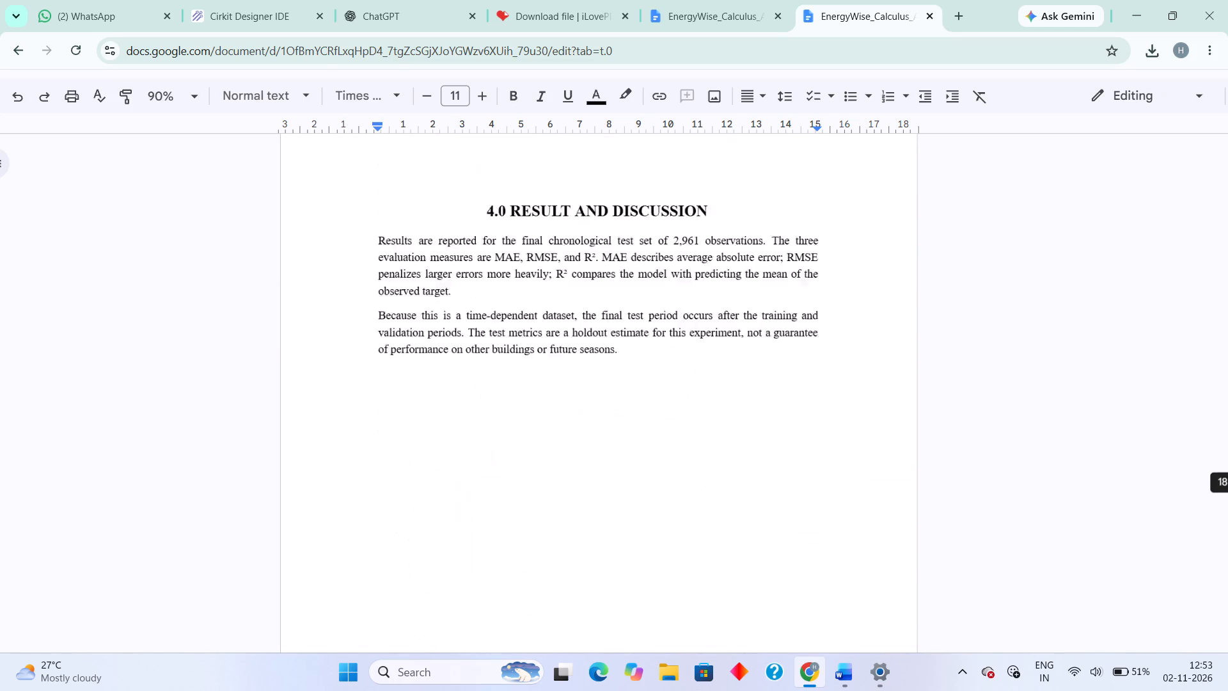
{"action": "scroll", "coordinate": [555, 244], "scroll_direction": "up", "scroll_amount": 16}
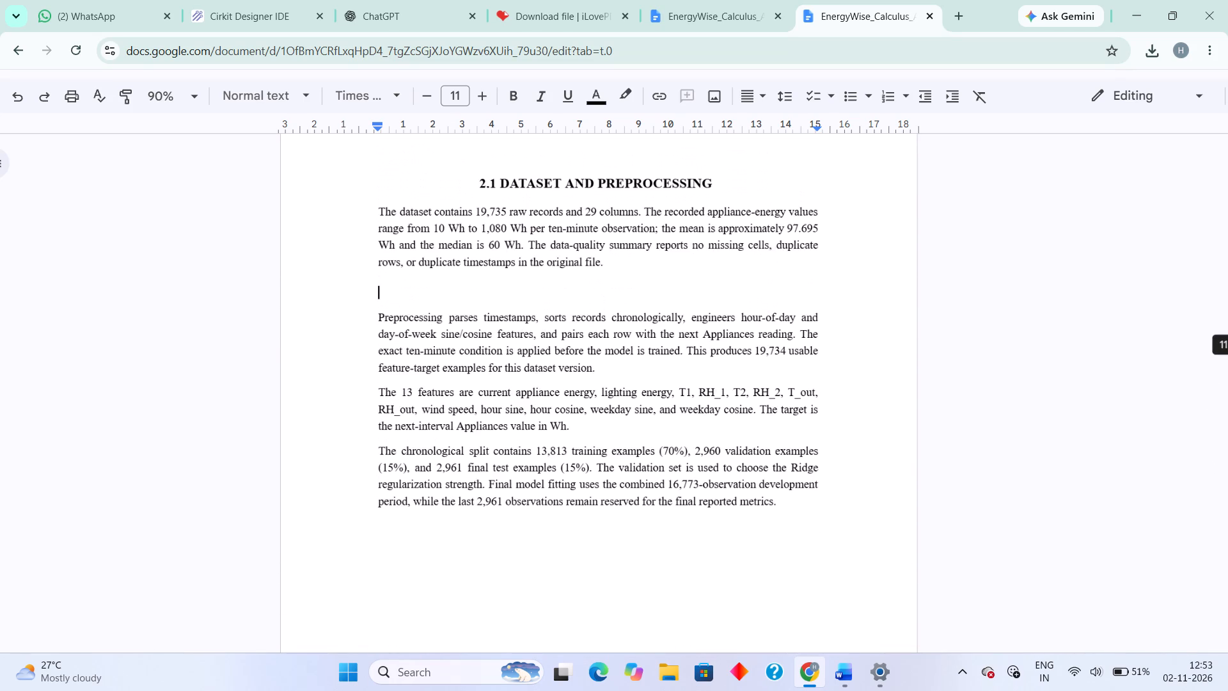
Set the font size of the three body paragraphs under 2.0 THE MODEL to 12.
{"action": "scroll", "coordinate": [555, 244], "scroll_direction": "up", "scroll_amount": 1}
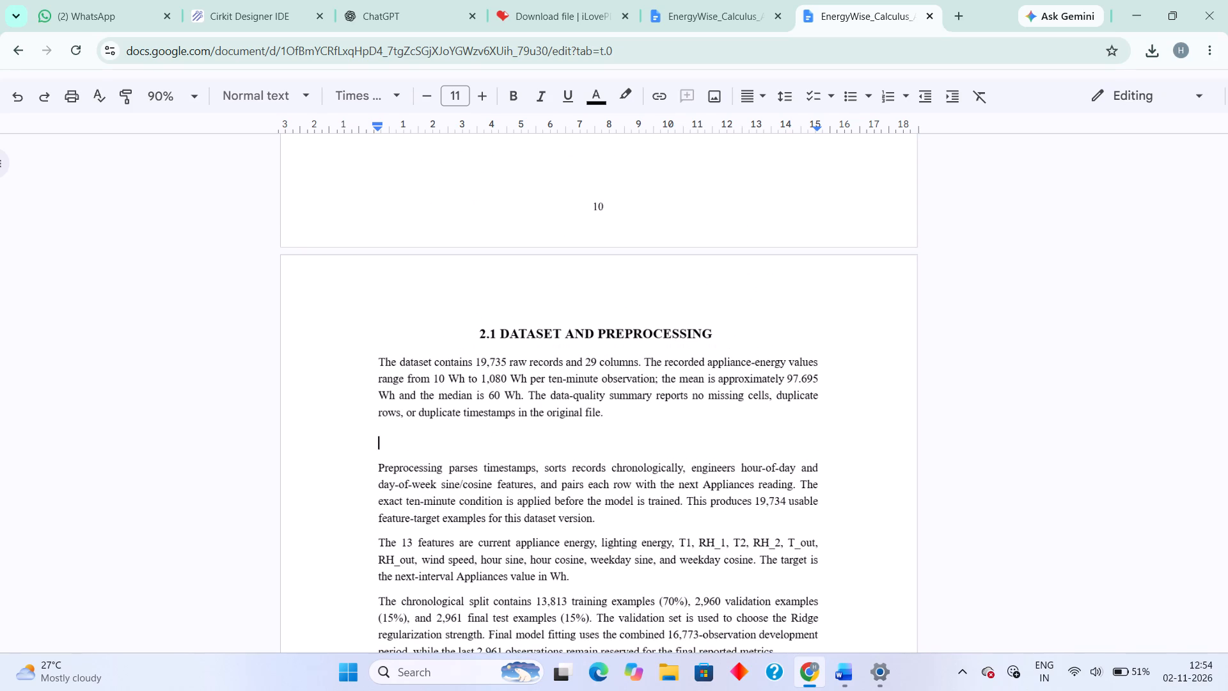
{"action": "scroll", "coordinate": [599, 518], "scroll_direction": "up", "scroll_amount": 5}
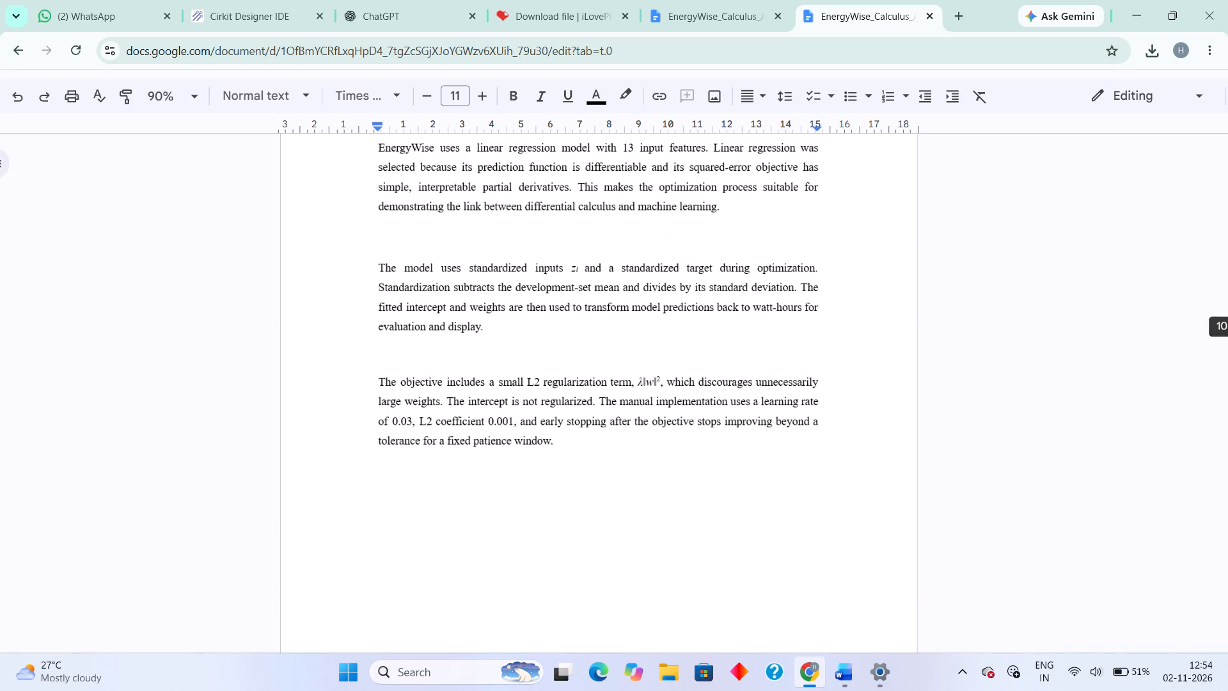
{"action": "left_click_drag", "start_coordinate": [556, 438], "coordinate": [405, 161]}
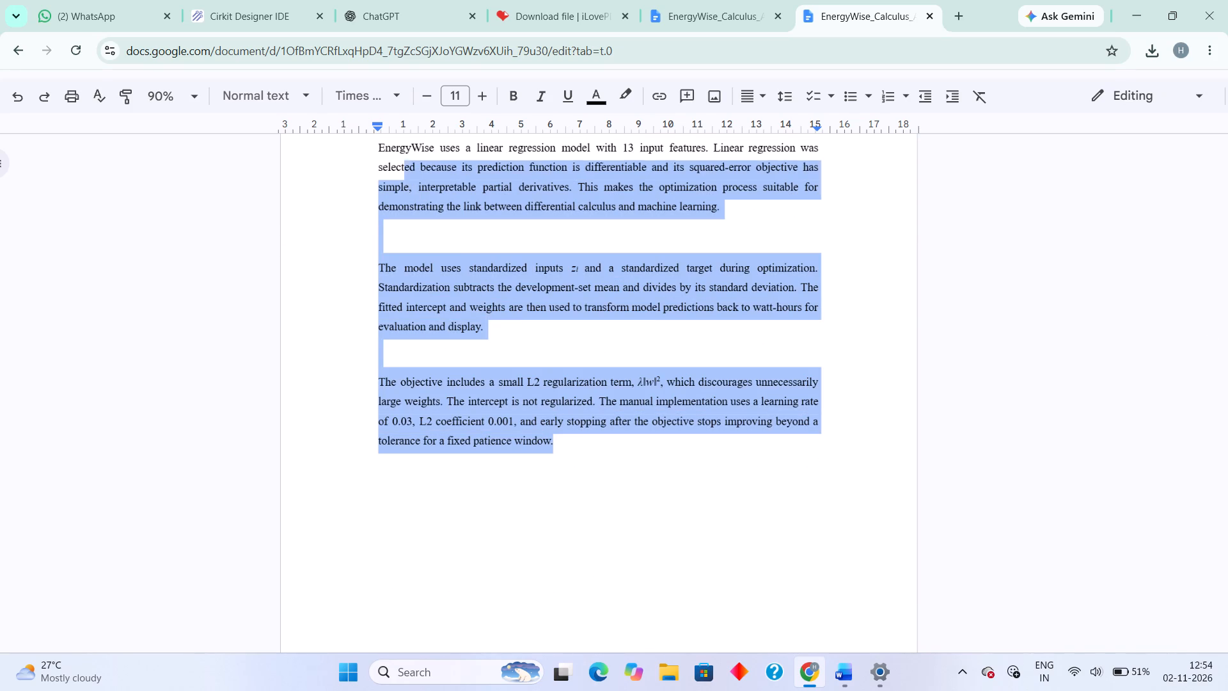
{"action": "left_click_drag", "start_coordinate": [405, 161], "coordinate": [406, 569]}
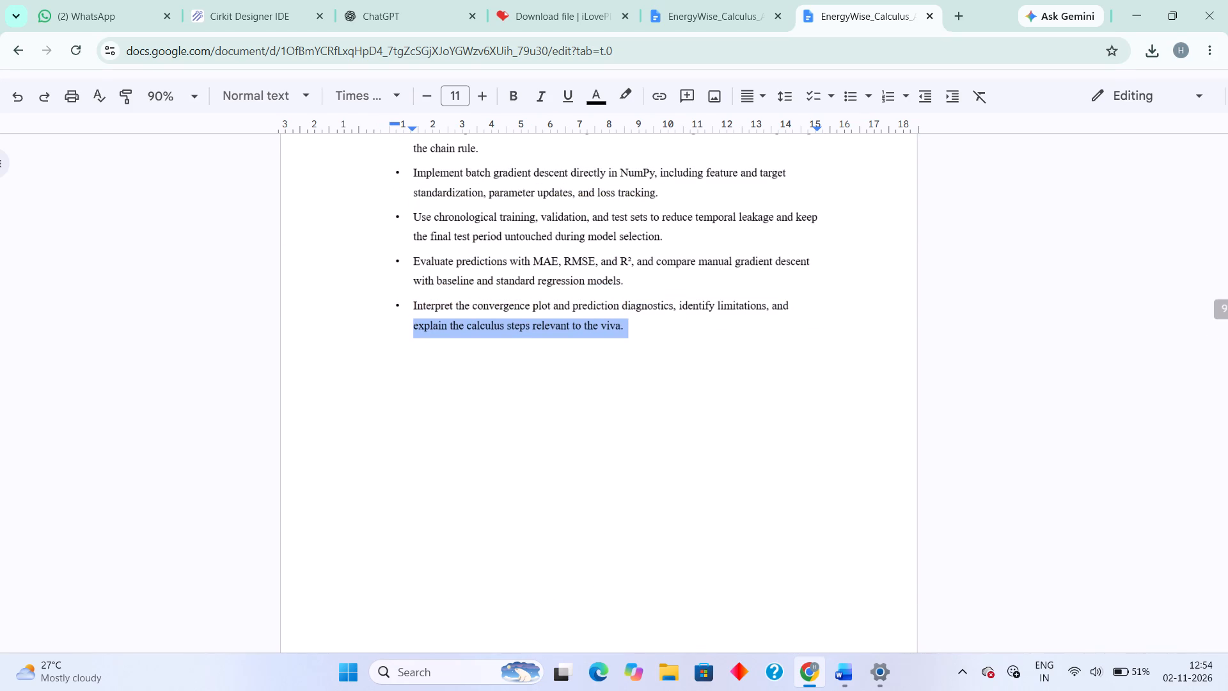
{"action": "left_click_drag", "start_coordinate": [406, 569], "coordinate": [411, 342]}
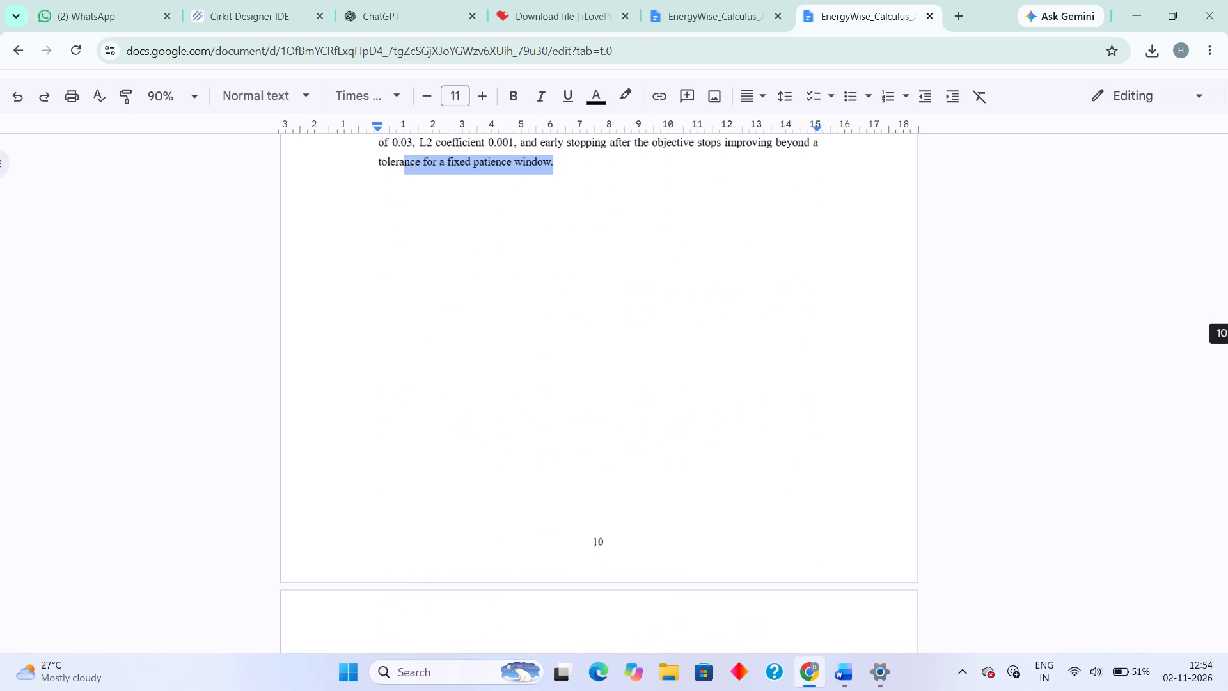
{"action": "left_click_drag", "start_coordinate": [411, 342], "coordinate": [379, 144]}
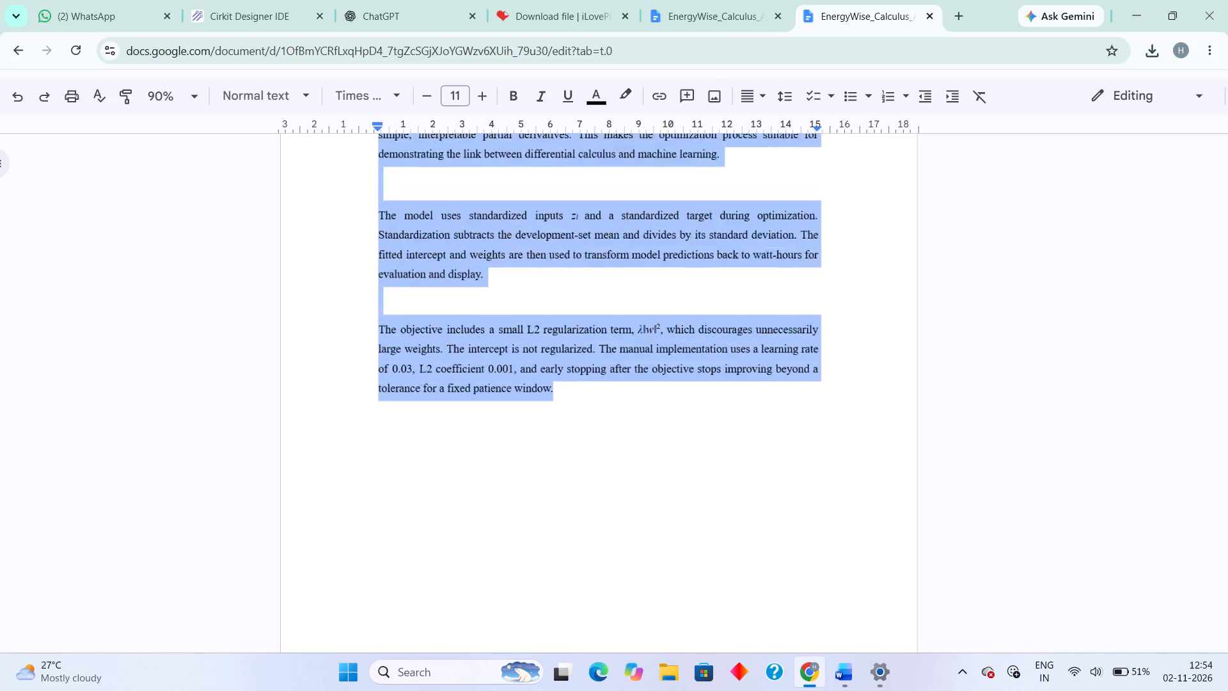
{"action": "left_click_drag", "start_coordinate": [379, 144], "coordinate": [377, 178]}
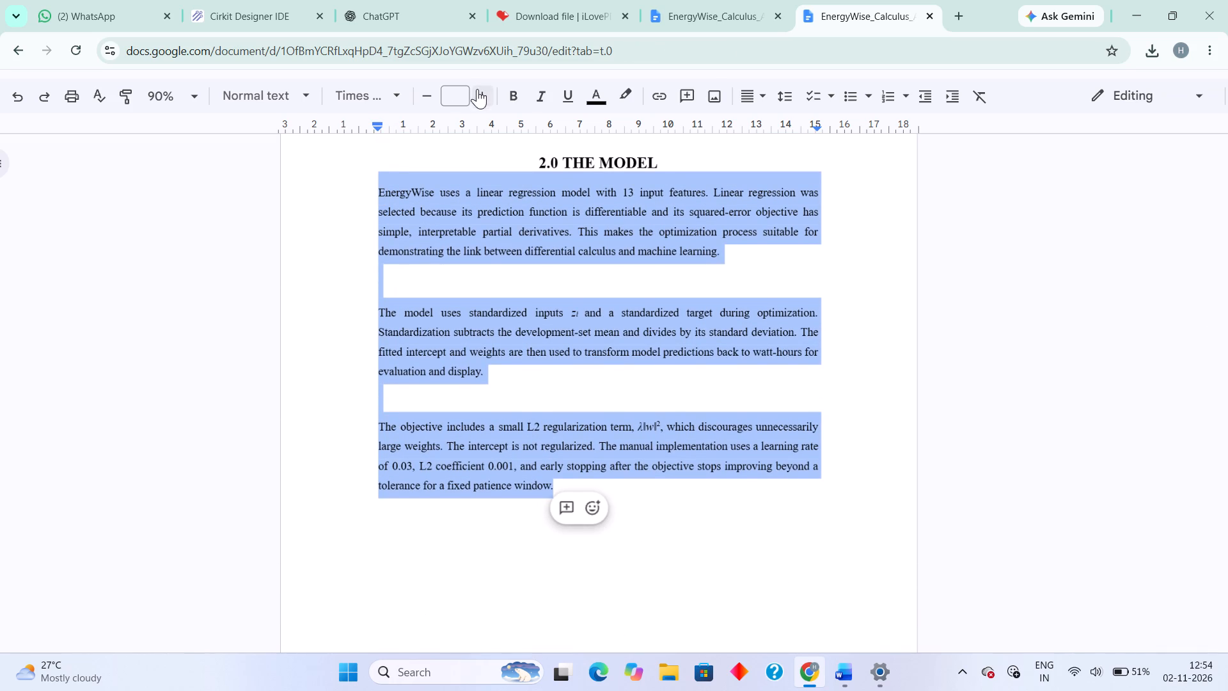
{"action": "left_click", "coordinate": [464, 93]}
{"action": "key", "text": "End"}
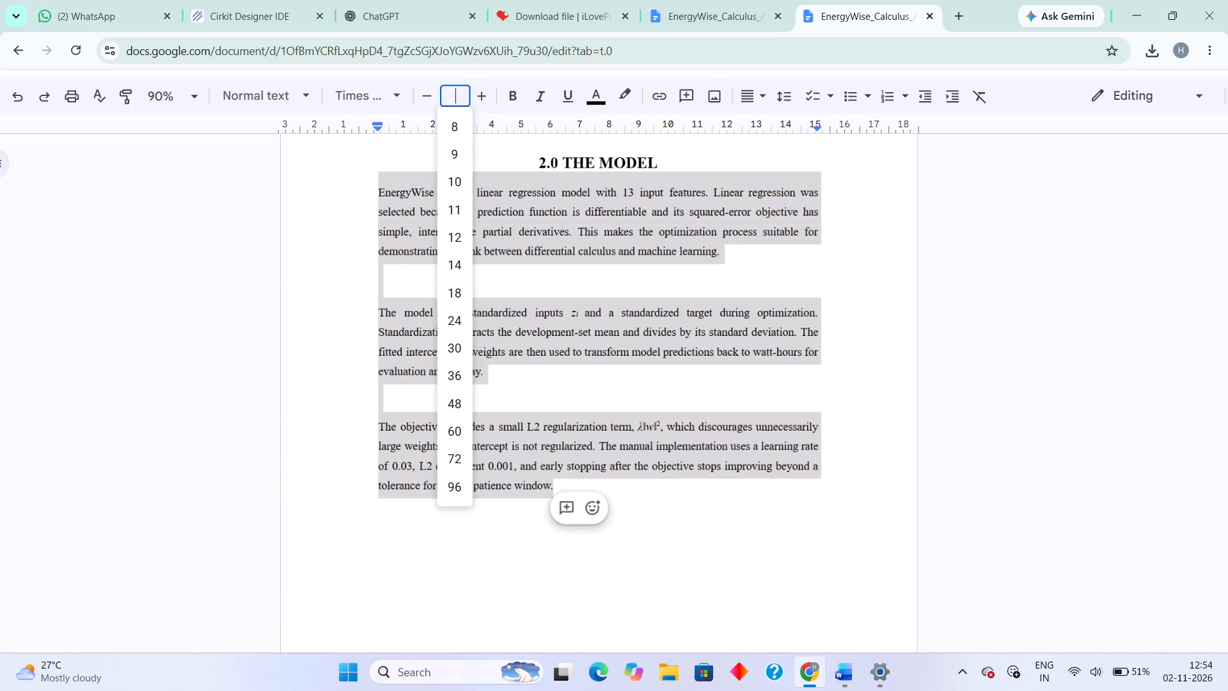
{"action": "key", "text": "Down"}
{"action": "key", "text": "End"}
{"action": "key", "text": "Down"}
{"action": "key", "text": "End"}
{"action": "key", "text": "Down"}
{"action": "key", "text": "End"}
{"action": "key", "text": "Down"}
{"action": "key", "text": "Down"}
{"action": "key", "text": "Return"}
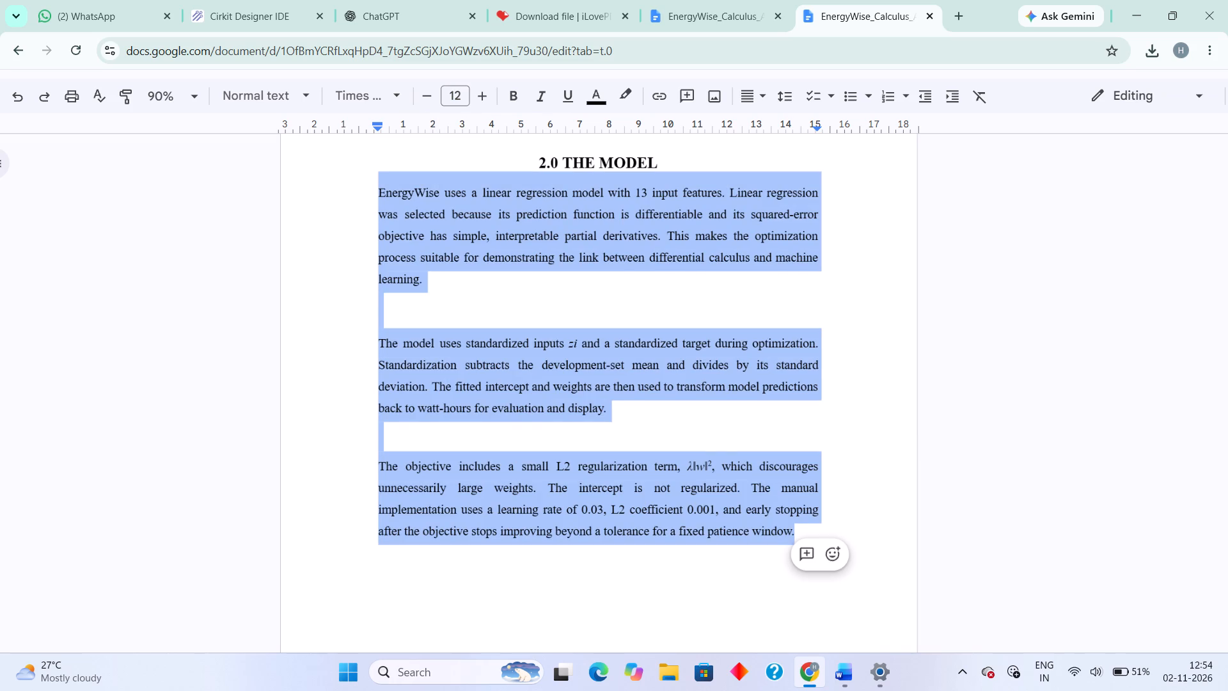
{"action": "left_click", "coordinate": [599, 274]}
Insert an unnumbered blank line between the 2.0 THE MODEL heading and its first body paragraph.
{"action": "scroll", "coordinate": [654, 303], "scroll_direction": "up", "scroll_amount": 1}
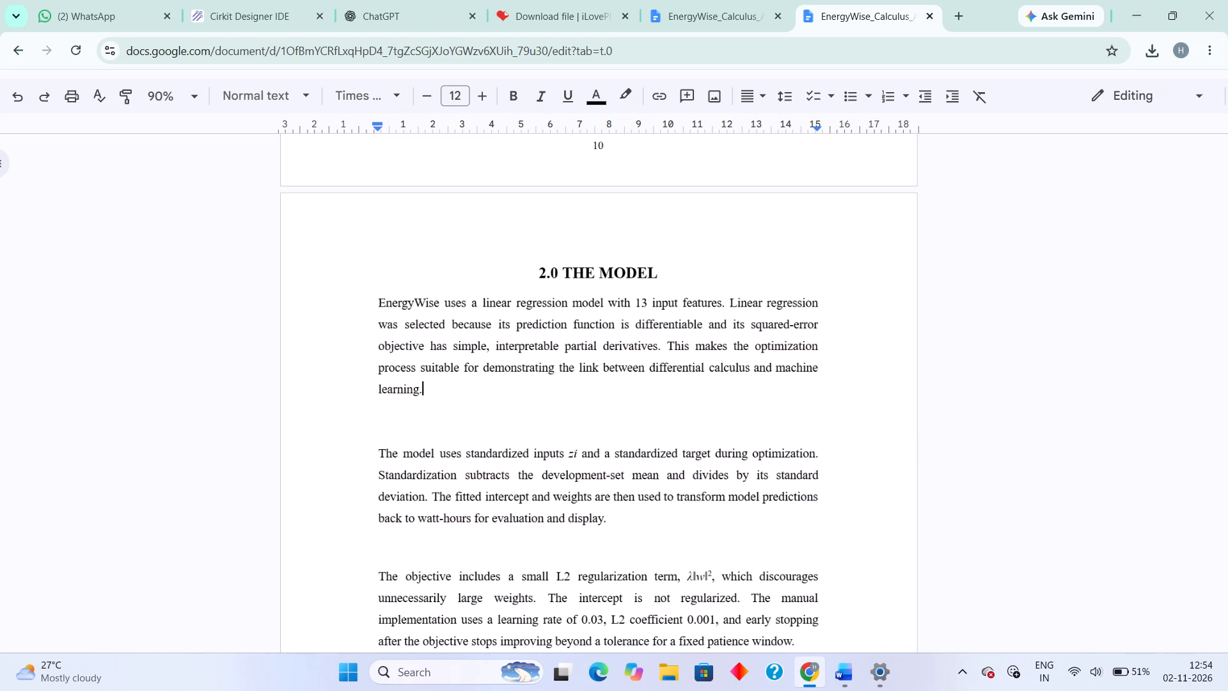
{"action": "left_click", "coordinate": [664, 281]}
{"action": "key", "text": "Return"}
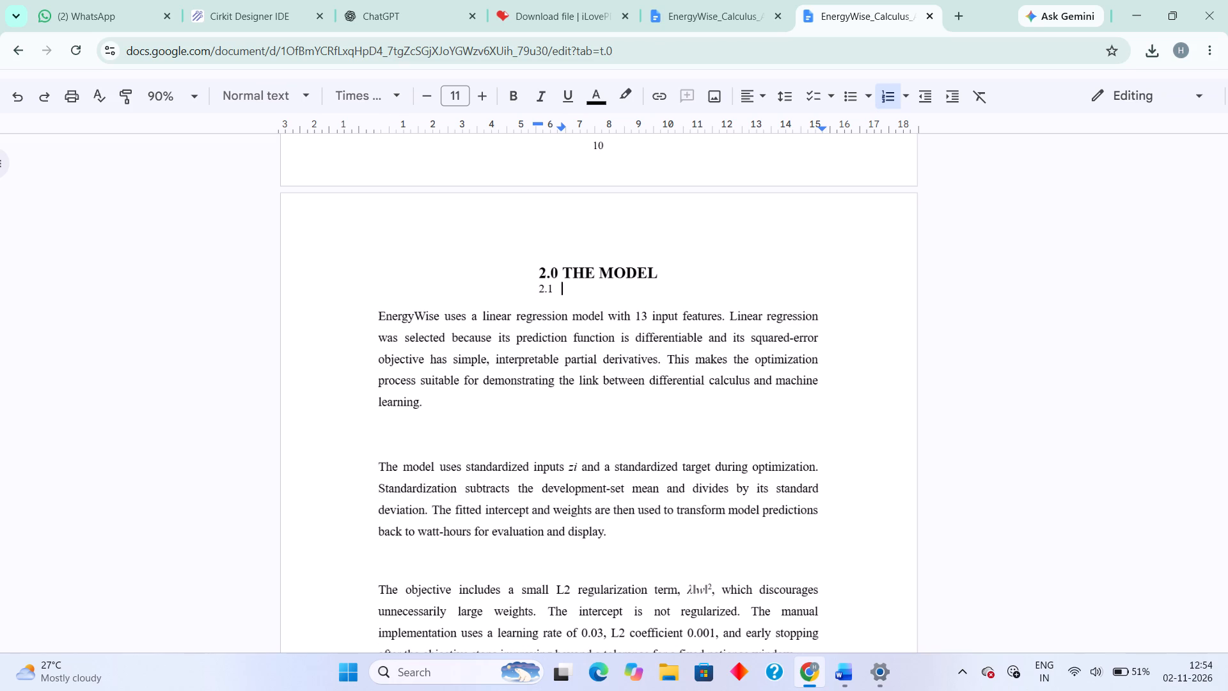
{"action": "key", "text": "BackSpace"}
Set the font size of the whole bulleted list under 1.2 OBJECTIVES to 12.
{"action": "scroll", "coordinate": [730, 351], "scroll_direction": "up", "scroll_amount": 1}
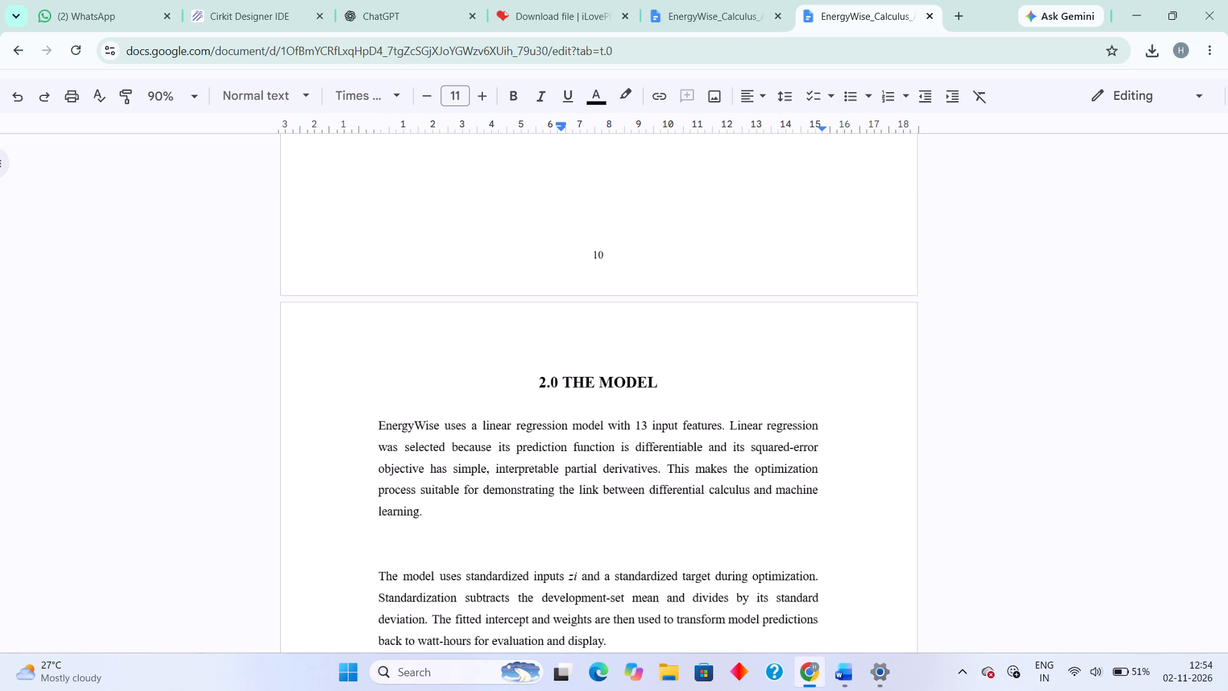
{"action": "scroll", "coordinate": [730, 351], "scroll_direction": "up", "scroll_amount": 6}
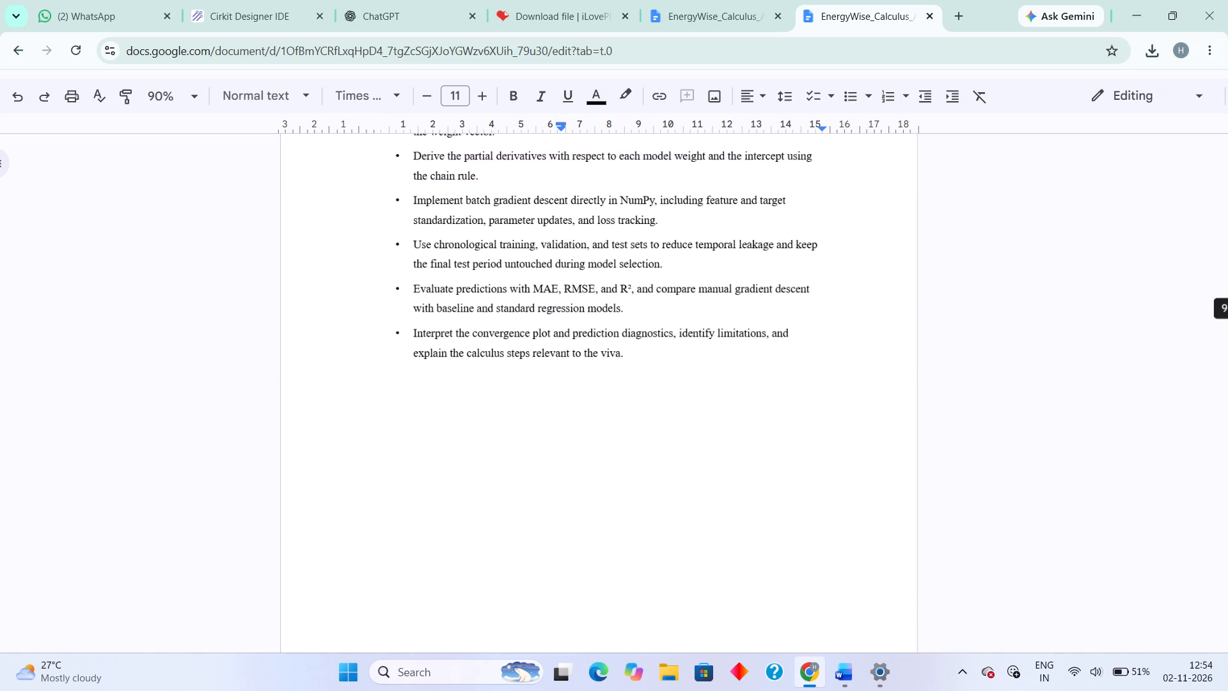
{"action": "scroll", "coordinate": [730, 351], "scroll_direction": "up", "scroll_amount": 2}
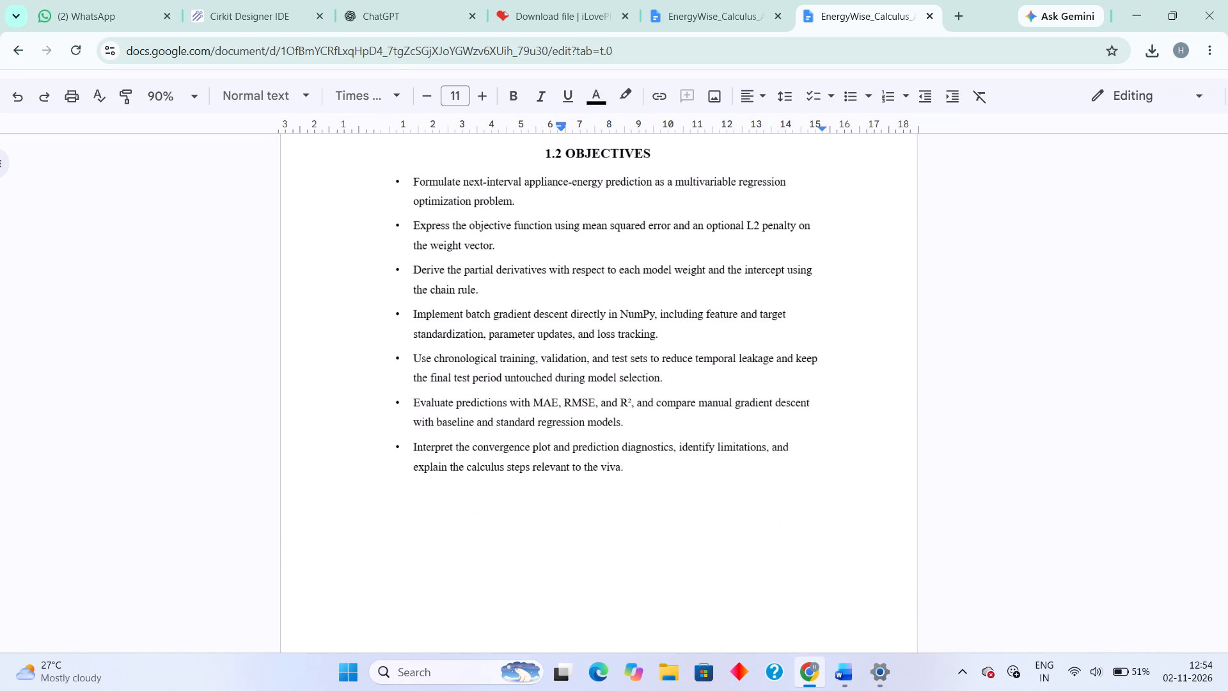
{"action": "left_click_drag", "start_coordinate": [633, 512], "coordinate": [395, 185]}
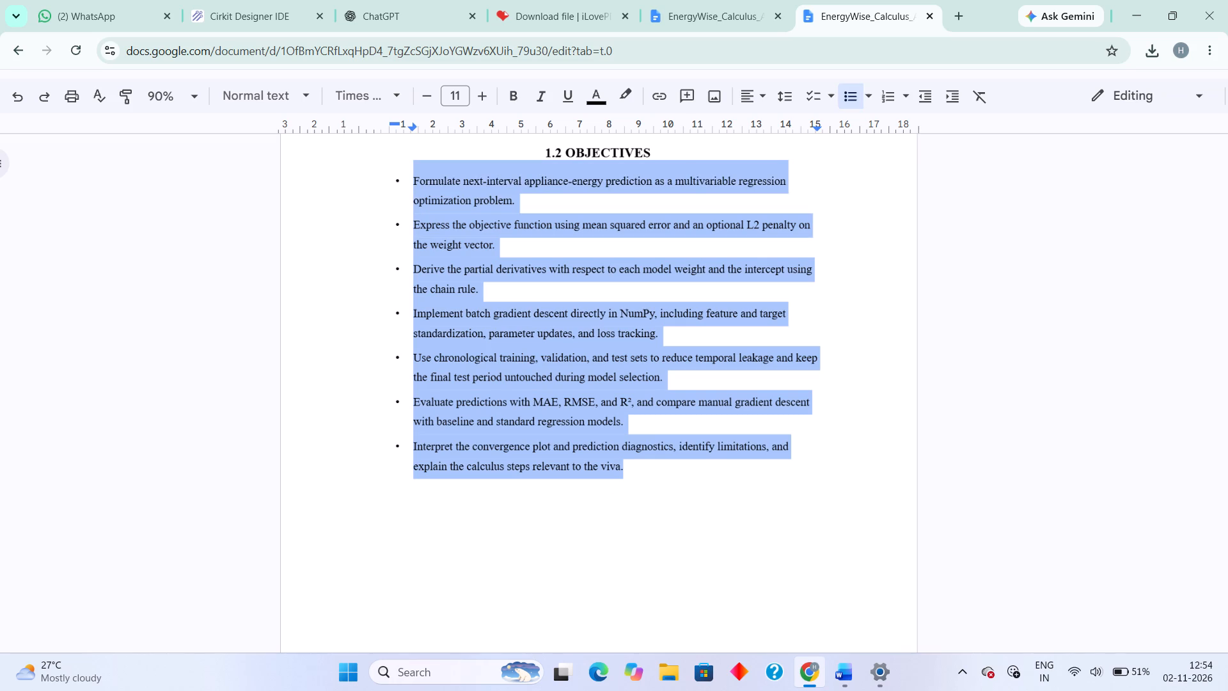
{"action": "left_click", "coordinate": [480, 97]}
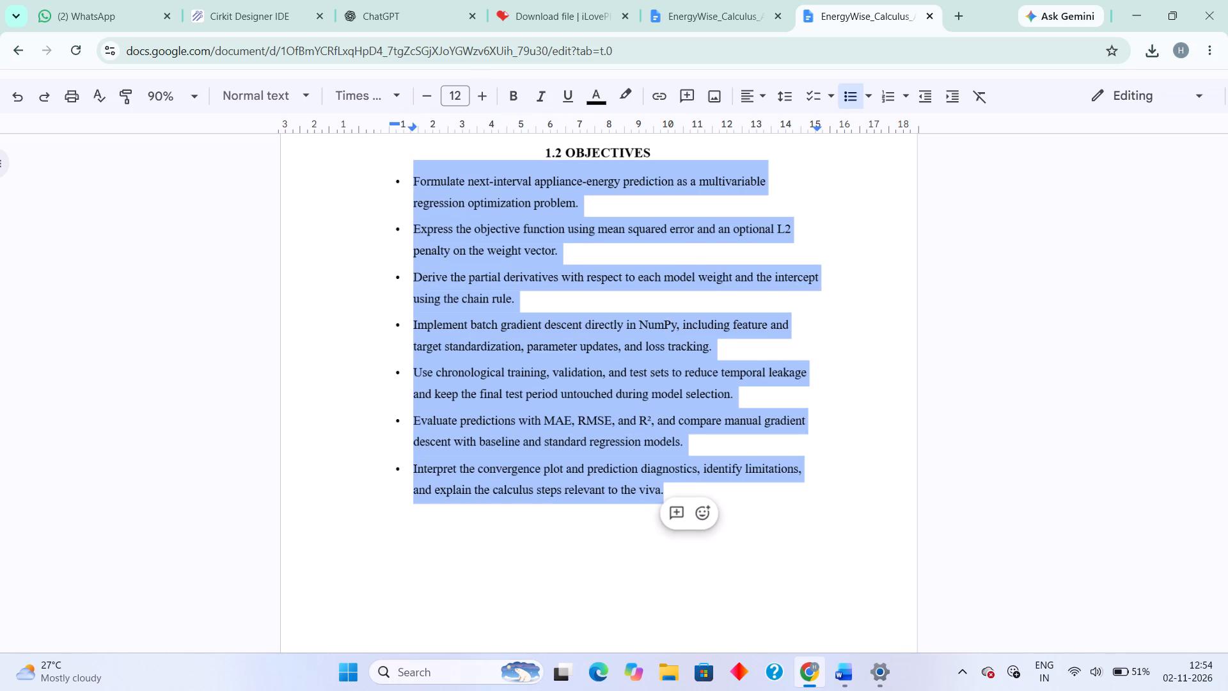
{"action": "left_click", "coordinate": [368, 241]}
Set the font size of all four body paragraphs under 1.1 PROBLEM DESCRIPTION to 12.
{"action": "scroll", "coordinate": [368, 241], "scroll_direction": "up", "scroll_amount": 6}
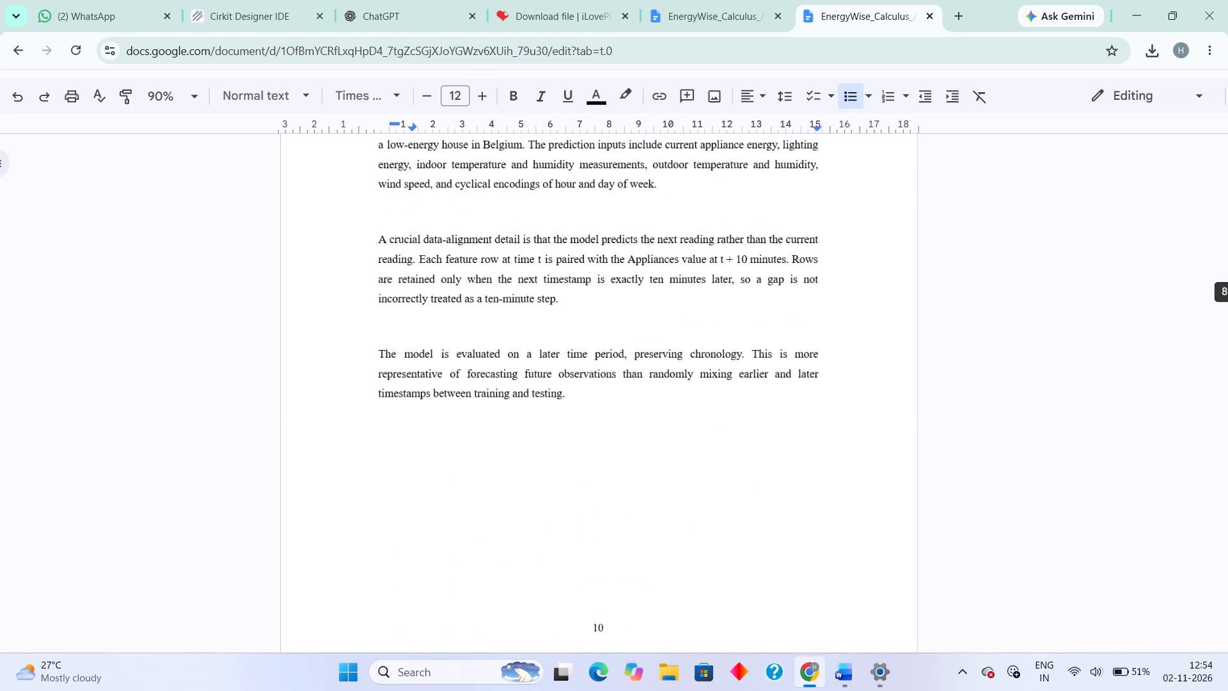
{"action": "left_click_drag", "start_coordinate": [581, 415], "coordinate": [390, 138]}
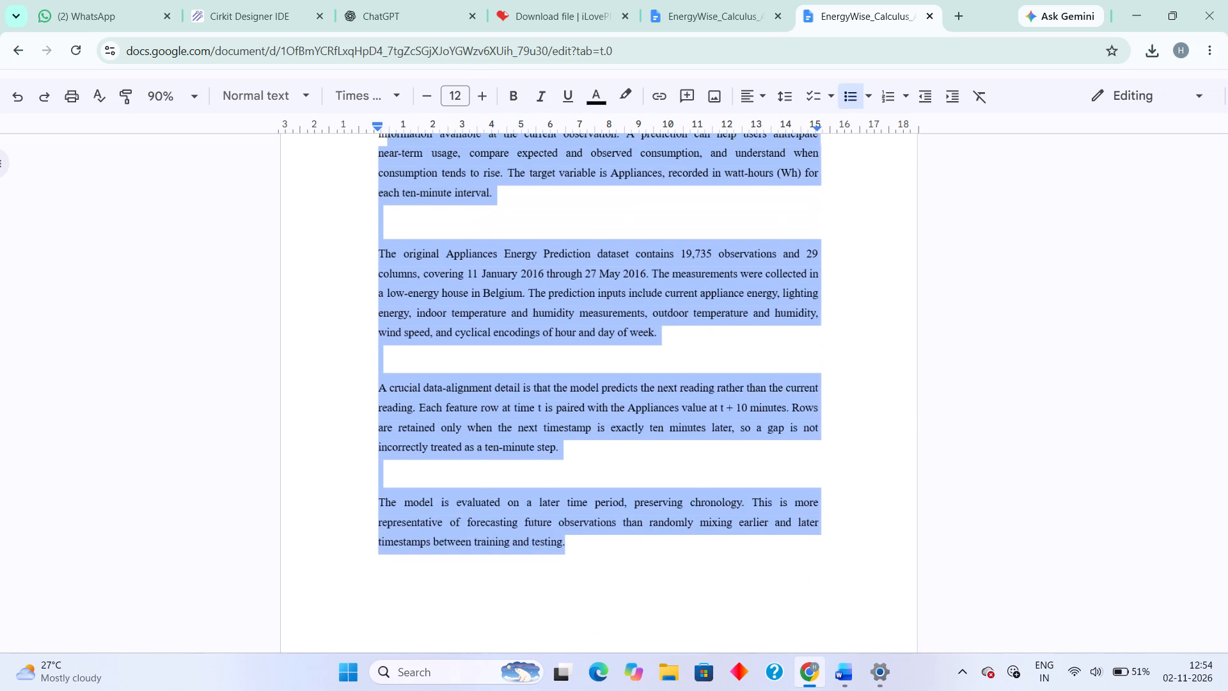
{"action": "left_click_drag", "start_coordinate": [390, 138], "coordinate": [378, 189]}
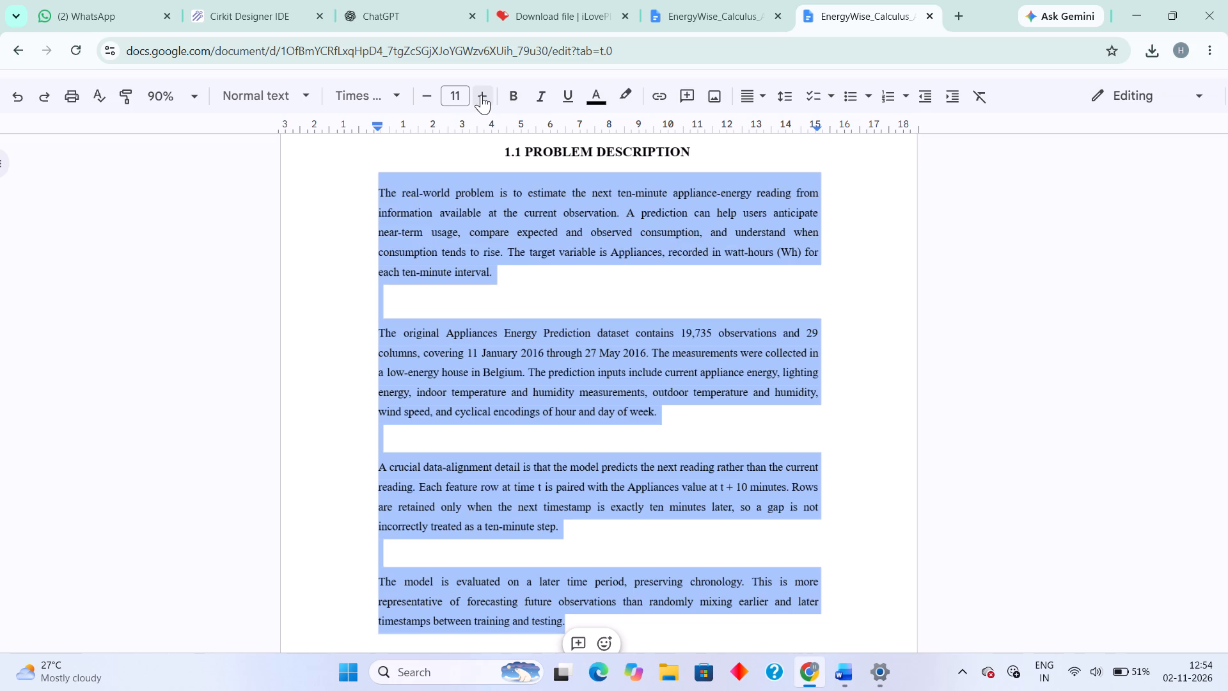
{"action": "left_click", "coordinate": [481, 95]}
Check the font size and spacing of the sections from 1.0 INTRODUCTION through 2.0 THE MODEL.
{"action": "scroll", "coordinate": [563, 216], "scroll_direction": "up", "scroll_amount": 4}
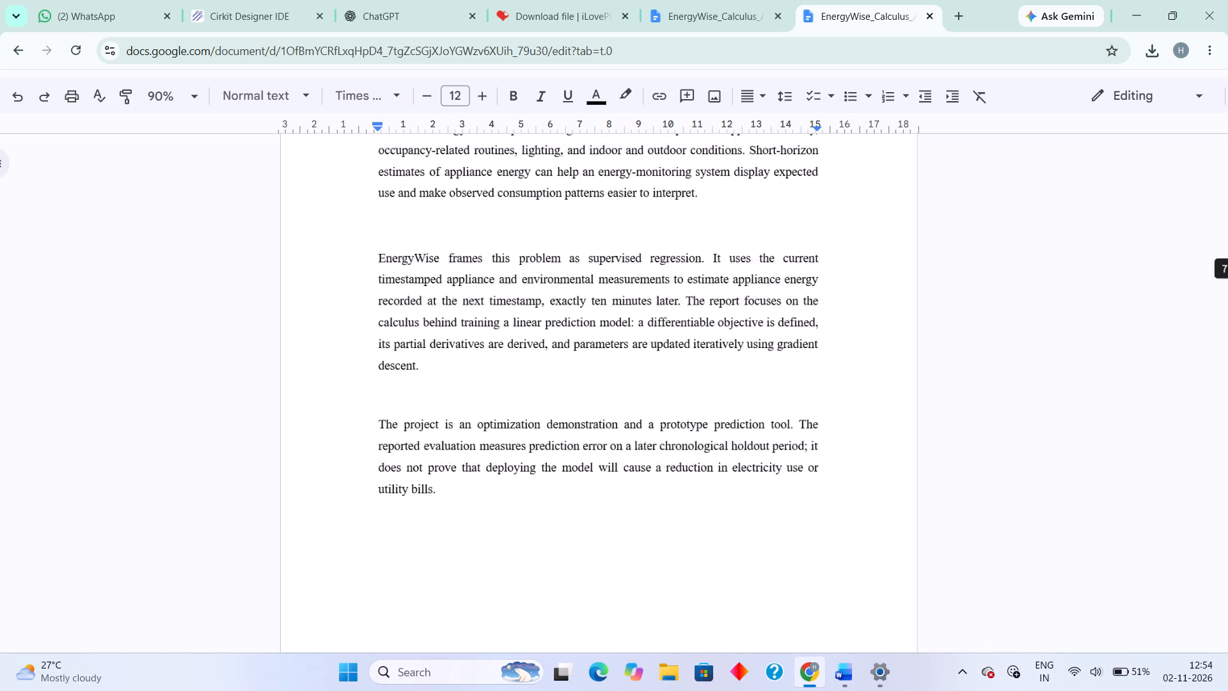
{"action": "scroll", "coordinate": [563, 216], "scroll_direction": "up", "scroll_amount": 7}
{"action": "scroll", "coordinate": [563, 216], "scroll_direction": "down", "scroll_amount": 4}
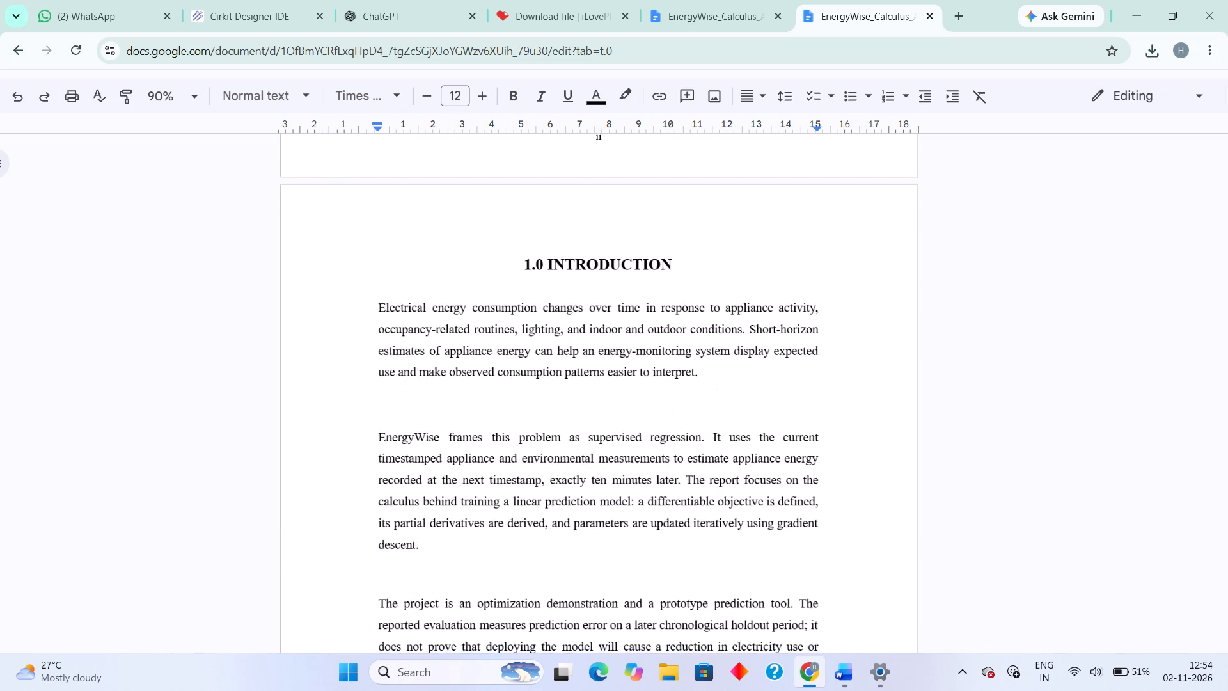
{"action": "scroll", "coordinate": [563, 216], "scroll_direction": "down", "scroll_amount": 10}
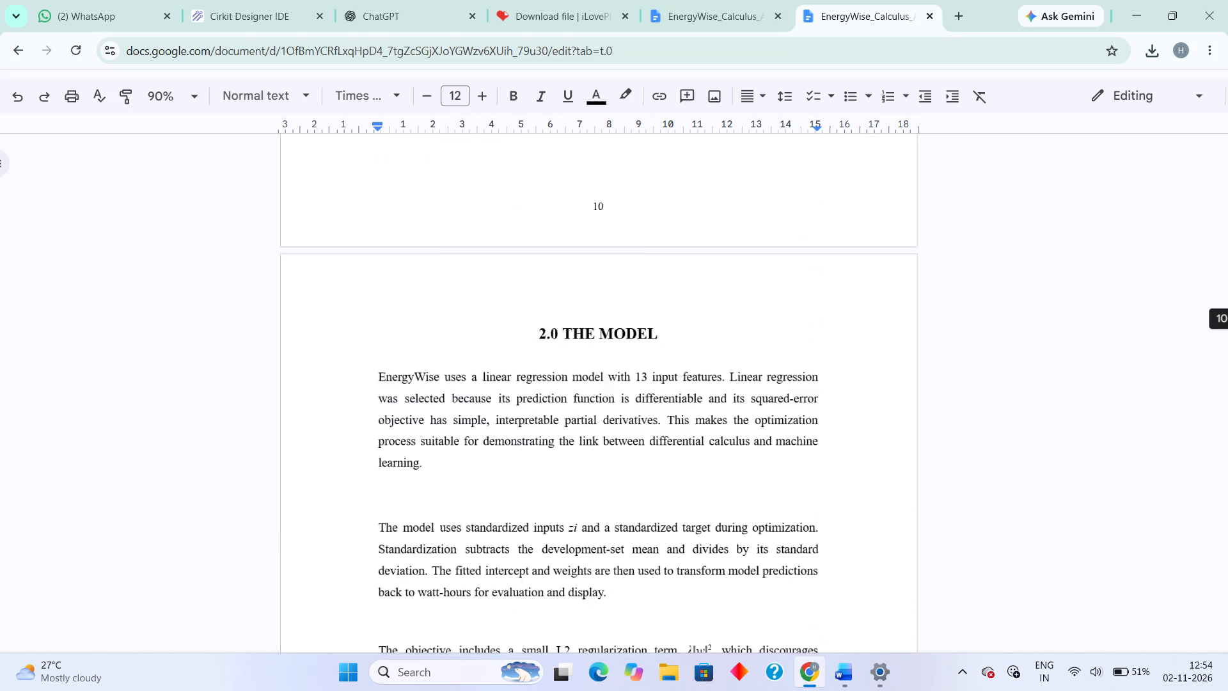
{"action": "scroll", "coordinate": [563, 216], "scroll_direction": "down", "scroll_amount": 2}
{"action": "scroll", "coordinate": [563, 216], "scroll_direction": "up", "scroll_amount": 5}
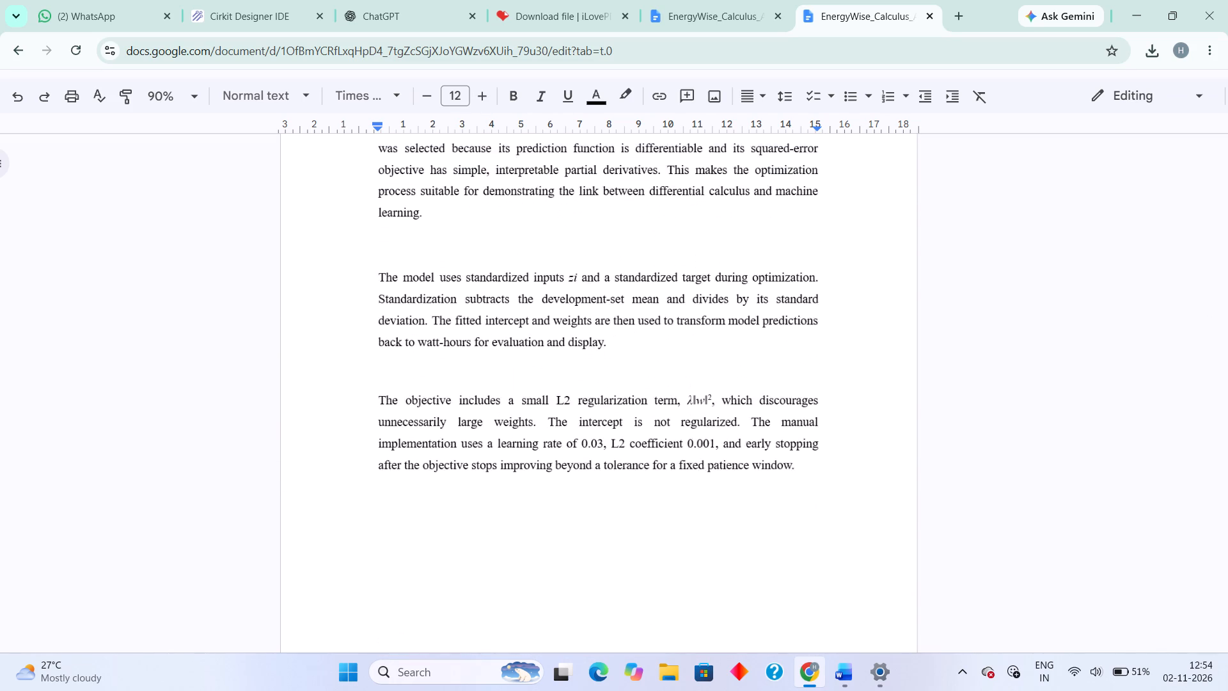
{"action": "scroll", "coordinate": [563, 216], "scroll_direction": "up", "scroll_amount": 2}
Increase the font size of all four body paragraphs under 2.1 DATASET AND PREPROCESSING by one point.
{"action": "scroll", "coordinate": [563, 216], "scroll_direction": "down", "scroll_amount": 8}
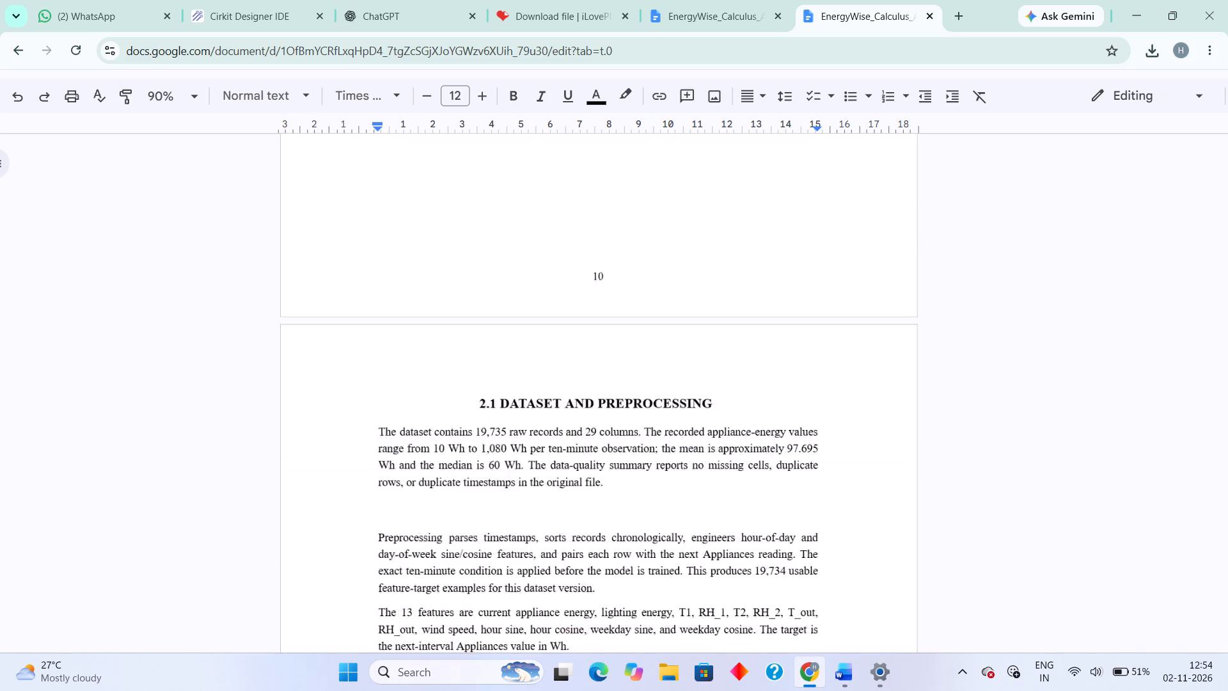
{"action": "scroll", "coordinate": [563, 216], "scroll_direction": "down", "scroll_amount": 1}
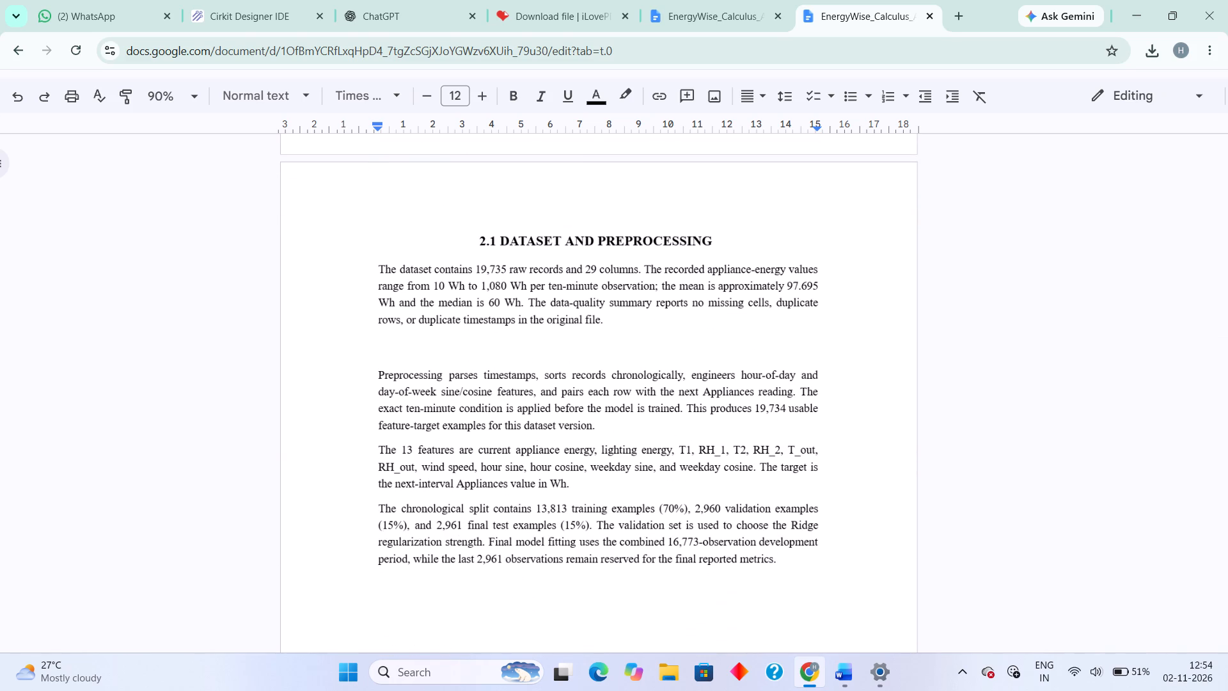
{"action": "left_click_drag", "start_coordinate": [368, 272], "coordinate": [834, 646]}
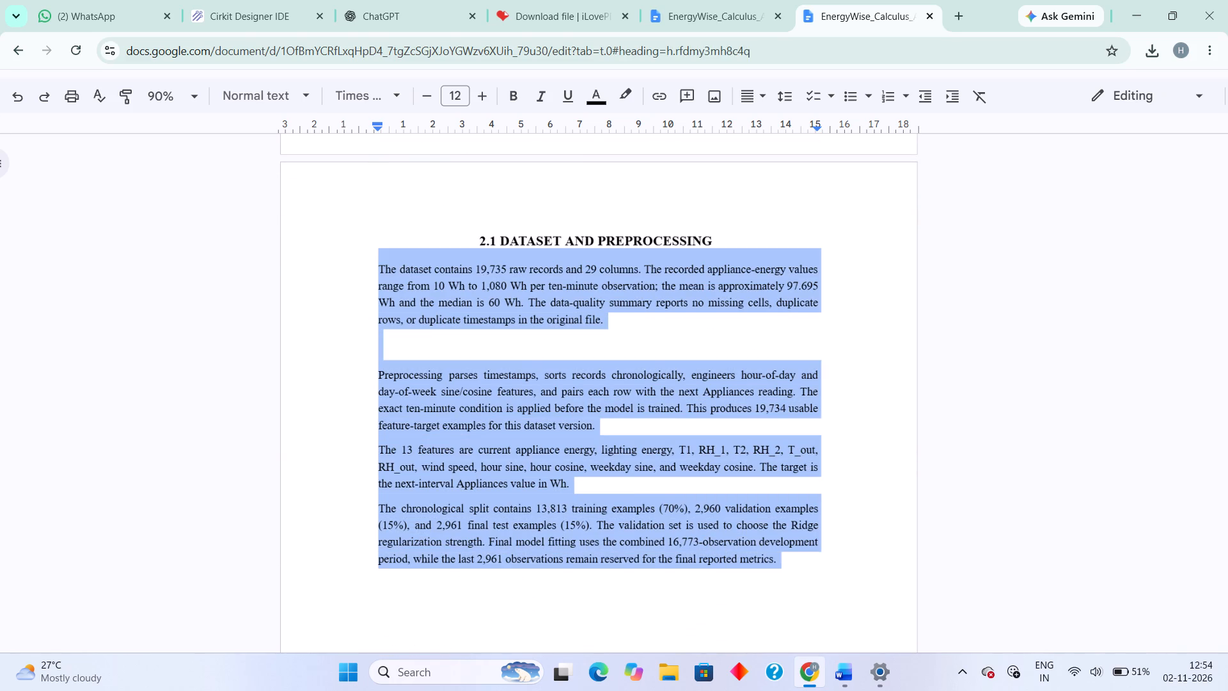
{"action": "left_click_drag", "start_coordinate": [834, 646], "coordinate": [845, 657]}
{"action": "left_click", "coordinate": [482, 99]}
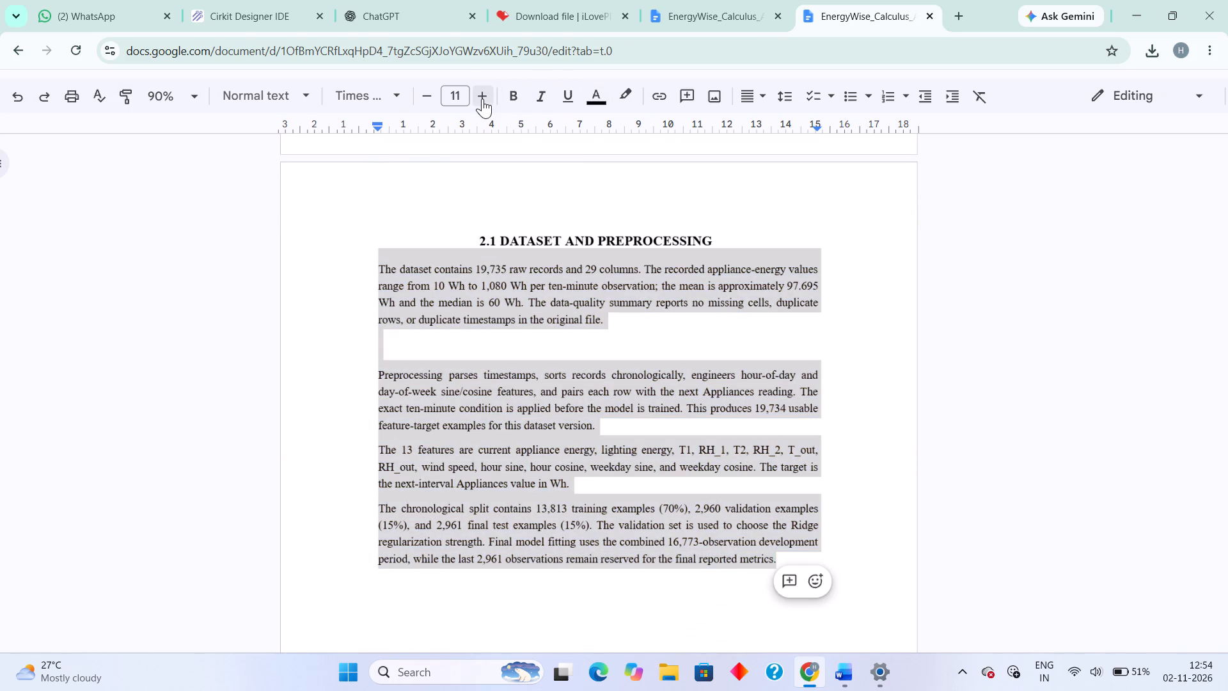
Set the line spacing of all four body paragraphs under 2.1 DATASET AND PREPROCESSING to 1.5.
{"action": "left_click", "coordinate": [794, 93]}
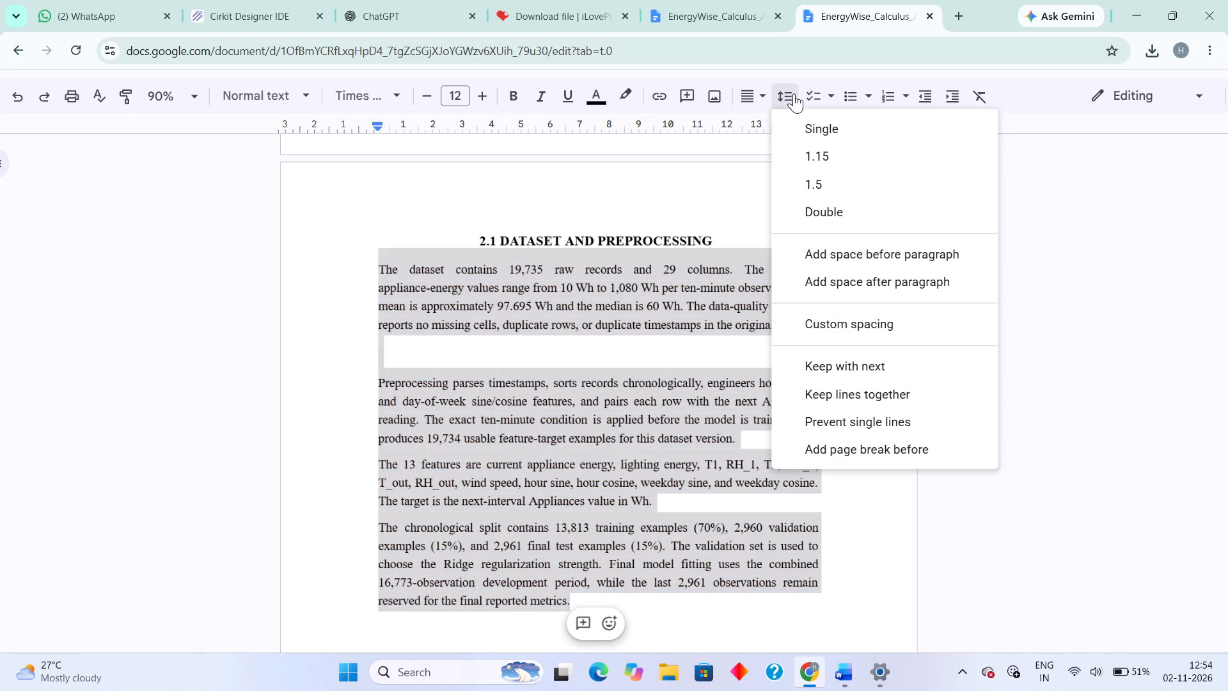
{"action": "left_click", "coordinate": [810, 187]}
Insert a blank line after the second and after the third body paragraph under 2.1 DATASET AND PREPROCESSING.
{"action": "scroll", "coordinate": [768, 330], "scroll_direction": "down", "scroll_amount": 1}
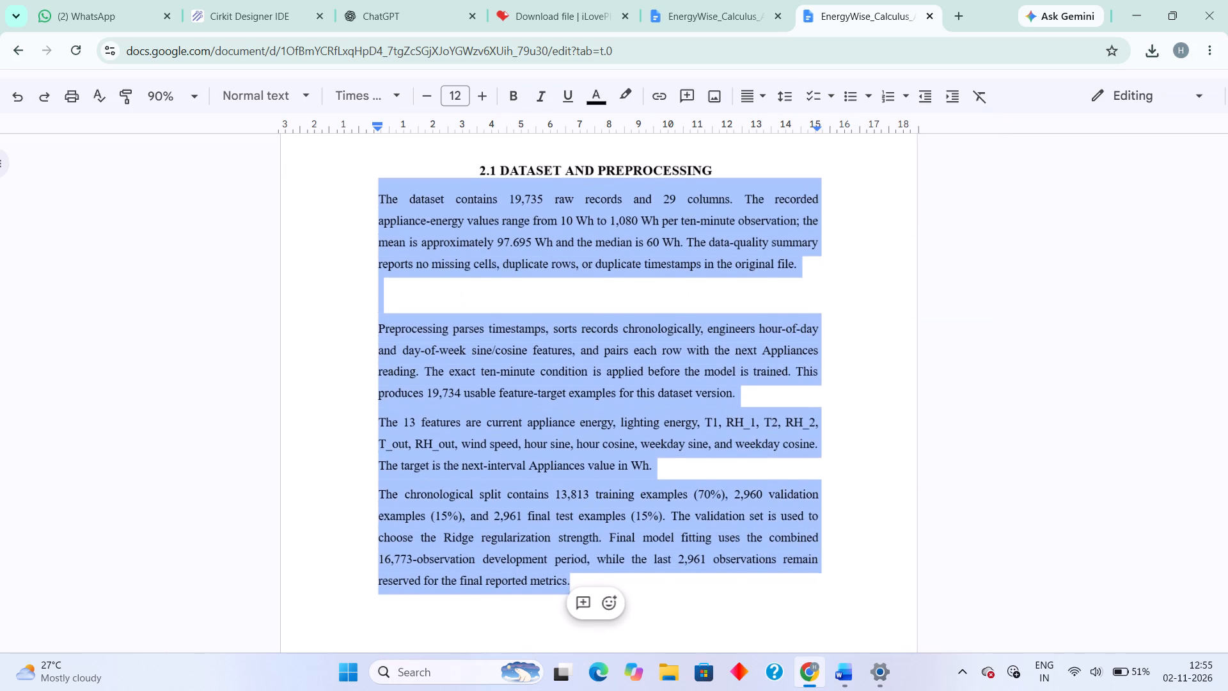
{"action": "scroll", "coordinate": [768, 330], "scroll_direction": "down", "scroll_amount": 1}
{"action": "left_click", "coordinate": [766, 338]}
{"action": "key", "text": "Return"}
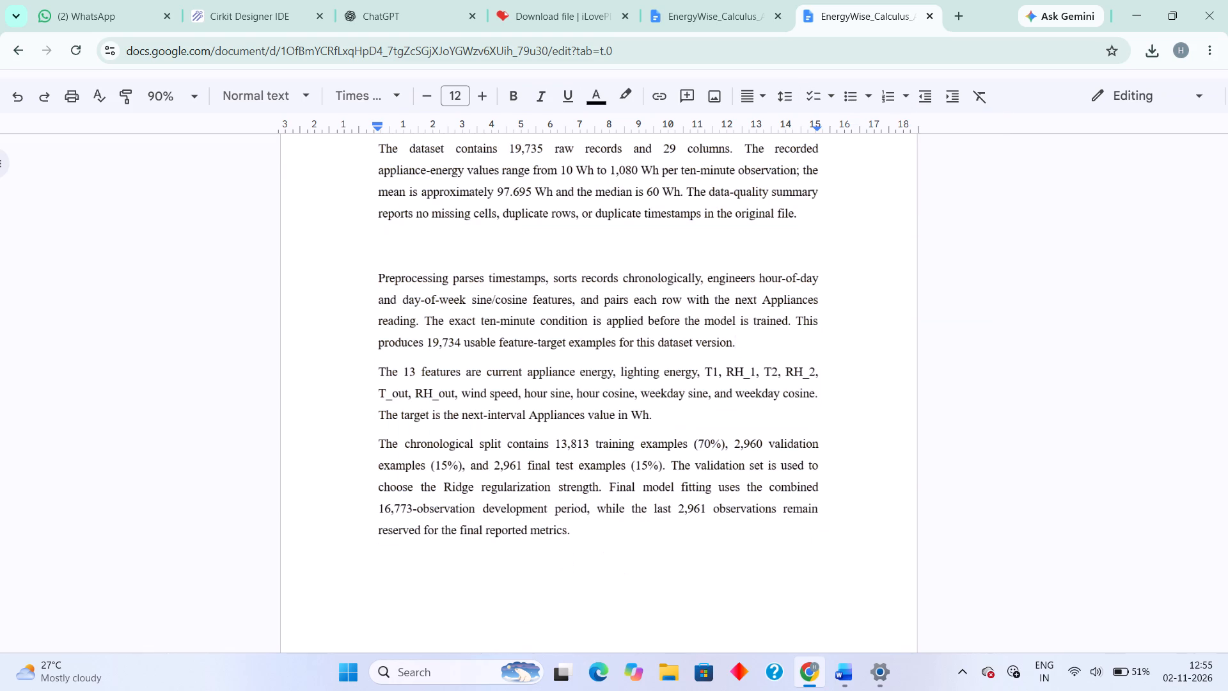
{"action": "left_click", "coordinate": [727, 438]}
{"action": "key", "text": "Return"}
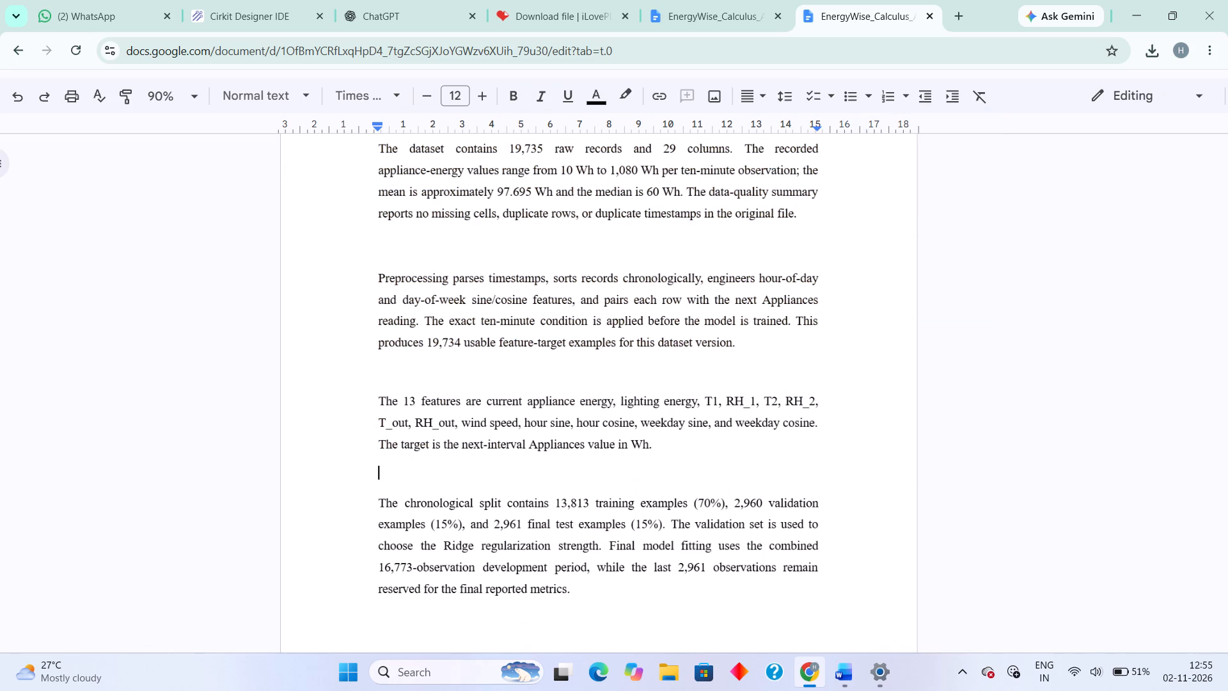
Set the line spacing of the blank lines before and after the paragraph starting "The 13 features" to 1.15.
{"action": "scroll", "coordinate": [737, 486], "scroll_direction": "down", "scroll_amount": 1}
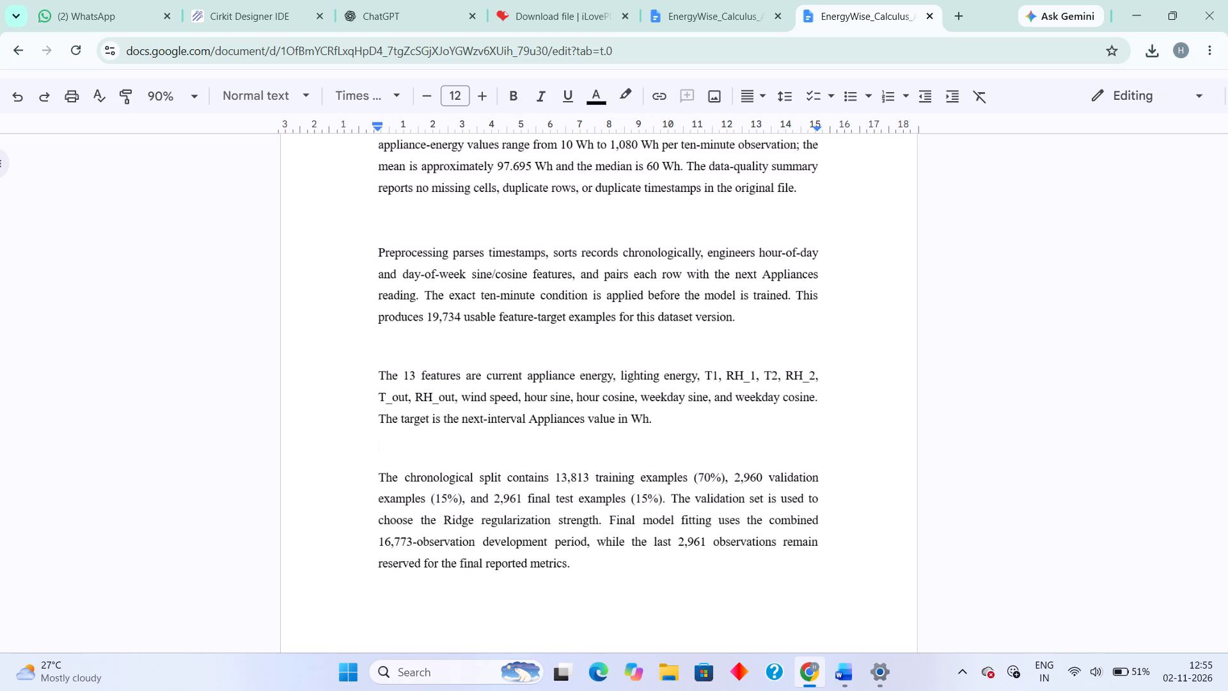
{"action": "left_click_drag", "start_coordinate": [409, 465], "coordinate": [378, 439]}
{"action": "left_click", "coordinate": [378, 439]}
{"action": "left_click_drag", "start_coordinate": [398, 440], "coordinate": [397, 440]}
{"action": "left_click_drag", "start_coordinate": [397, 440], "coordinate": [379, 437]}
{"action": "left_click", "coordinate": [790, 93]}
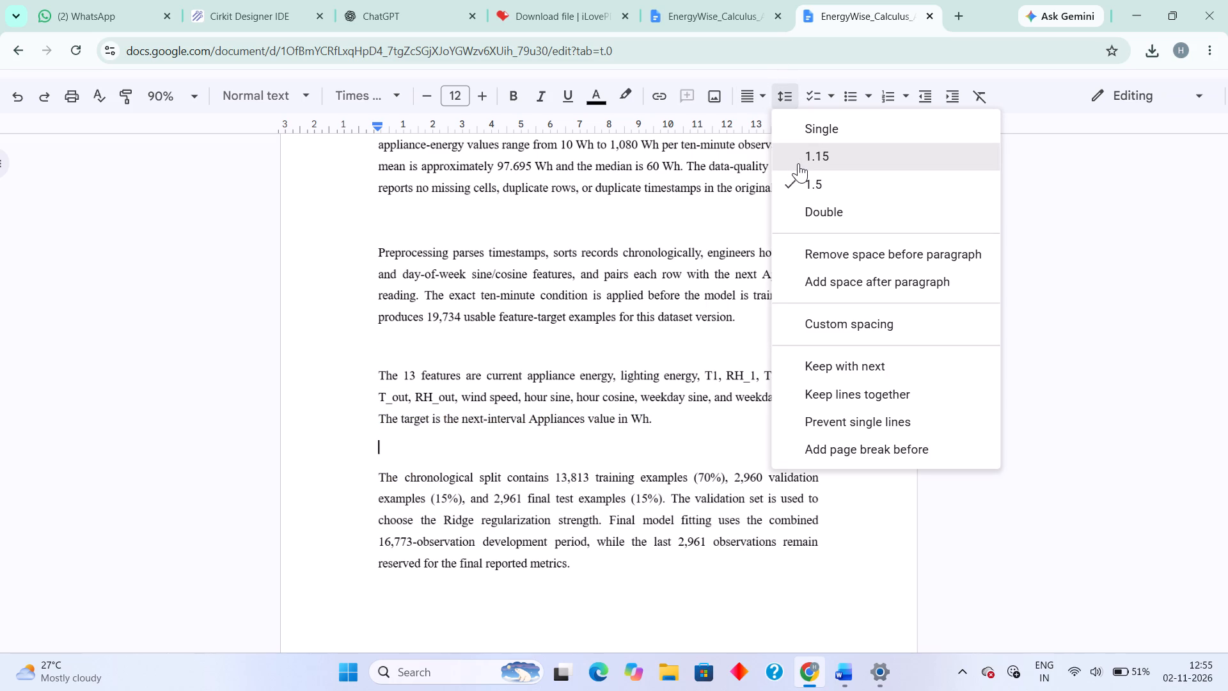
{"action": "left_click", "coordinate": [799, 163]}
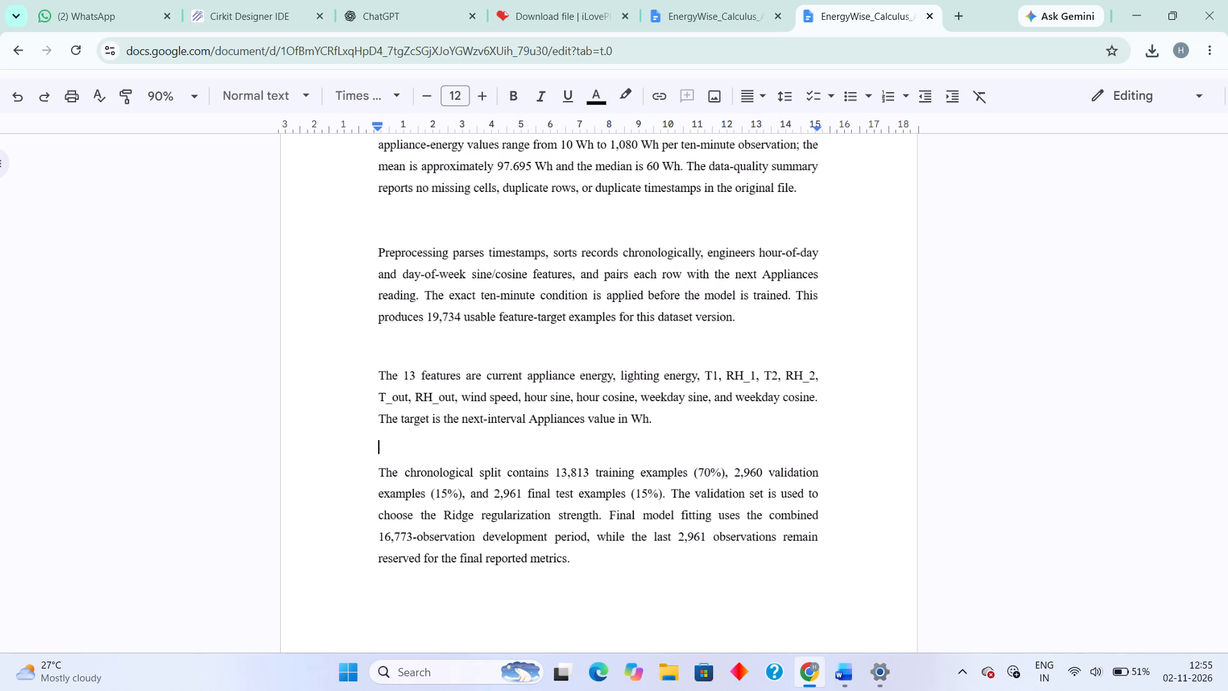
{"action": "left_click", "coordinate": [462, 351]}
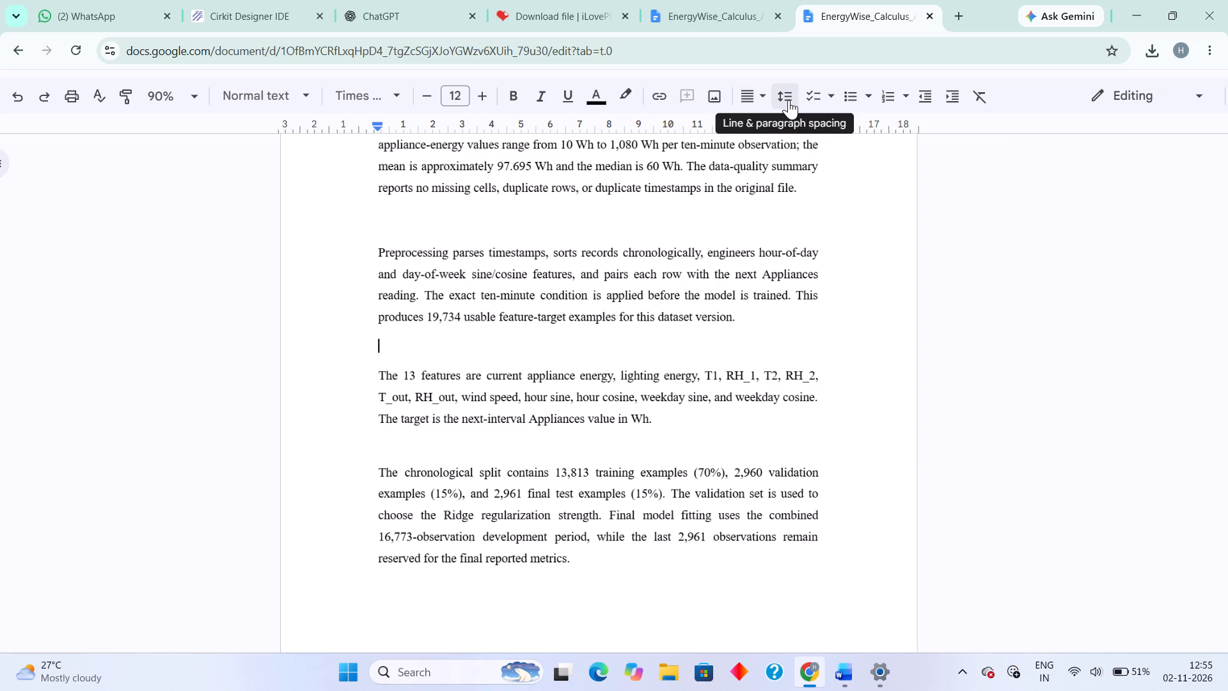
{"action": "left_click", "coordinate": [789, 100]}
{"action": "left_click", "coordinate": [804, 157]}
Set the line spacing of the blank line between the first and second paragraphs under 2.1 DATASET AND PREPROCESSING to 1.15.
{"action": "scroll", "coordinate": [523, 234], "scroll_direction": "up", "scroll_amount": 1}
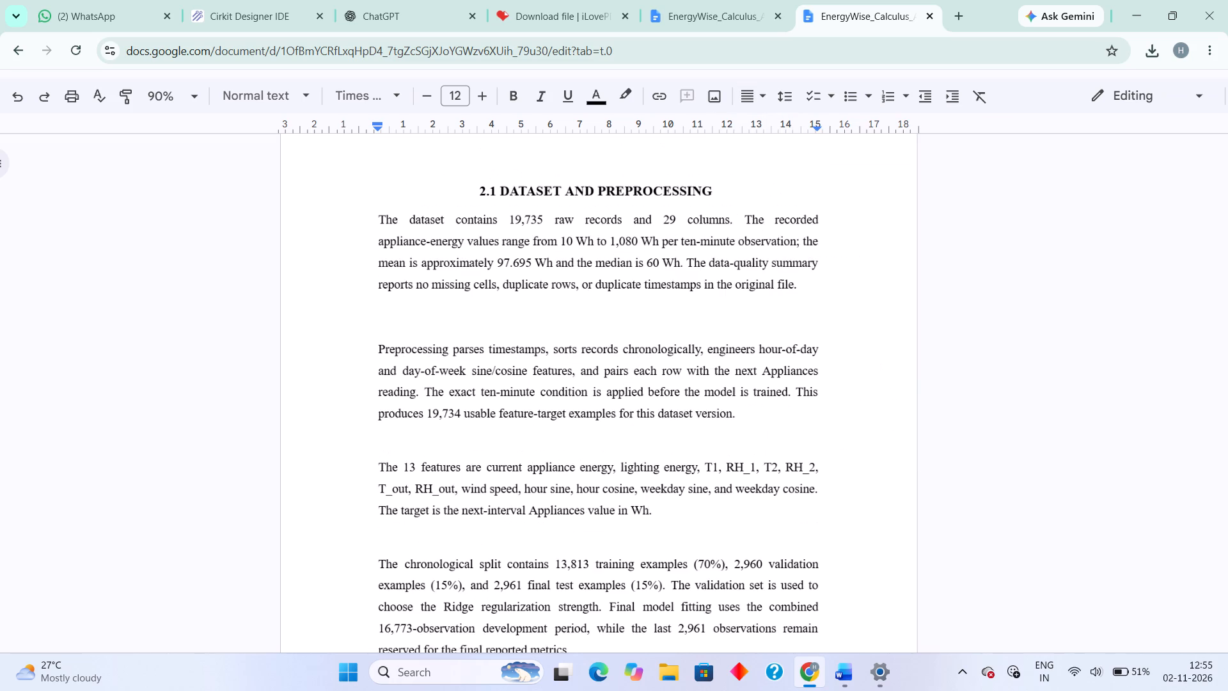
{"action": "scroll", "coordinate": [523, 234], "scroll_direction": "up", "scroll_amount": 1}
{"action": "left_click", "coordinate": [392, 317]}
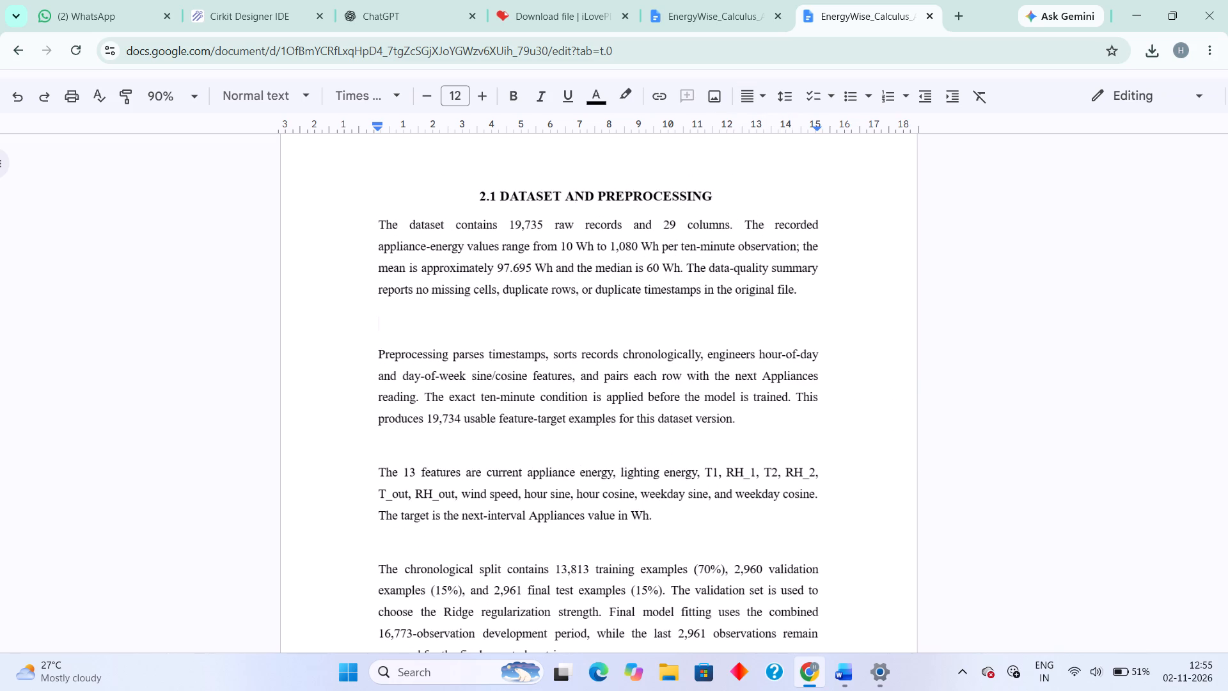
{"action": "left_click", "coordinate": [788, 100]}
{"action": "left_click", "coordinate": [808, 148]}
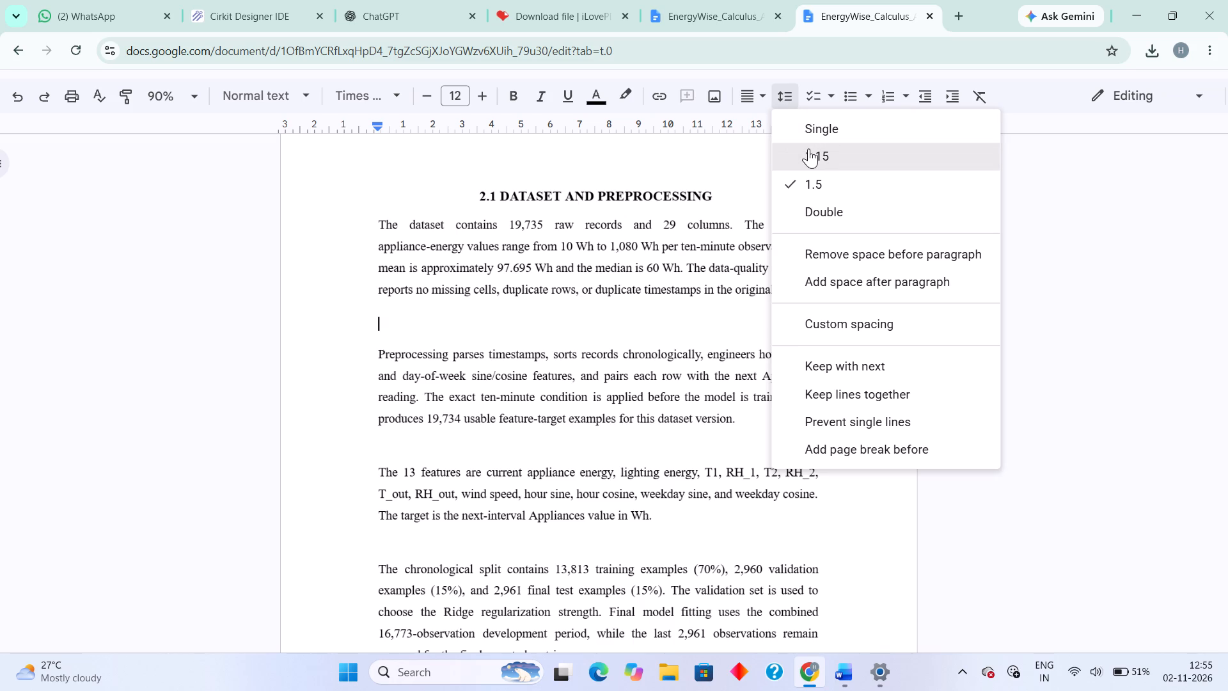
{"action": "left_click", "coordinate": [867, 491]}
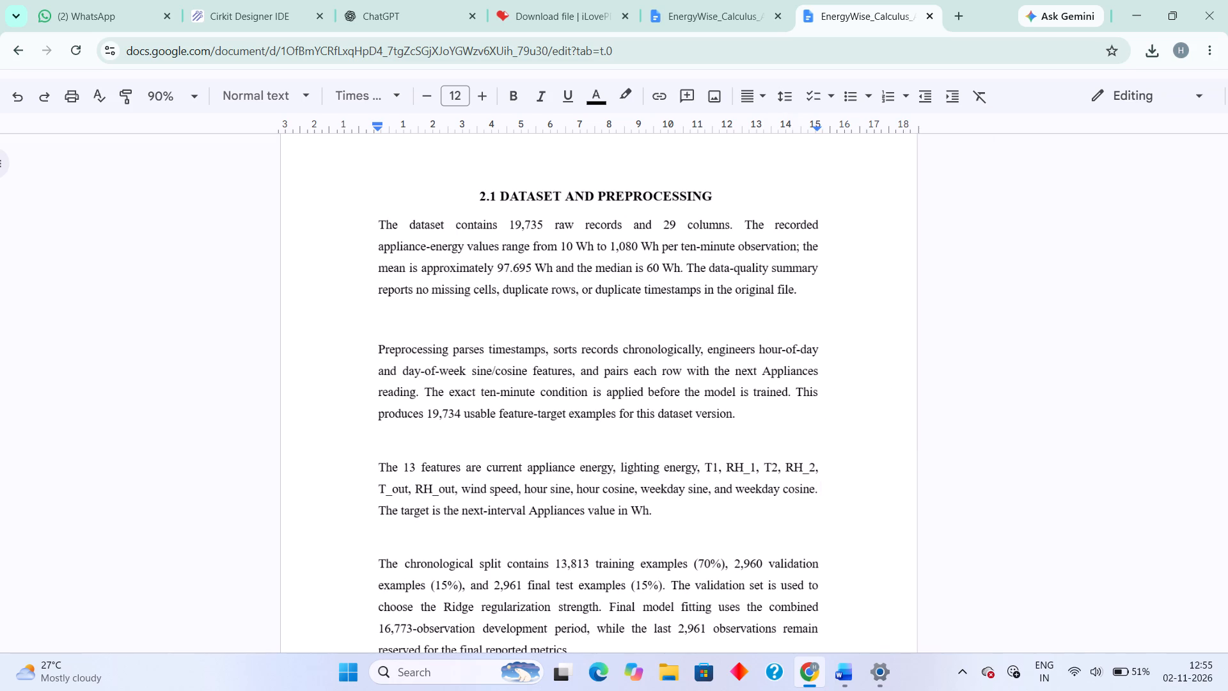
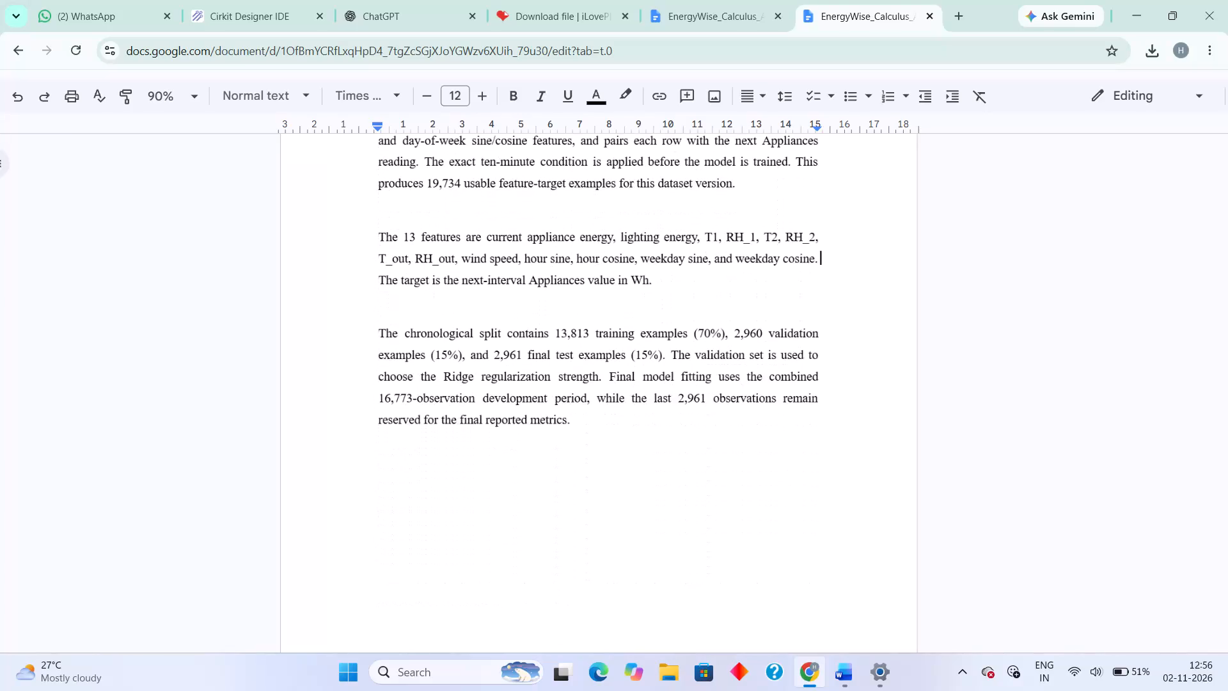
Set the line spacing of all paragraphs and equations under 2.2 MATHEMATICAL FORMULATION to 1.5.
{"action": "scroll", "coordinate": [867, 491], "scroll_direction": "down", "scroll_amount": 5}
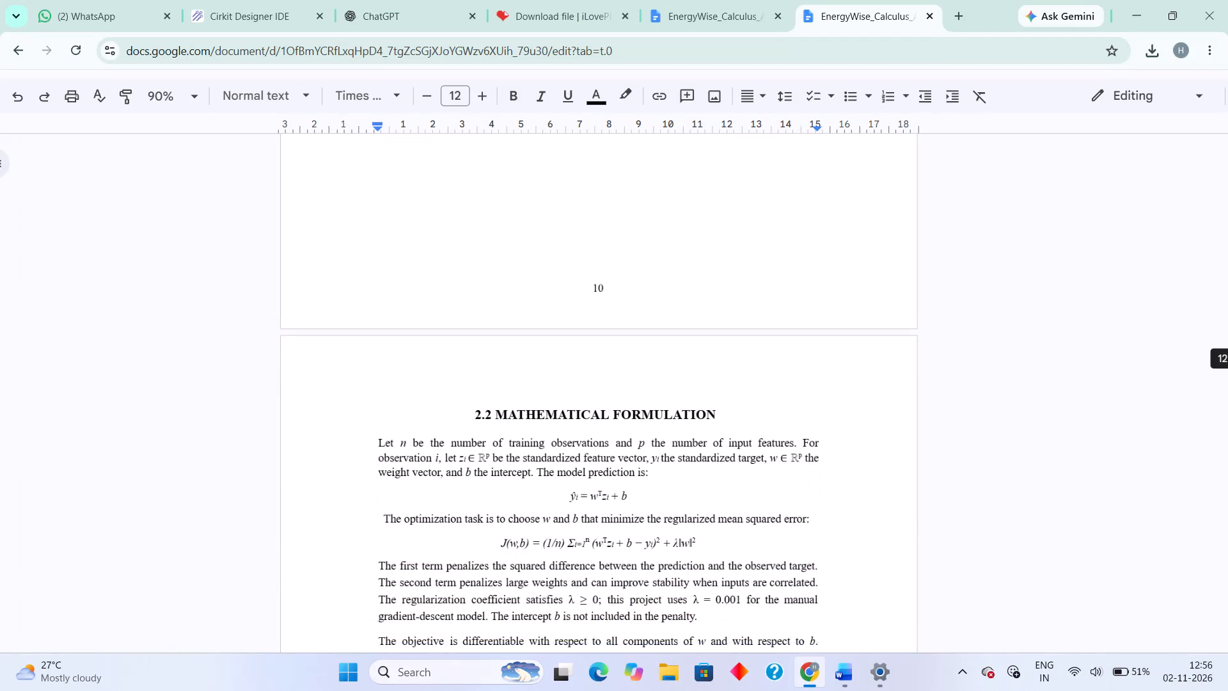
{"action": "scroll", "coordinate": [867, 491], "scroll_direction": "down", "scroll_amount": 3}
{"action": "left_click", "coordinate": [563, 579]}
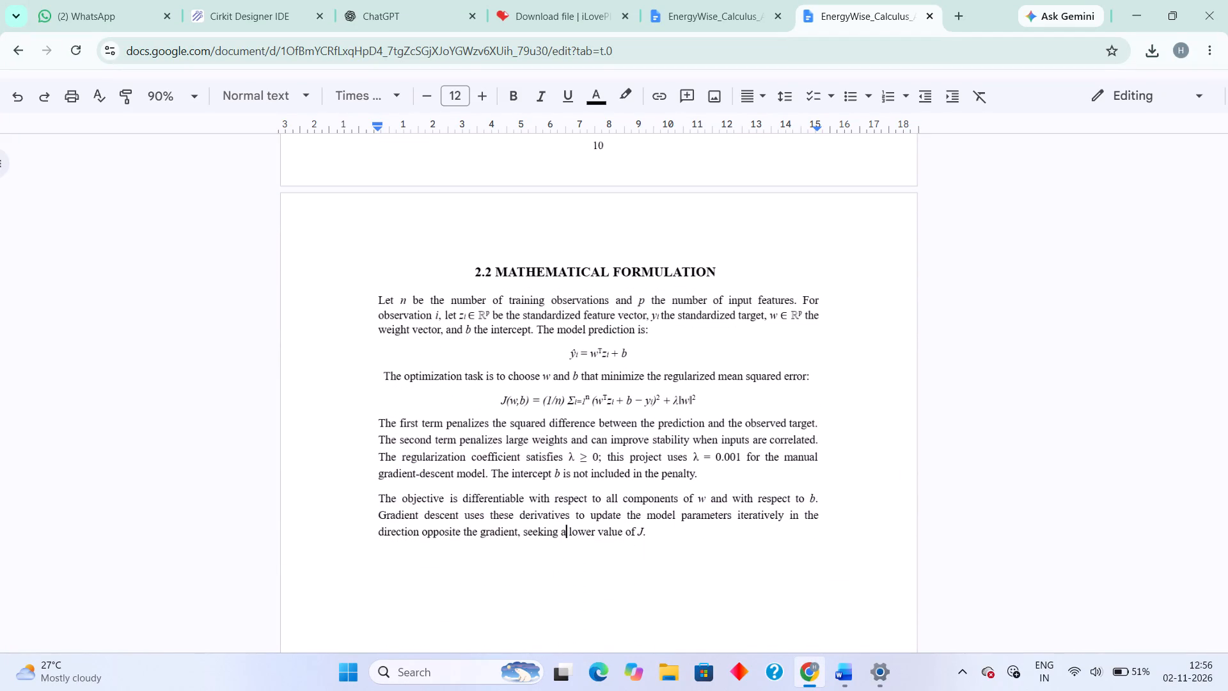
{"action": "left_click_drag", "start_coordinate": [643, 592], "coordinate": [429, 318]}
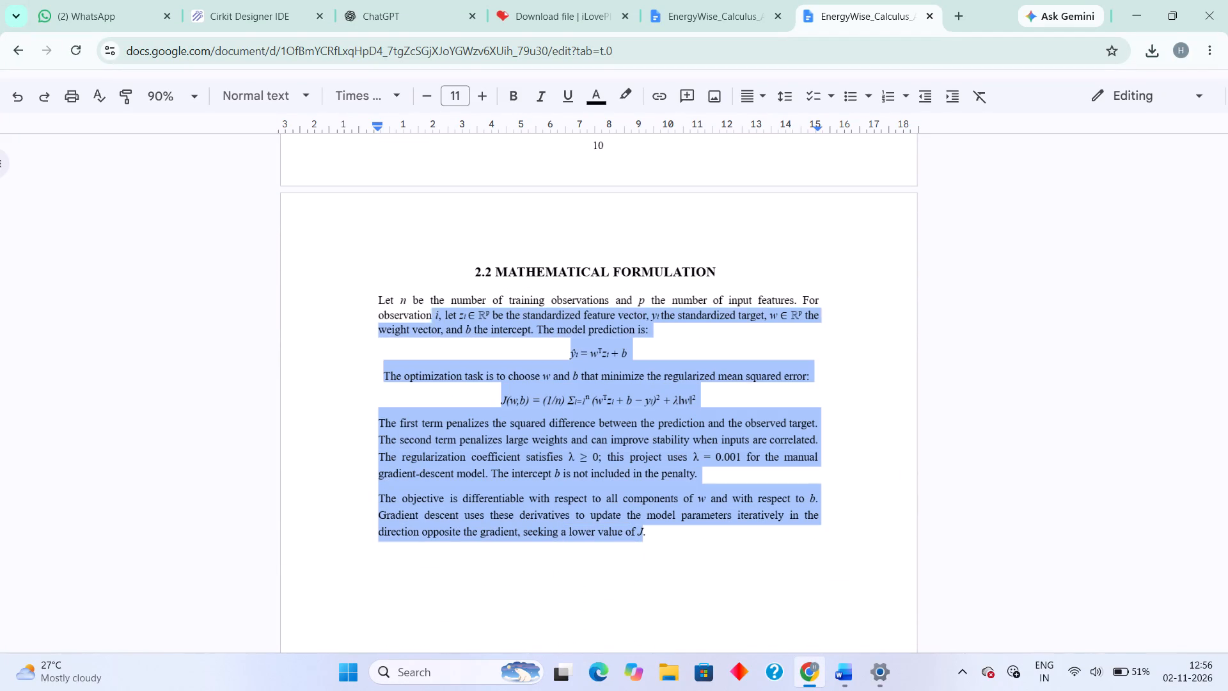
{"action": "left_click_drag", "start_coordinate": [429, 318], "coordinate": [349, 321]}
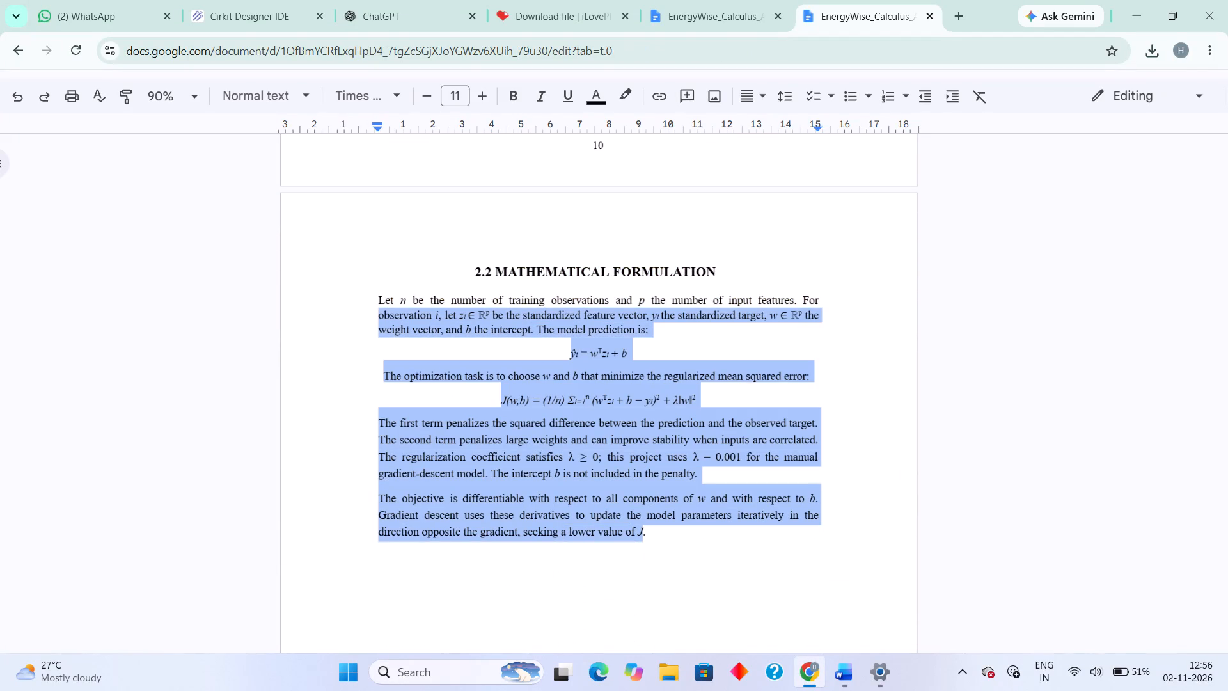
{"action": "left_click_drag", "start_coordinate": [349, 321], "coordinate": [348, 316]}
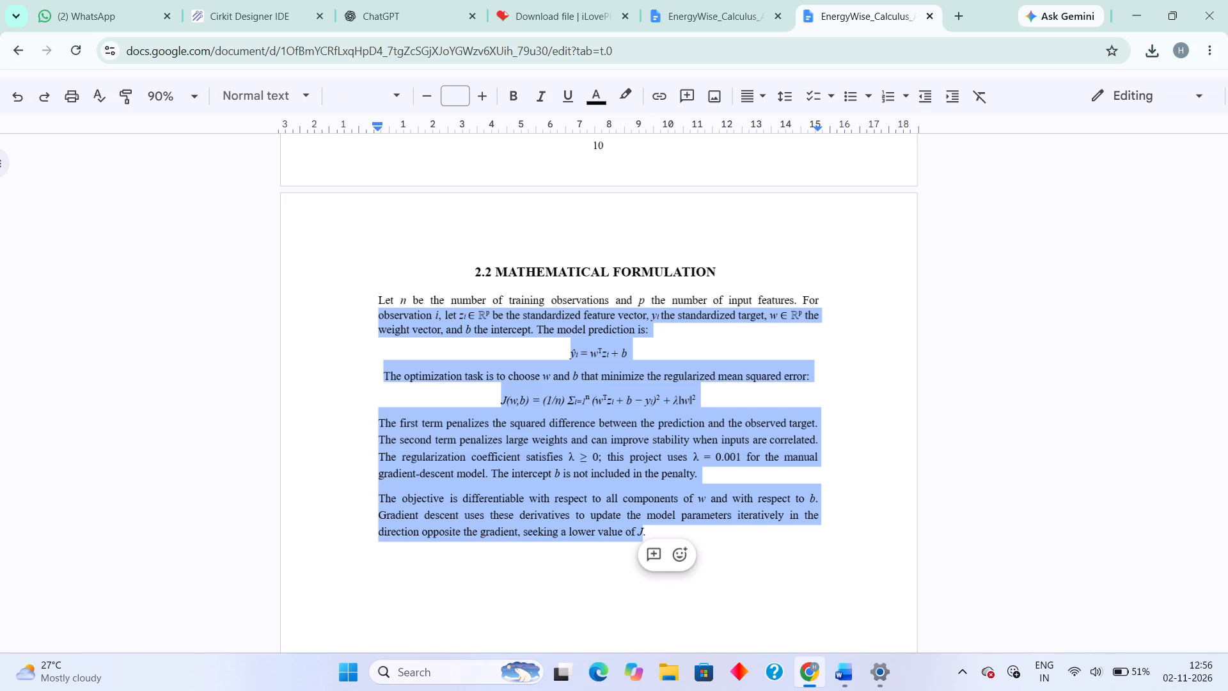
{"action": "left_click", "coordinate": [366, 294]}
{"action": "left_click_drag", "start_coordinate": [366, 294], "coordinate": [608, 536]}
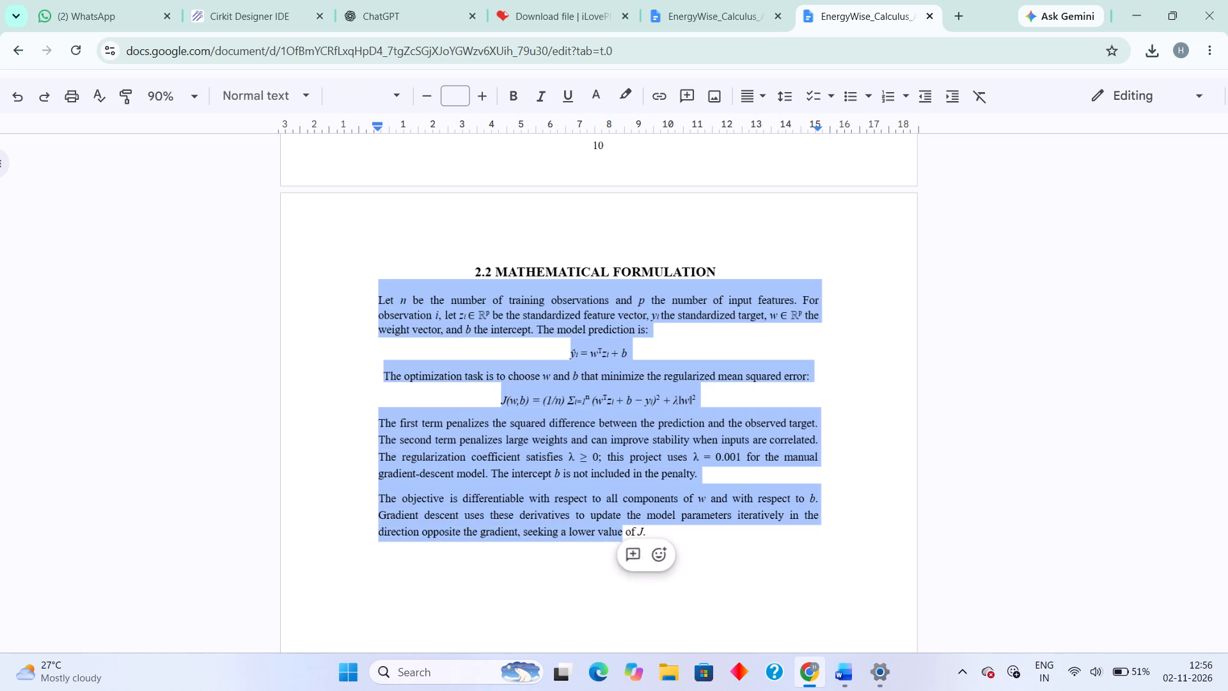
{"action": "left_click_drag", "start_coordinate": [608, 536], "coordinate": [635, 550]}
{"action": "left_click_drag", "start_coordinate": [652, 536], "coordinate": [610, 495]}
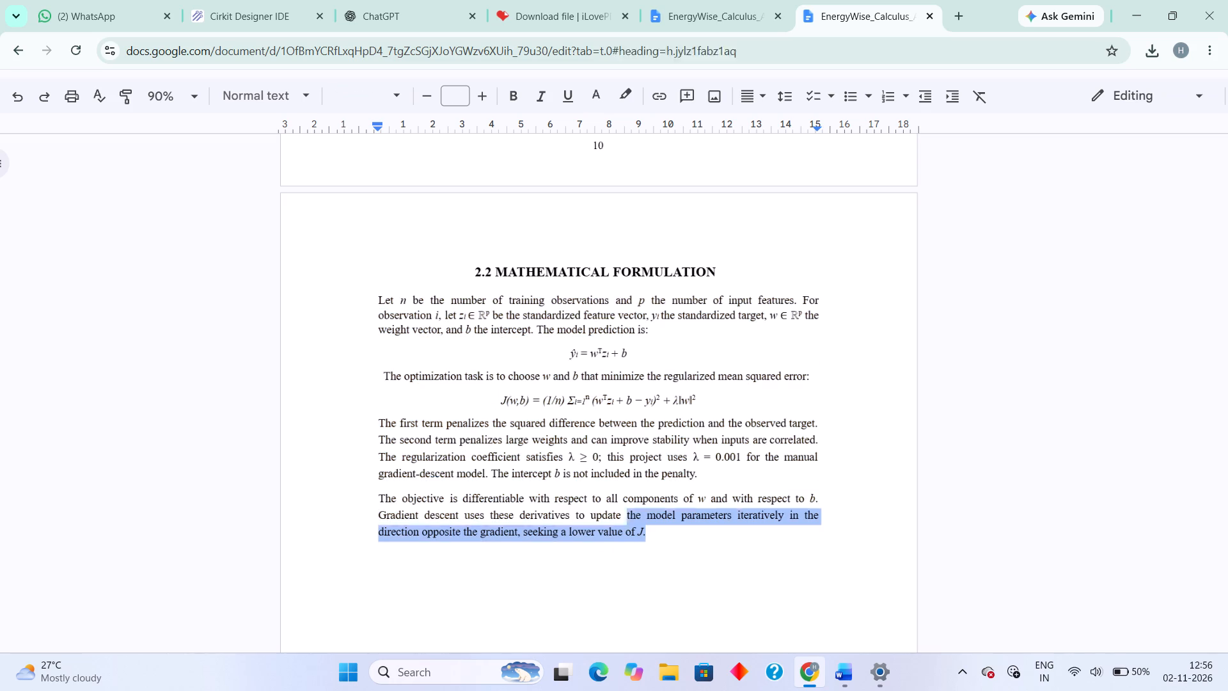
{"action": "left_click_drag", "start_coordinate": [610, 495], "coordinate": [374, 298]}
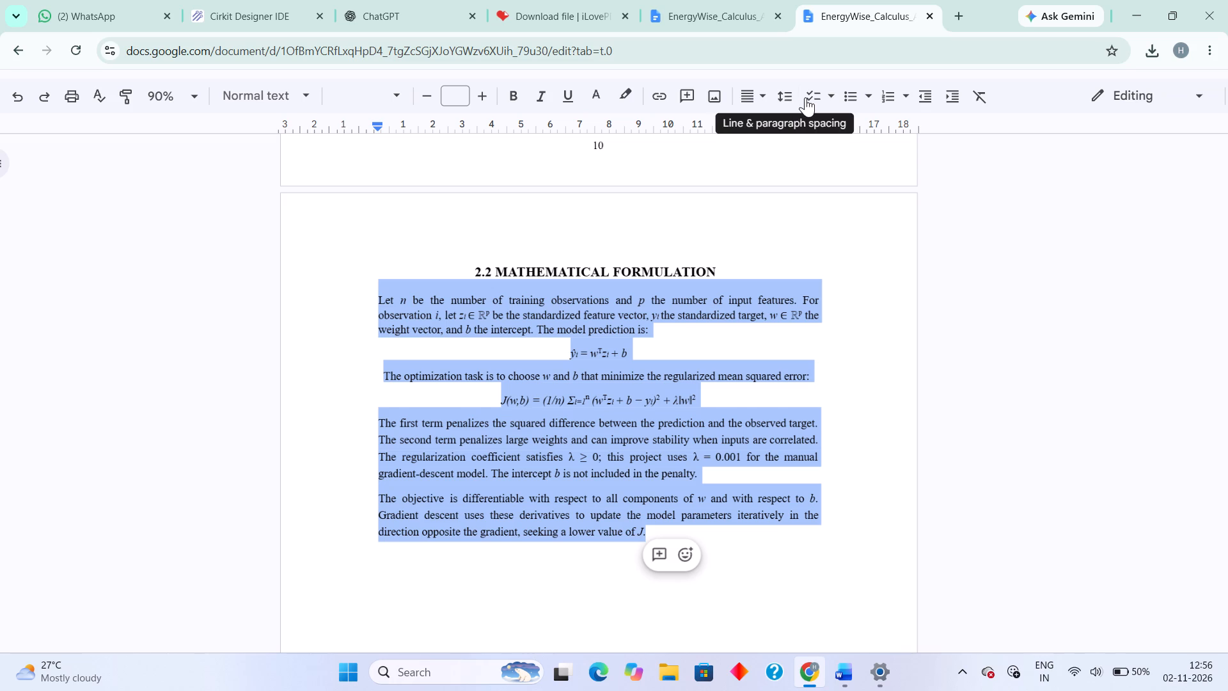
{"action": "left_click", "coordinate": [784, 95]}
{"action": "left_click", "coordinate": [801, 187]}
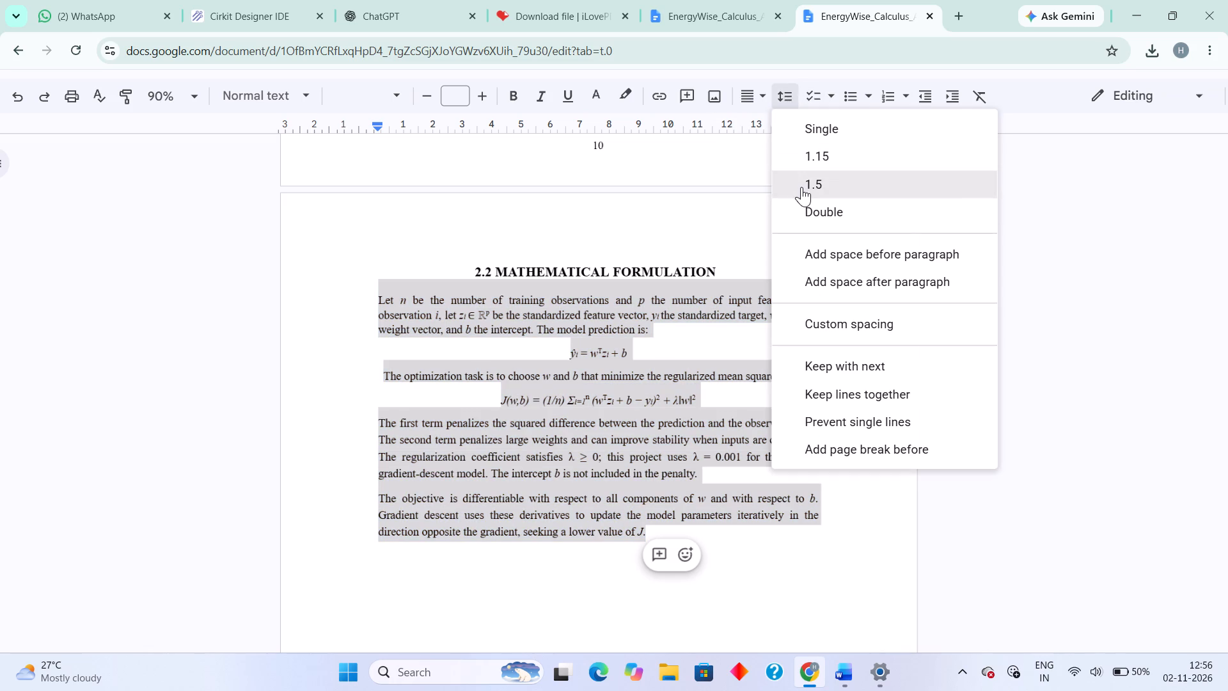
Set the font size of all paragraphs and equations under 2.2 MATHEMATICAL FORMULATION to 12.
{"action": "left_click", "coordinate": [460, 93]}
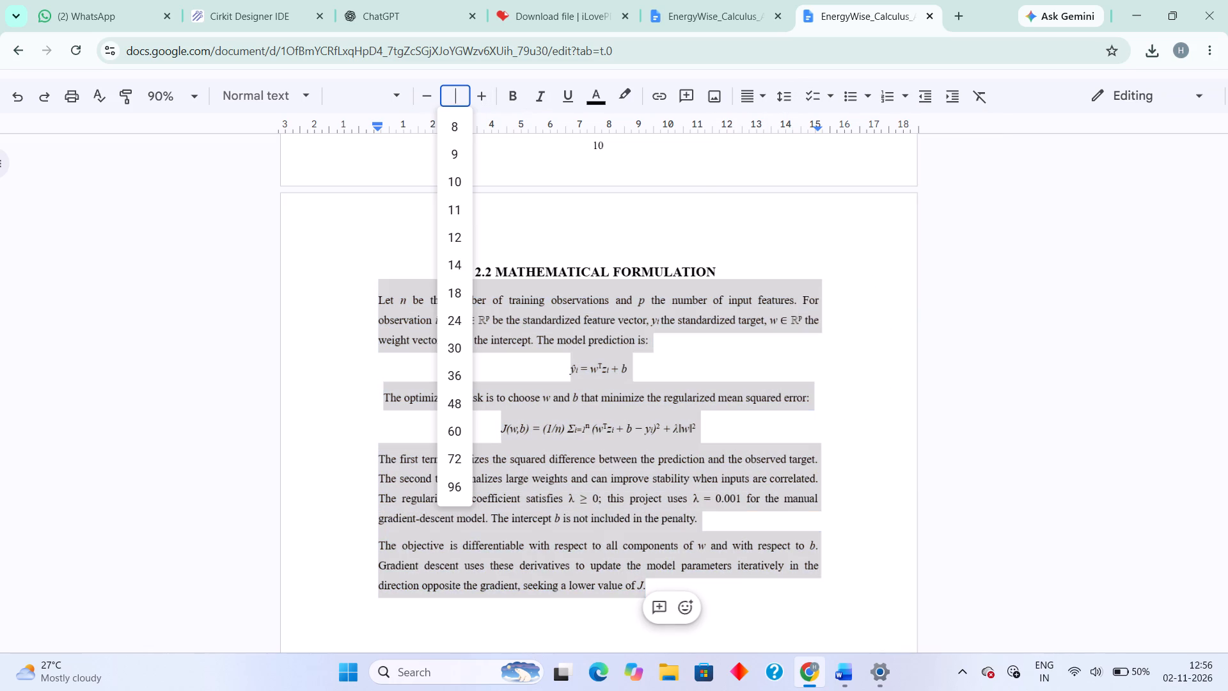
{"action": "key", "text": "Down"}
{"action": "key", "text": "Down"}
{"action": "key", "text": "Down"}
{"action": "key", "text": "Down"}
{"action": "key", "text": "Down"}
{"action": "key", "text": "Return"}
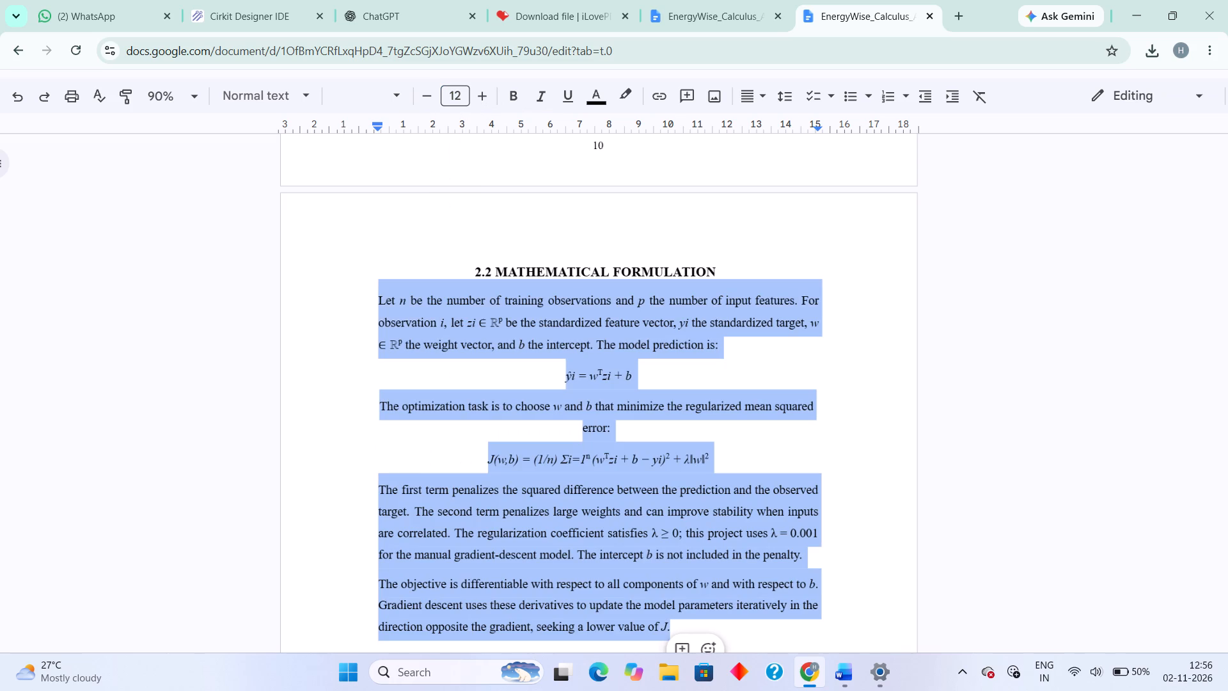
Insert a blank, unnumbered line between the 2.2 MATHEMATICAL FORMULATION heading and its first paragraph.
{"action": "left_click", "coordinate": [760, 264]}
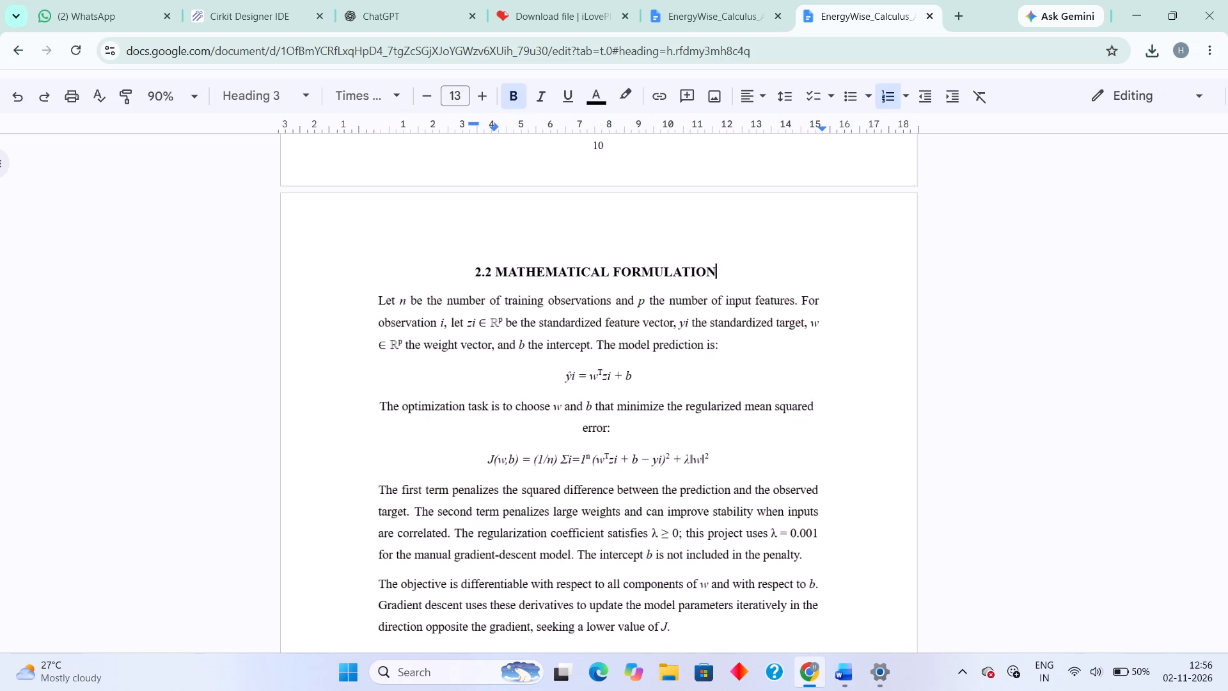
{"action": "key", "text": "Return"}
{"action": "key", "text": "BackSpace"}
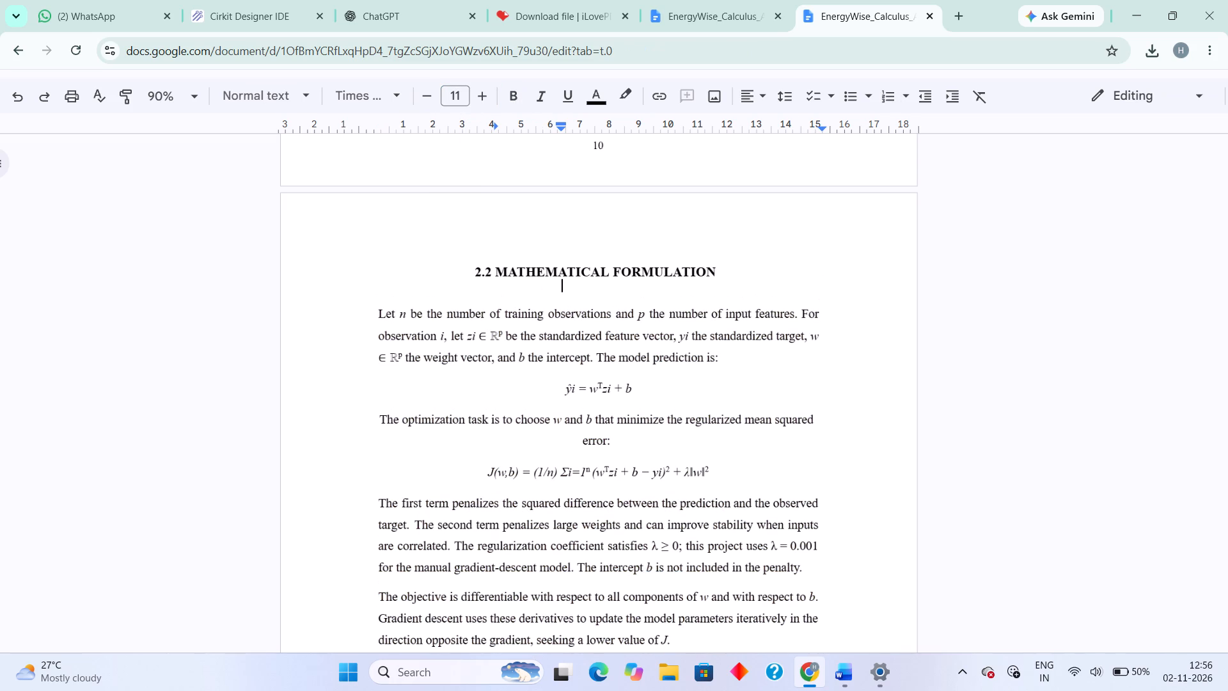
Insert a blank, unnumbered line between the 2.1 DATASET AND PREPROCESSING heading and its first paragraph.
{"action": "scroll", "coordinate": [807, 270], "scroll_direction": "up", "scroll_amount": 8}
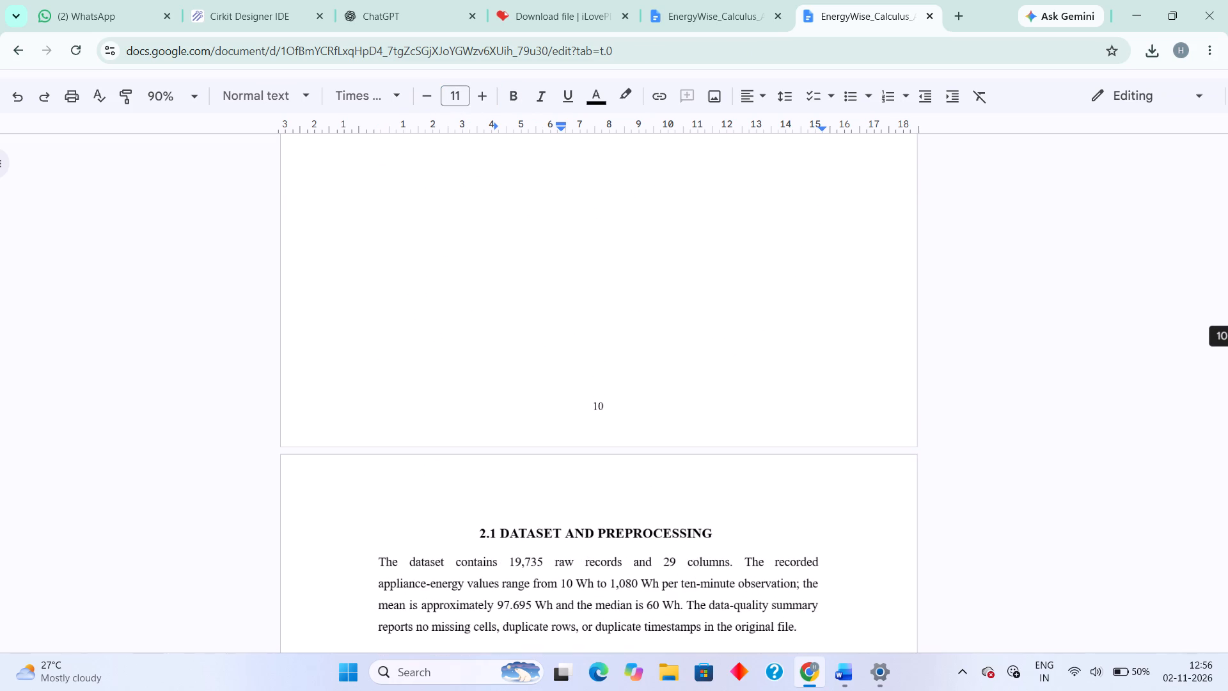
{"action": "left_click", "coordinate": [737, 523]}
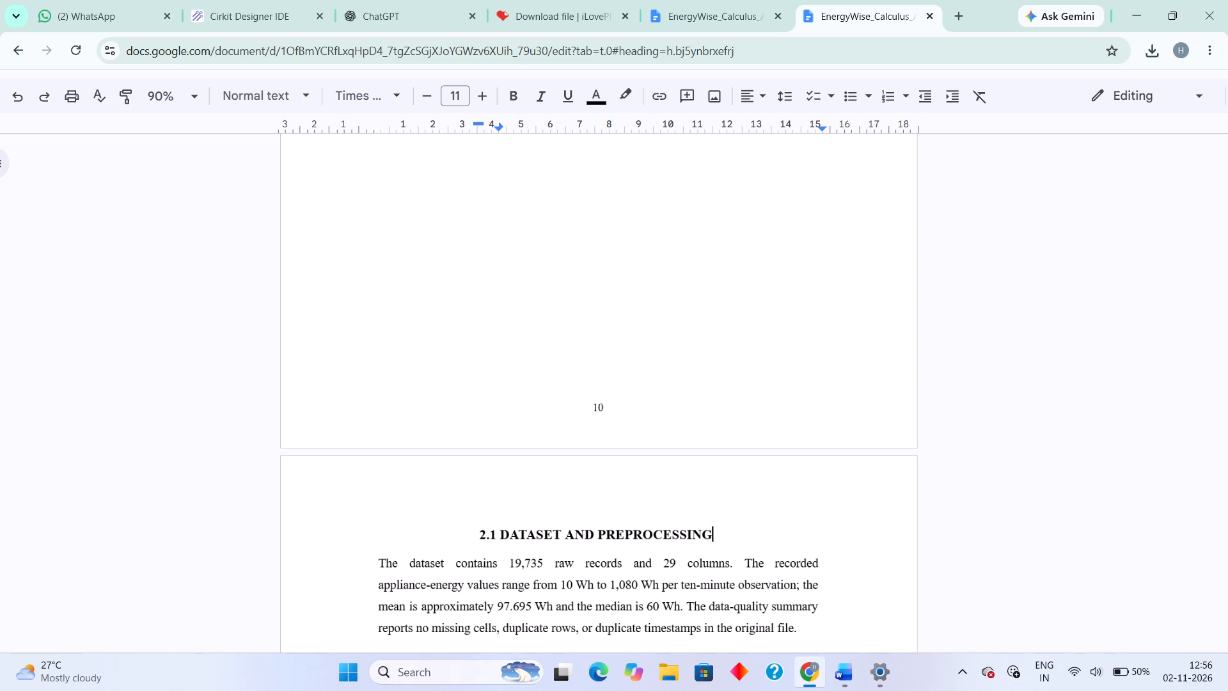
{"action": "key", "text": "Return"}
{"action": "scroll", "coordinate": [737, 523], "scroll_direction": "down", "scroll_amount": 1}
{"action": "key", "text": "BackSpace"}
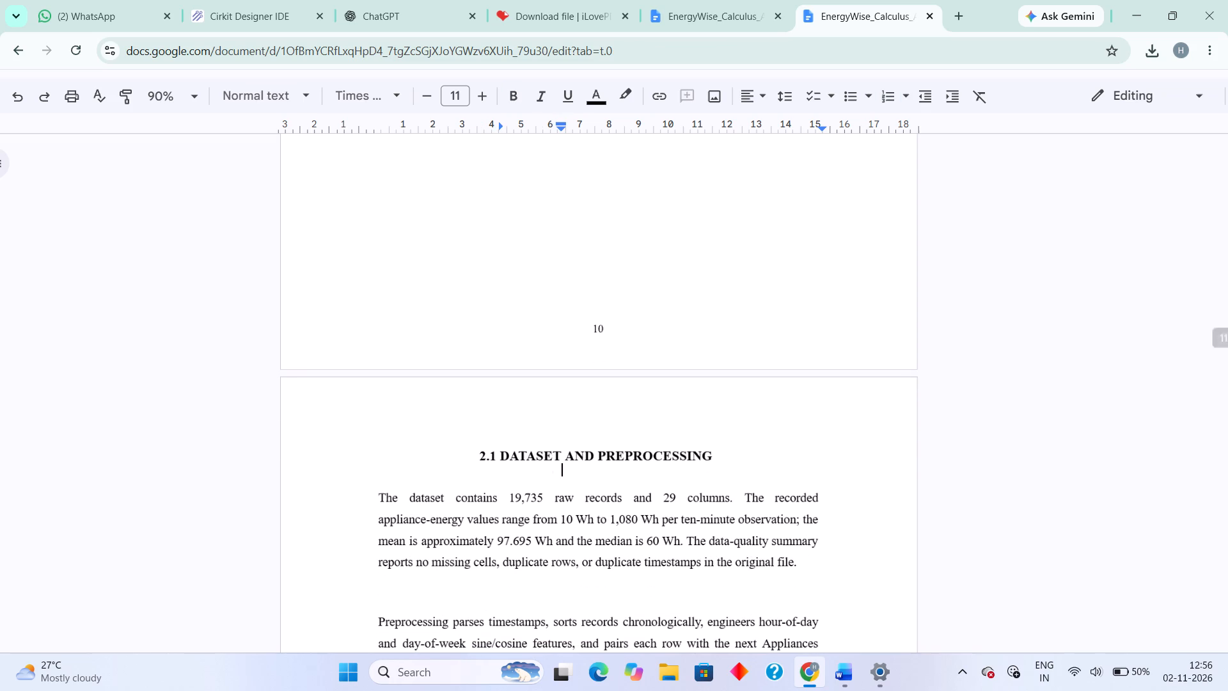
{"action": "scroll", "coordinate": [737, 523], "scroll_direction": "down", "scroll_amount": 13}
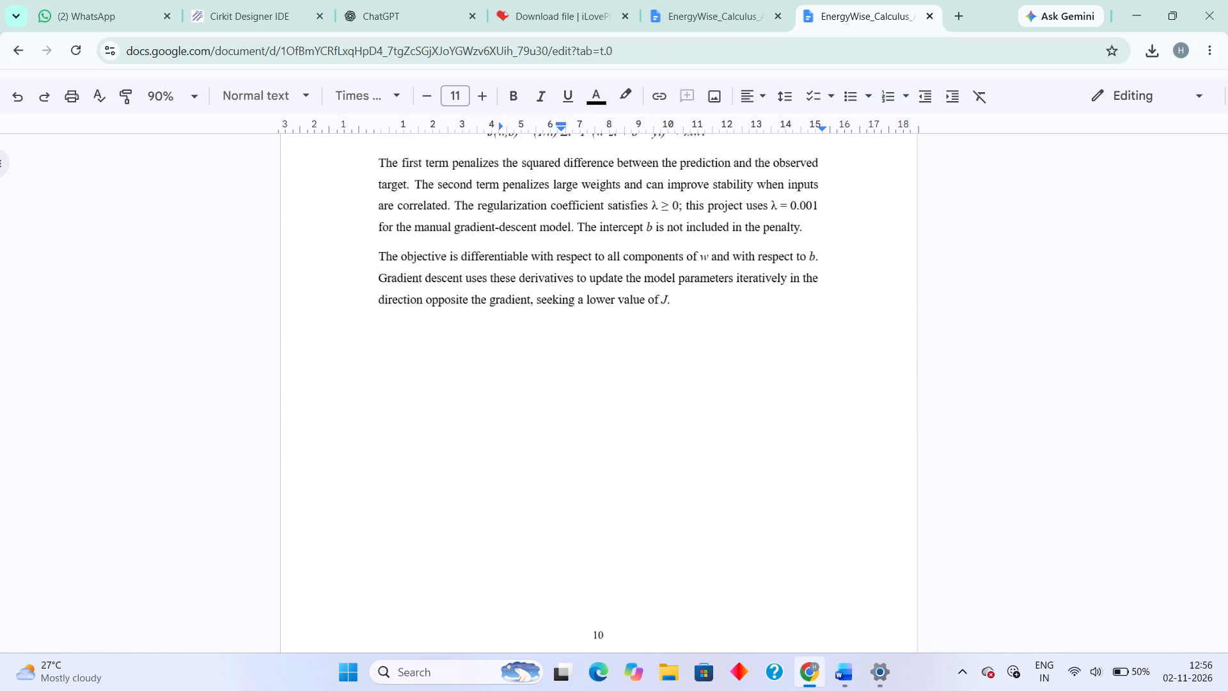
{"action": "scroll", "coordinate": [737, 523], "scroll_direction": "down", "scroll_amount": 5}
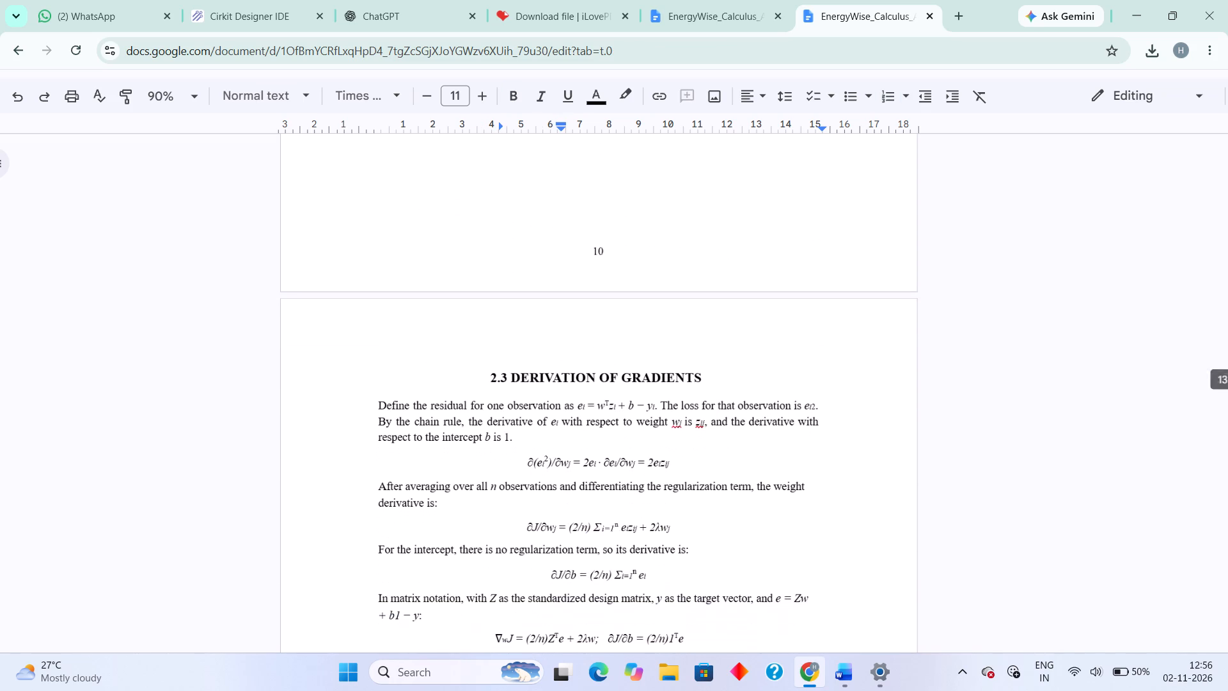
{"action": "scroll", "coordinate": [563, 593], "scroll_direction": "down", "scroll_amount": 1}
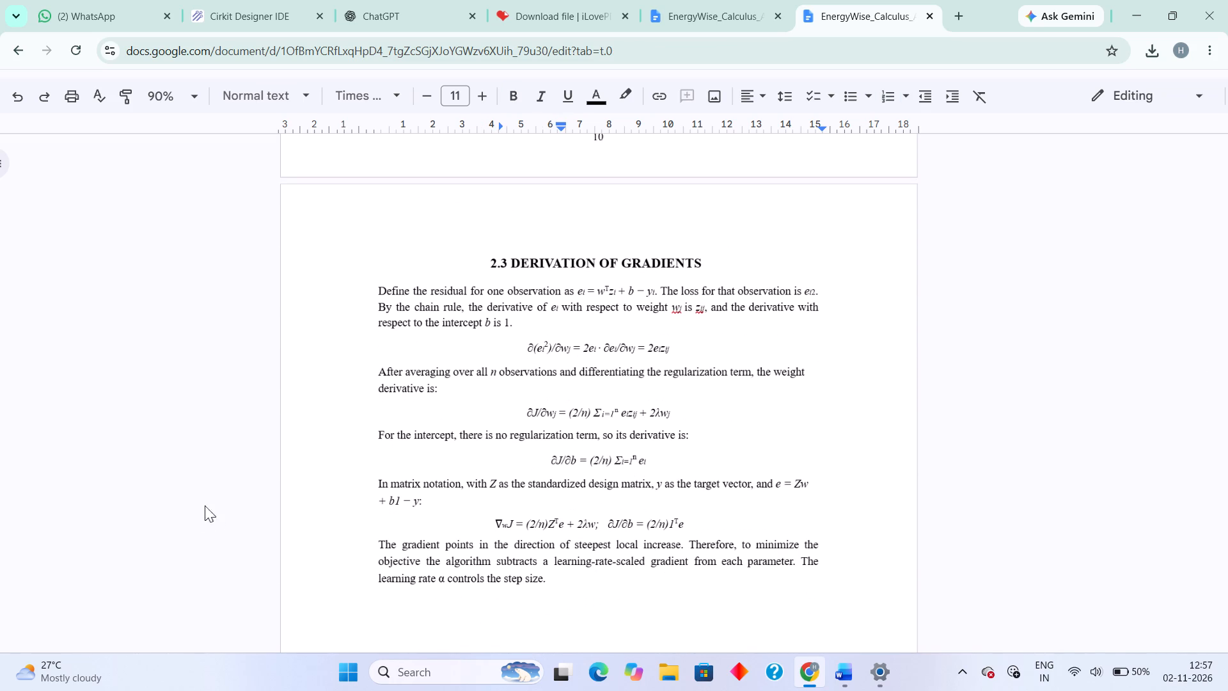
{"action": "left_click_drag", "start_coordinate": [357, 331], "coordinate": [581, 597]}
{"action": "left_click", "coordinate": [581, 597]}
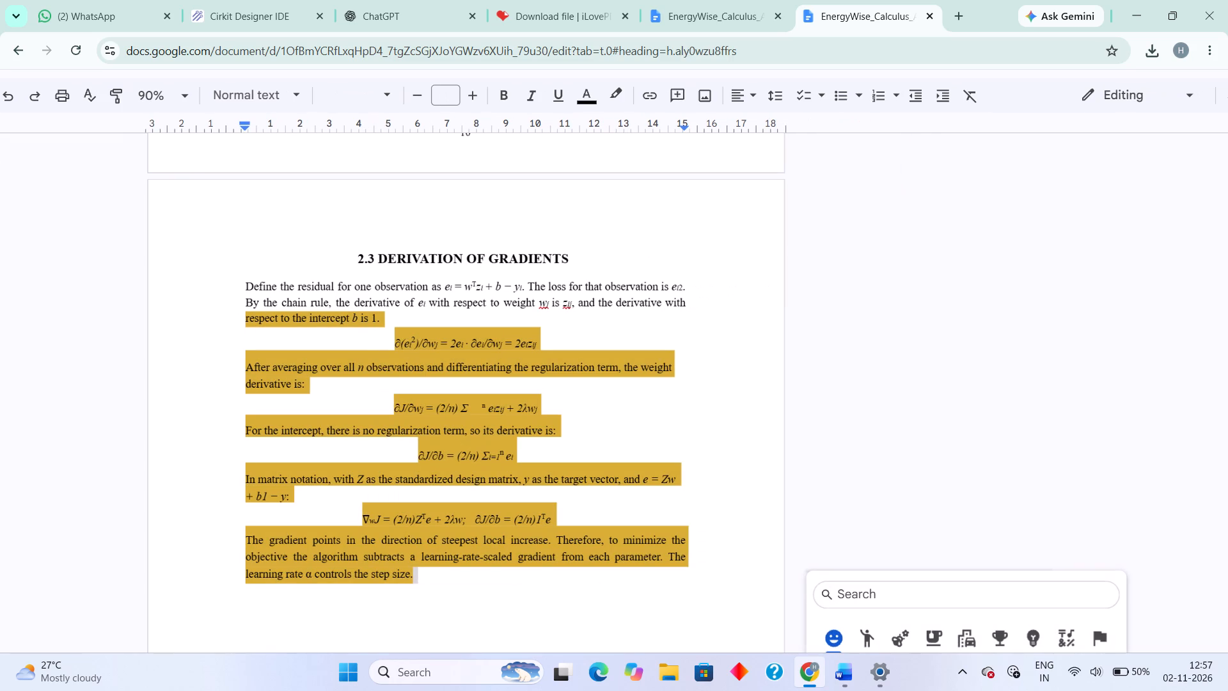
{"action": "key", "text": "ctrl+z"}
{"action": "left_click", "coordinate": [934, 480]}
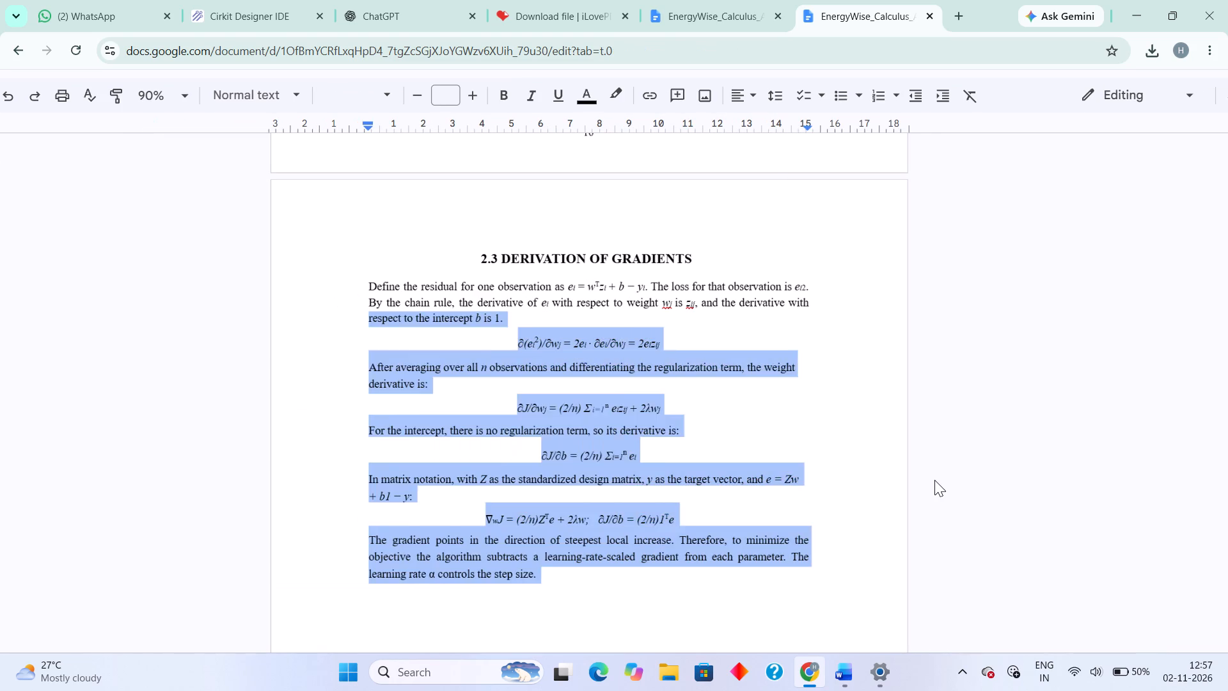
Set the font size of all paragraphs and equations under 2.3 DERIVATION OF GRADIENTS to 12.
{"action": "double_click", "coordinate": [535, 556]}
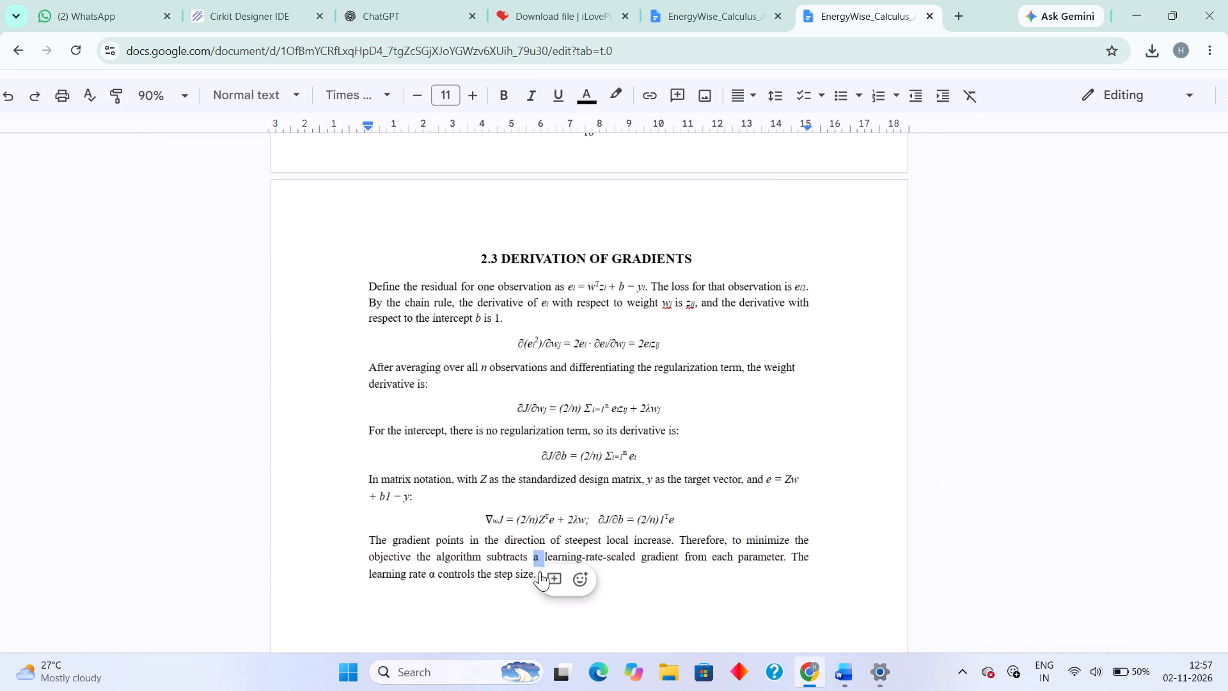
{"action": "left_click", "coordinate": [534, 573]}
{"action": "left_click_drag", "start_coordinate": [534, 573], "coordinate": [400, 282]}
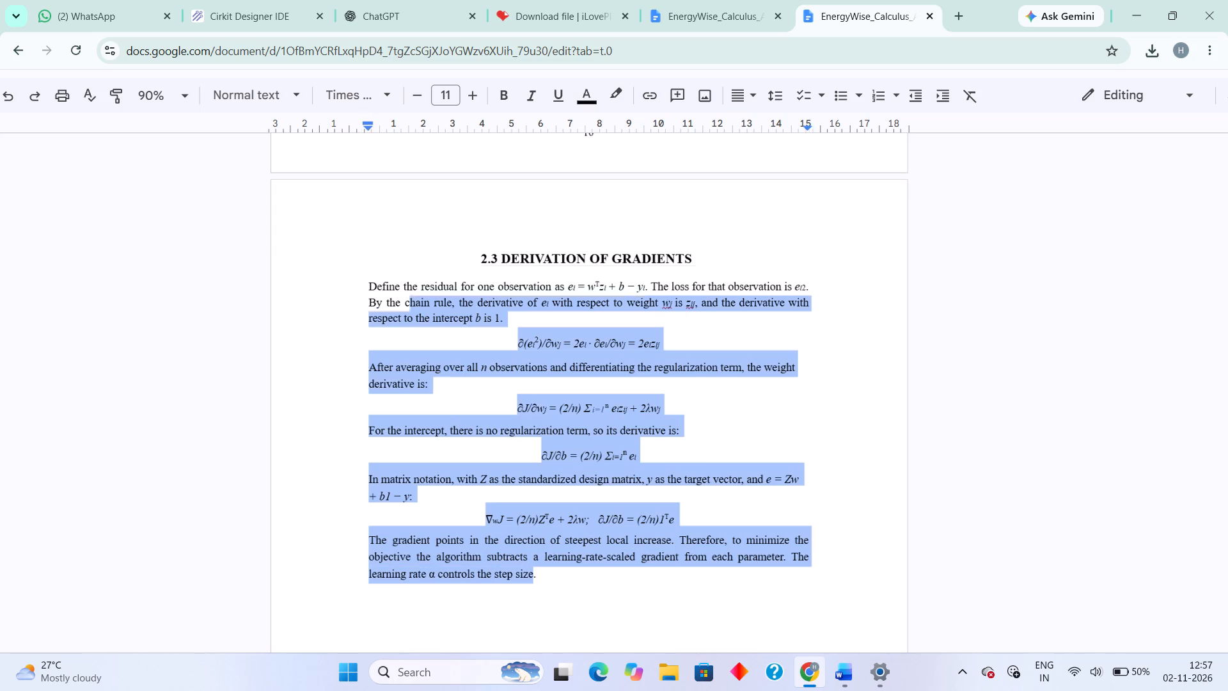
{"action": "left_click_drag", "start_coordinate": [400, 282], "coordinate": [369, 218]}
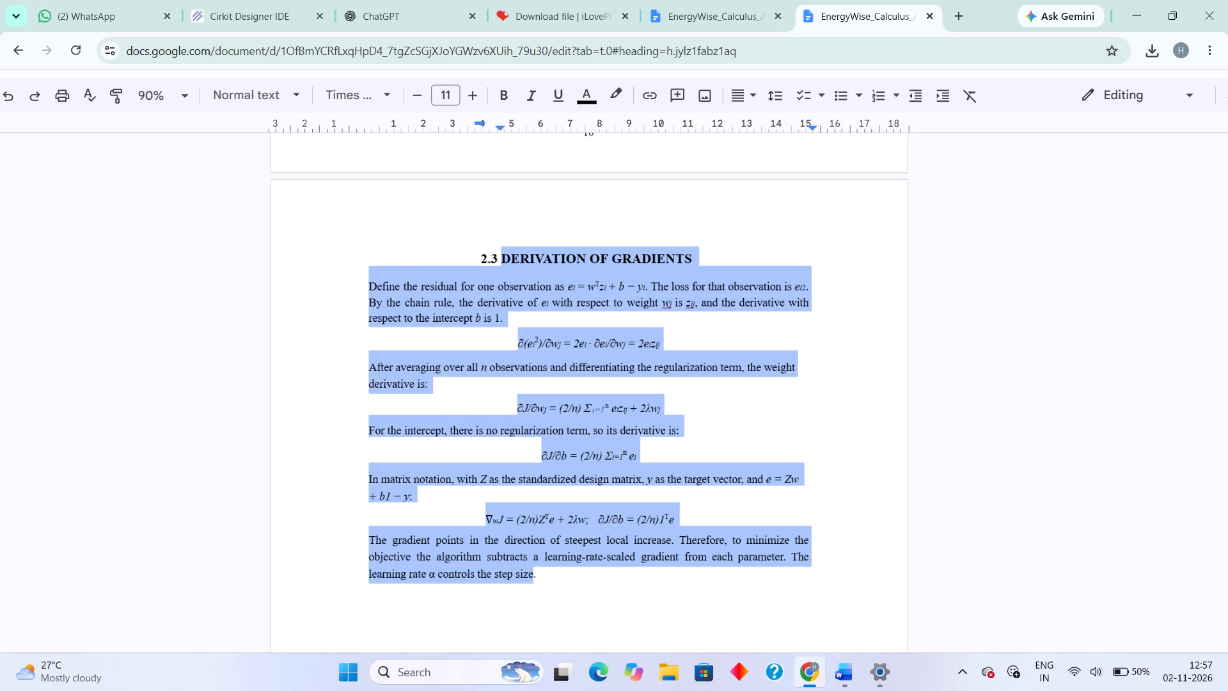
{"action": "left_click_drag", "start_coordinate": [369, 218], "coordinate": [361, 301]}
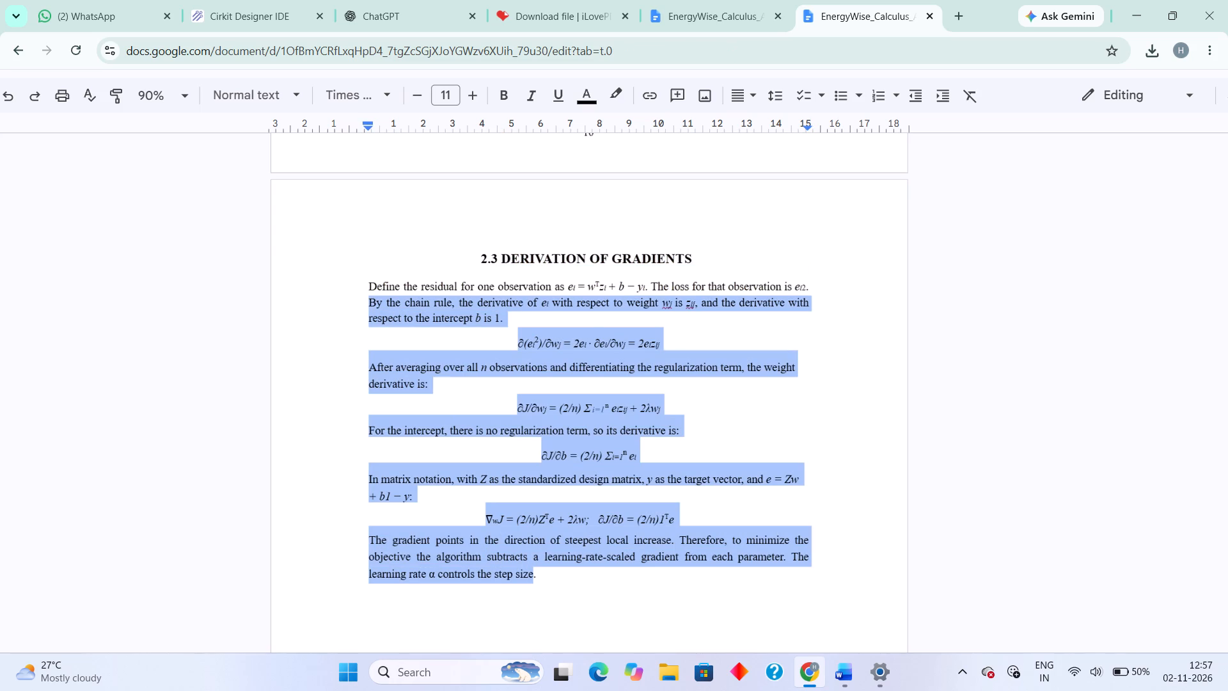
{"action": "left_click_drag", "start_coordinate": [361, 301], "coordinate": [362, 302]}
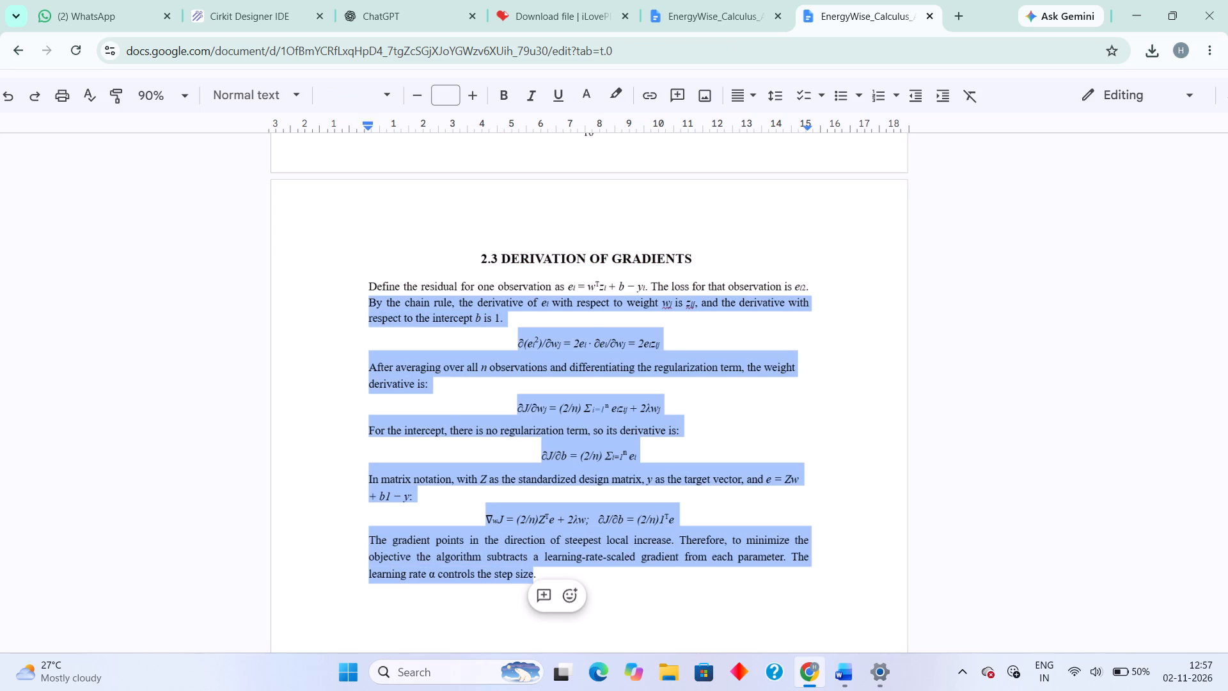
{"action": "left_click_drag", "start_coordinate": [537, 578], "coordinate": [504, 536]}
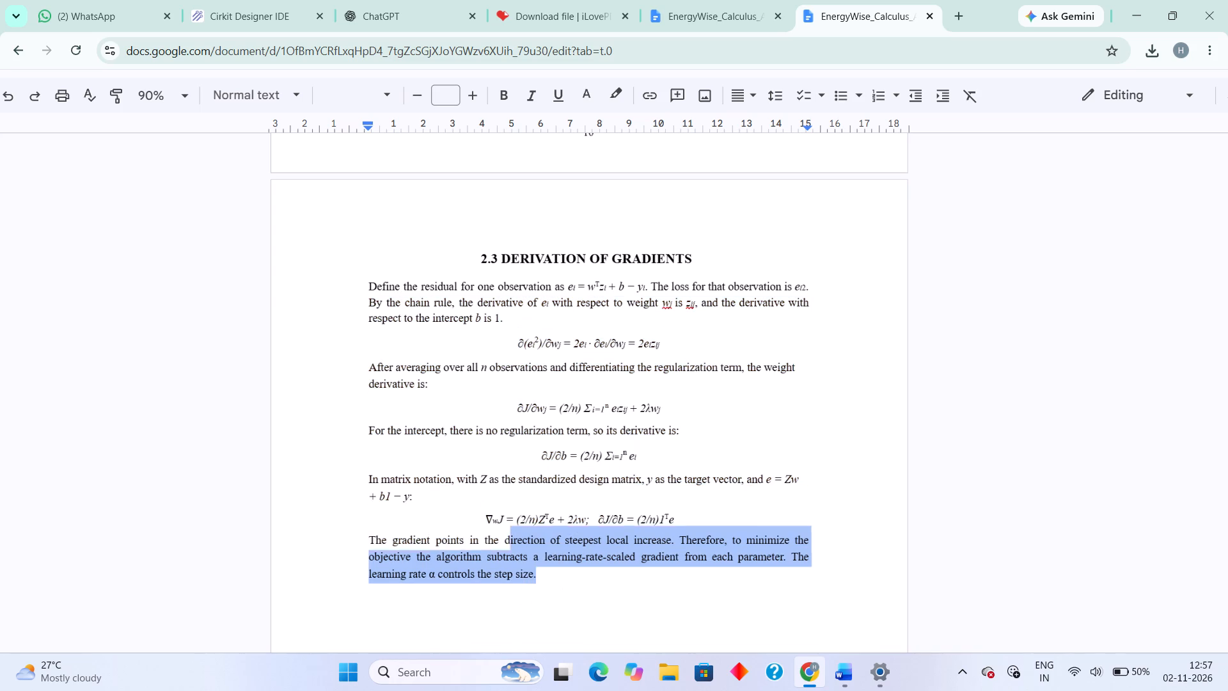
{"action": "left_click_drag", "start_coordinate": [504, 536], "coordinate": [365, 292]}
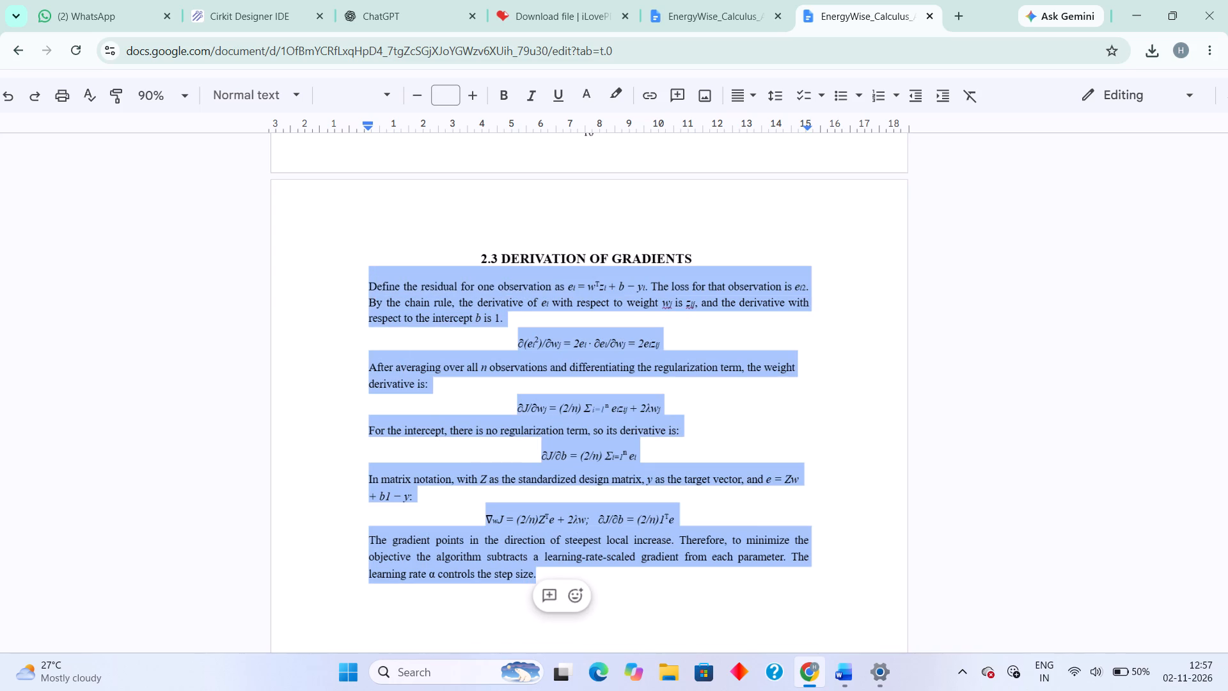
{"action": "key", "text": "ctrl+c"}
{"action": "left_click", "coordinate": [446, 97]}
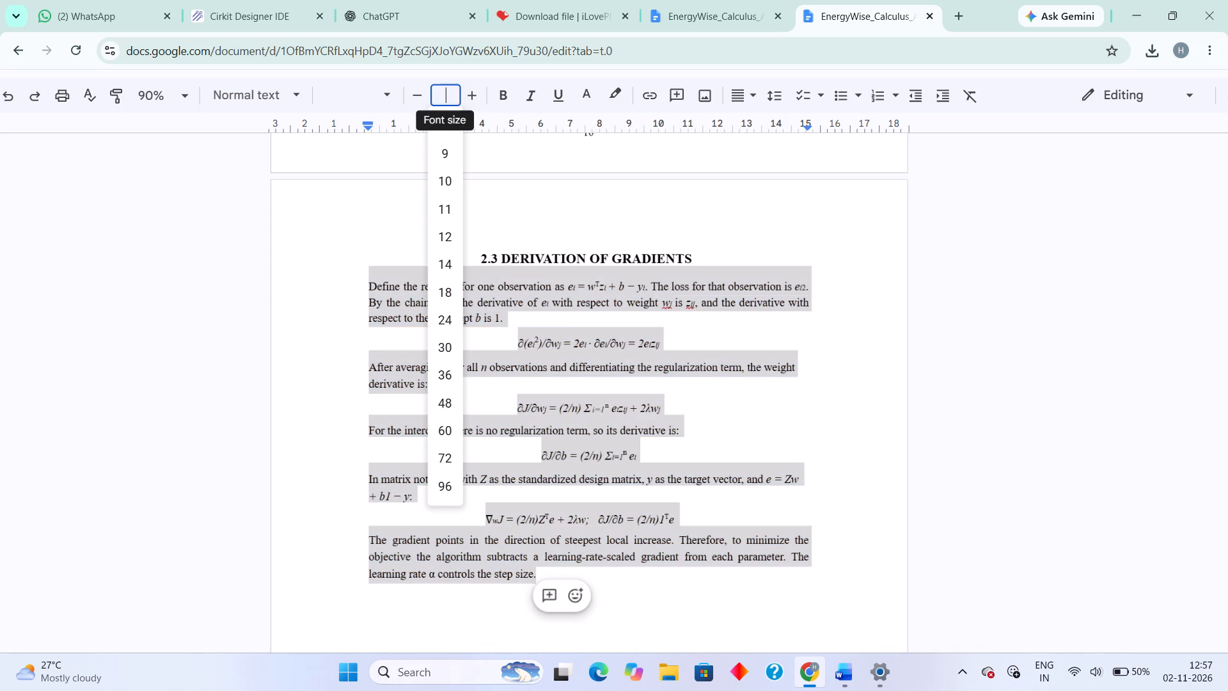
{"action": "key", "text": "End"}
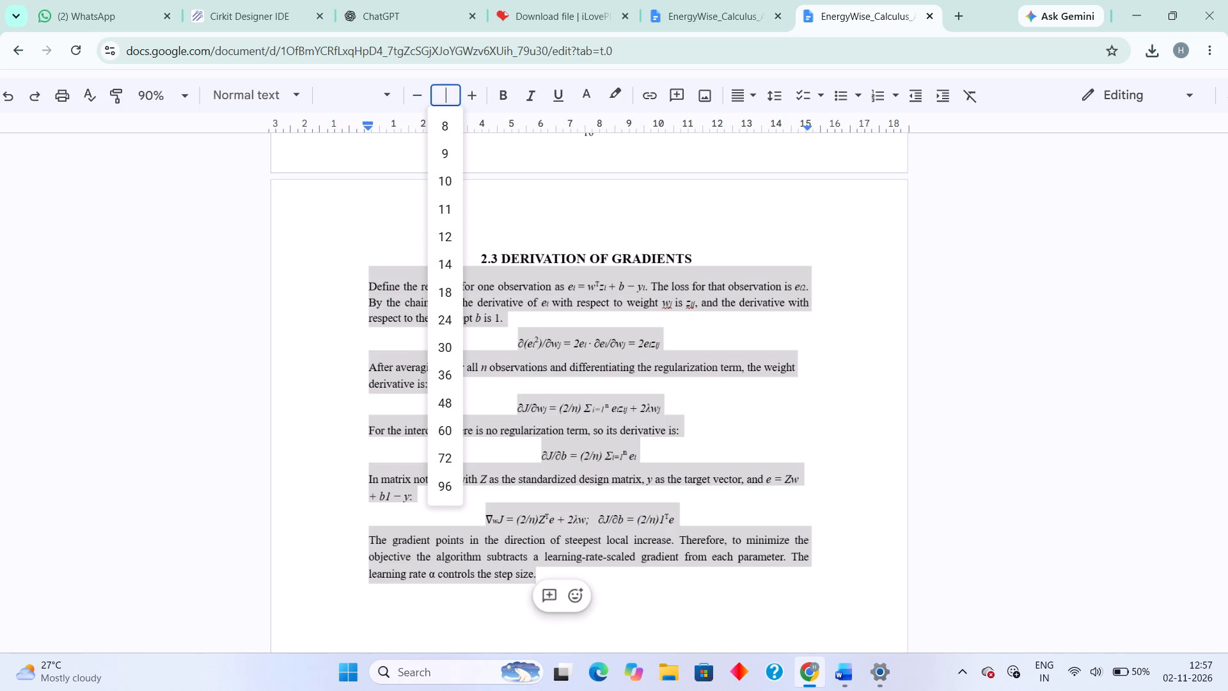
{"action": "key", "text": "End"}
{"action": "key", "text": "Down"}
{"action": "key", "text": "Down"}
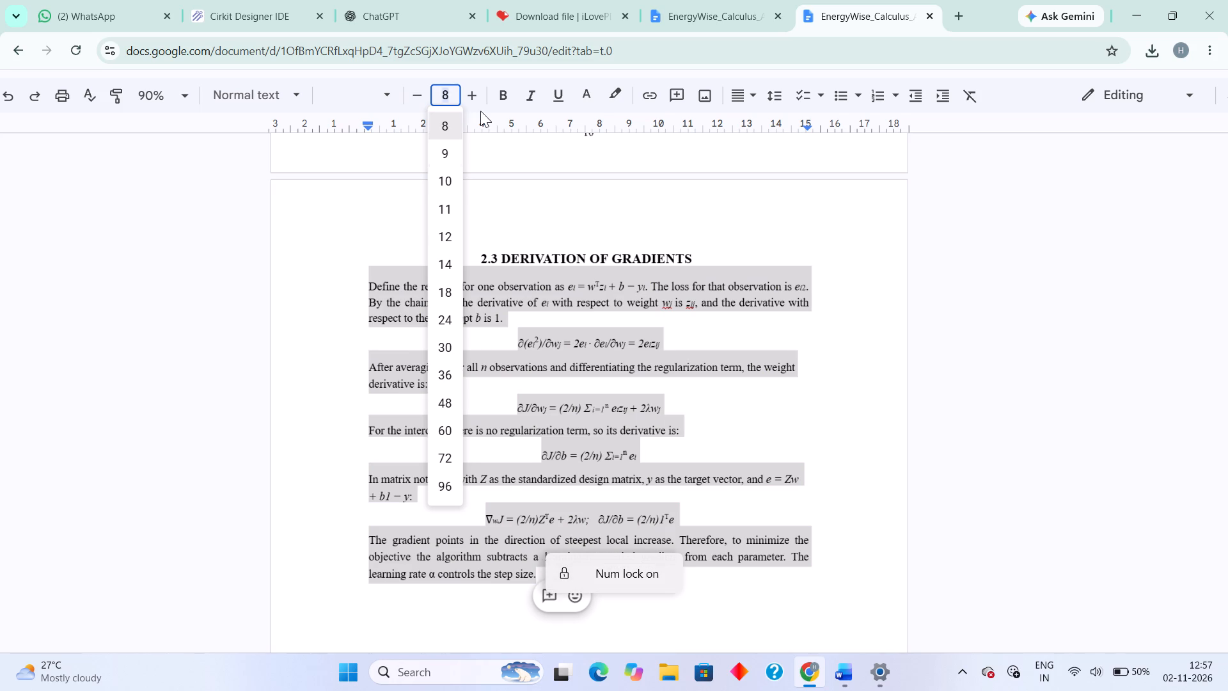
{"action": "key", "text": "Down"}
{"action": "key", "text": "Down"}
{"action": "key", "text": "Down"}
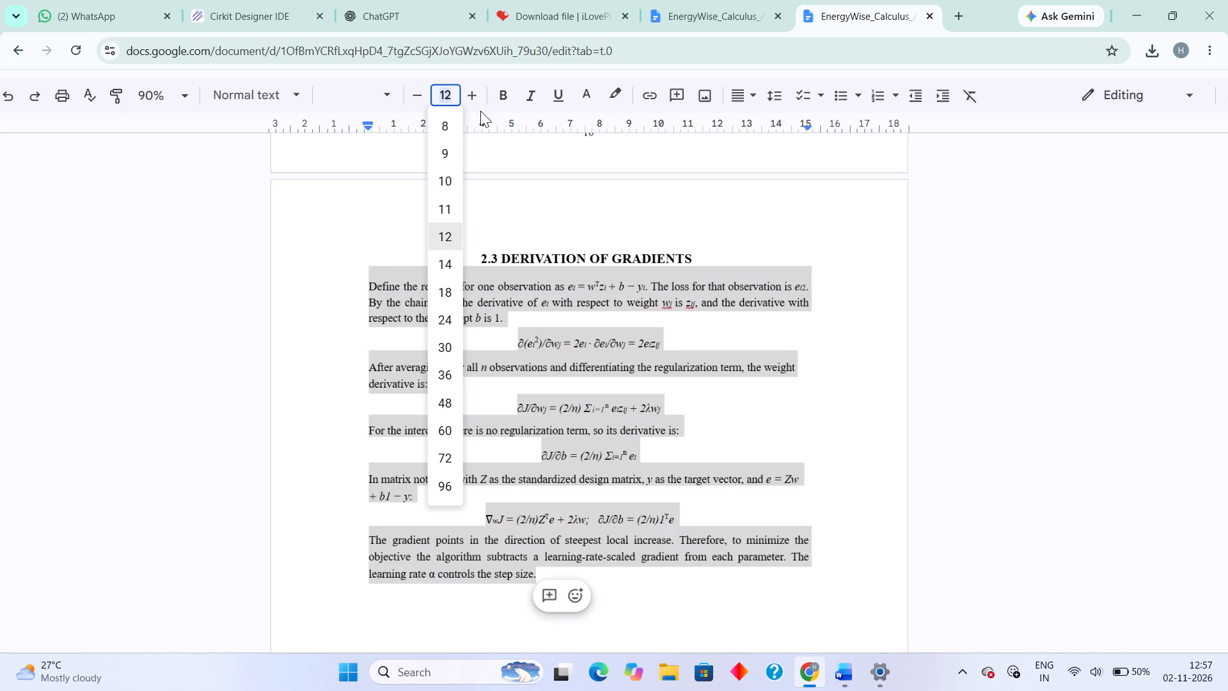
{"action": "key", "text": "Return"}
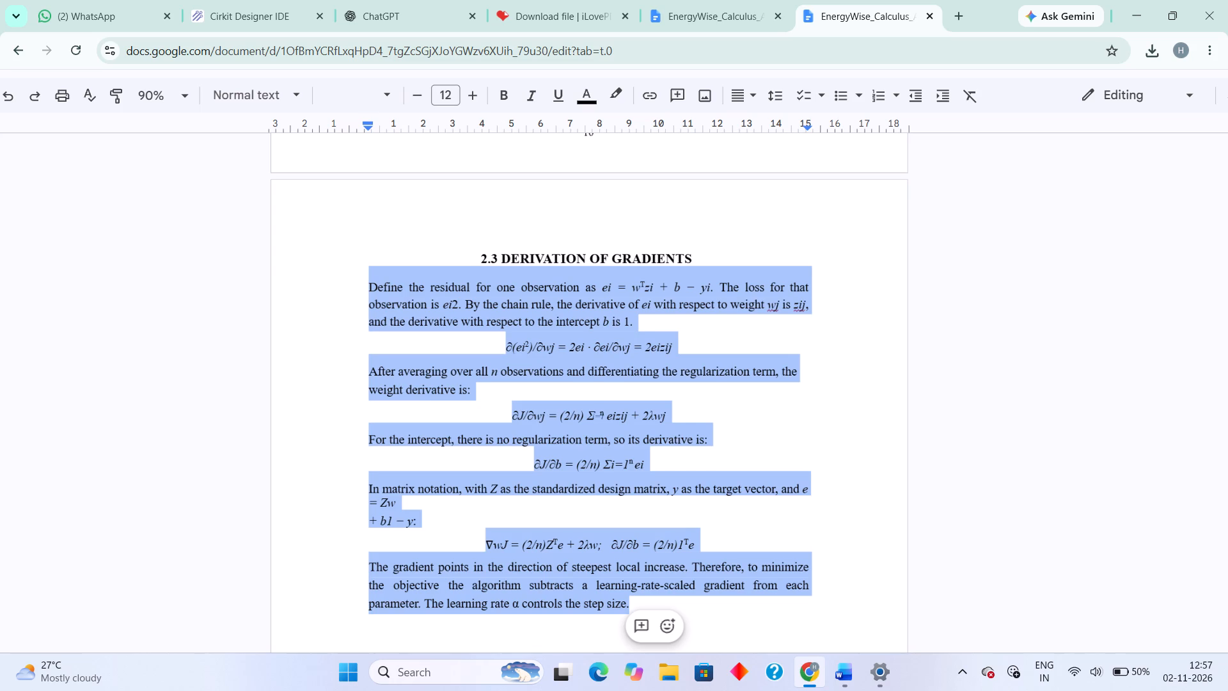
Insert a blank, unnumbered line between the 2.3 DERIVATION OF GRADIENTS heading and its first paragraph.
{"action": "left_click", "coordinate": [709, 256]}
{"action": "key", "text": "Return"}
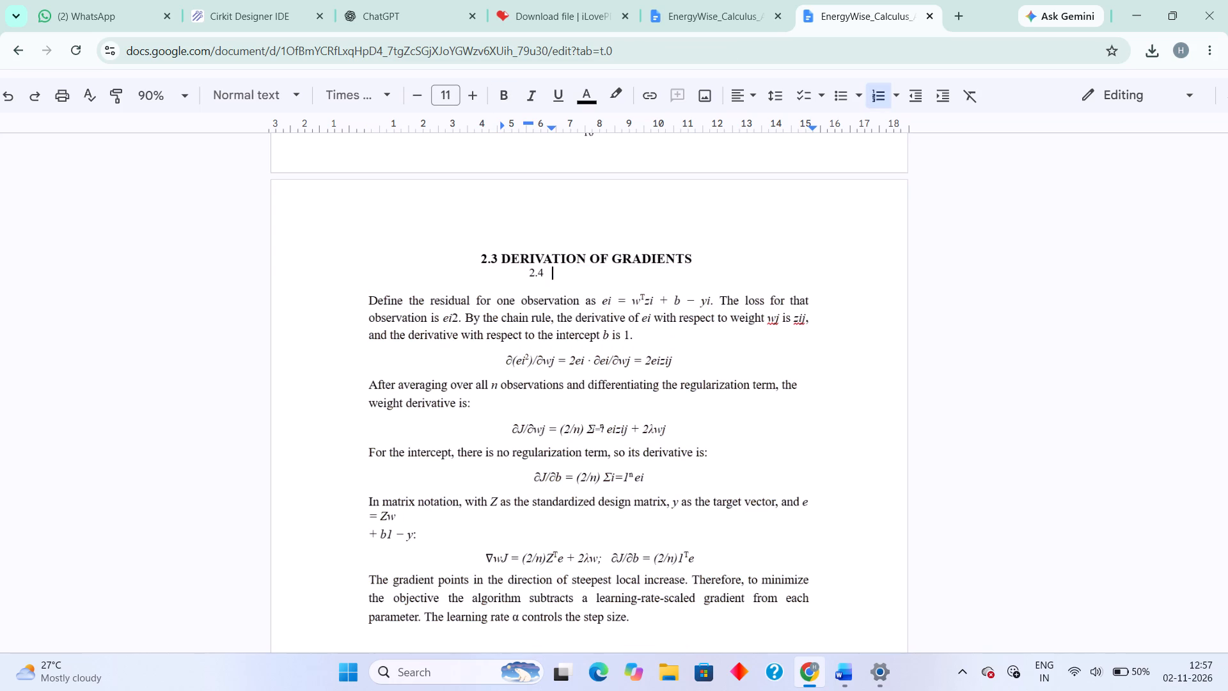
{"action": "key", "text": "BackSpace"}
Set the line spacing of all paragraphs and equations under 2.3 DERIVATION OF GRADIENTS to 1.5.
{"action": "scroll", "coordinate": [761, 405], "scroll_direction": "down", "scroll_amount": 1}
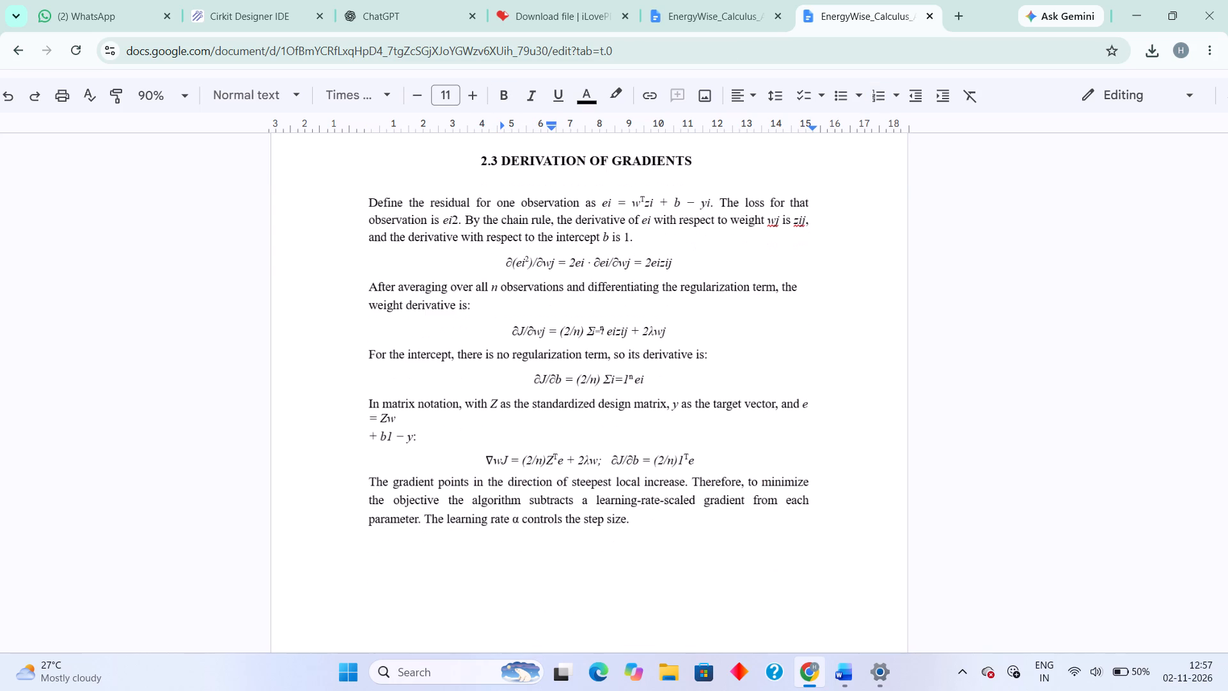
{"action": "scroll", "coordinate": [761, 405], "scroll_direction": "down", "scroll_amount": 1}
{"action": "left_click_drag", "start_coordinate": [675, 531], "coordinate": [367, 194]}
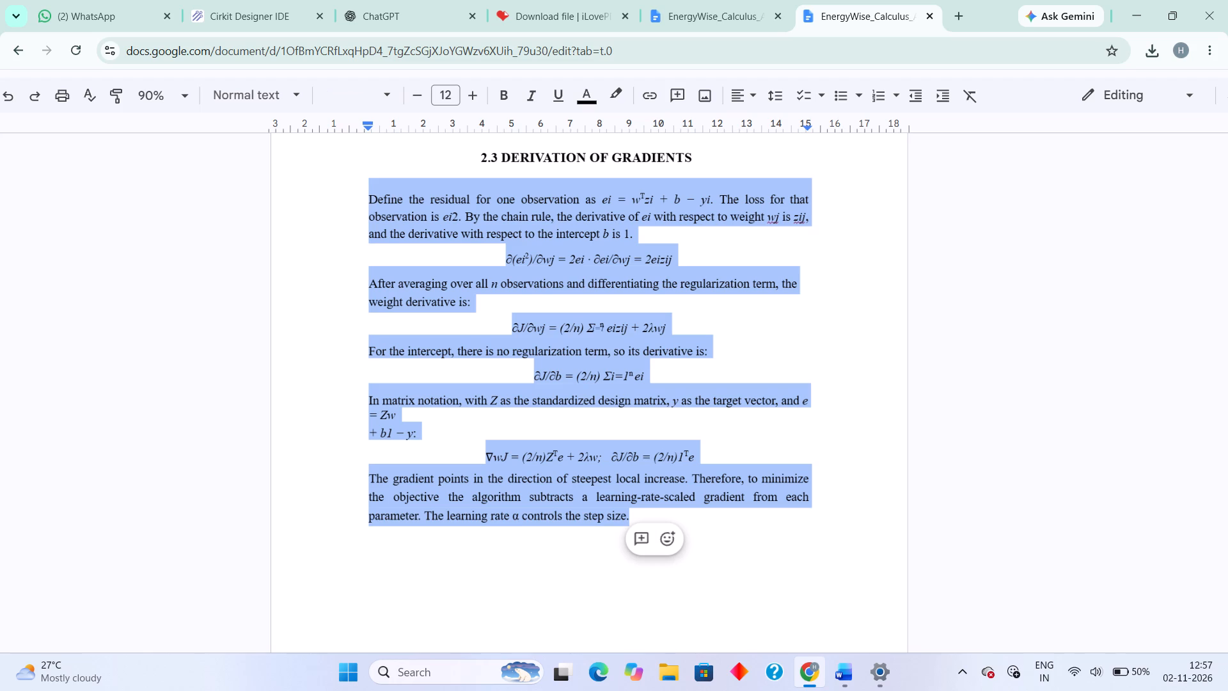
{"action": "left_click", "coordinate": [773, 95]}
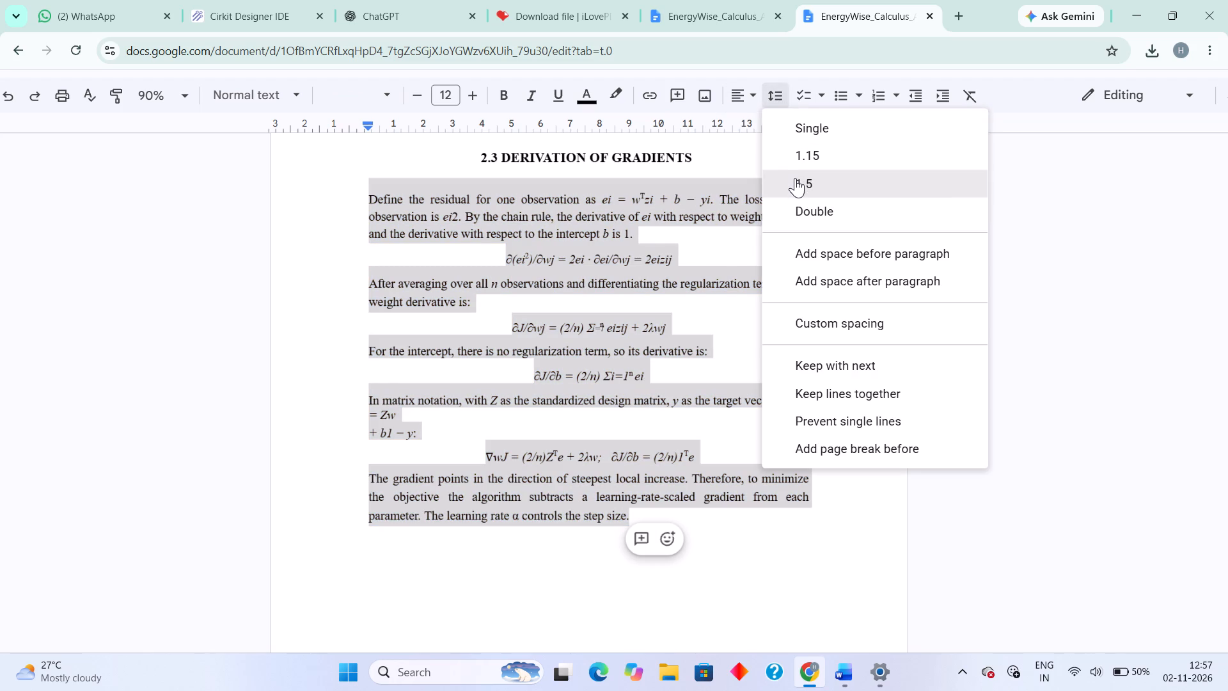
{"action": "left_click", "coordinate": [795, 178]}
{"action": "left_click", "coordinate": [785, 375]}
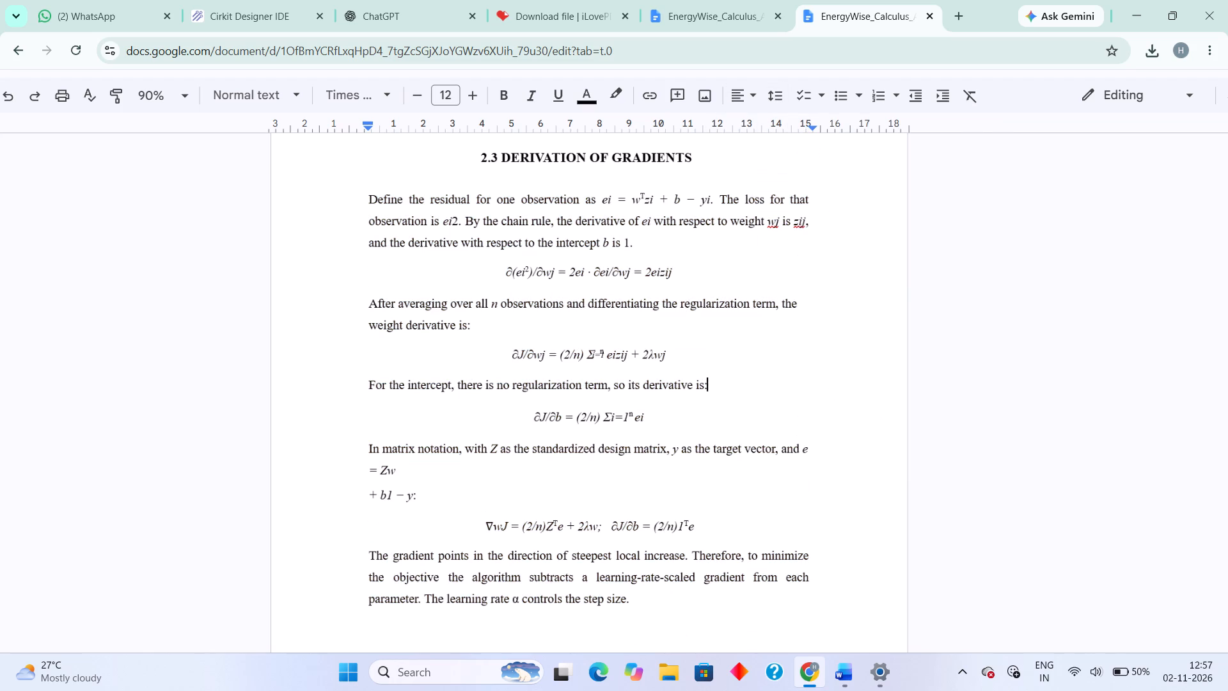
Set the line spacing of the whole bulleted list under 2.4 CONSTRAINTS AND ASSUMPTIONS to 1.5.
{"action": "scroll", "coordinate": [802, 628], "scroll_direction": "down", "scroll_amount": 7}
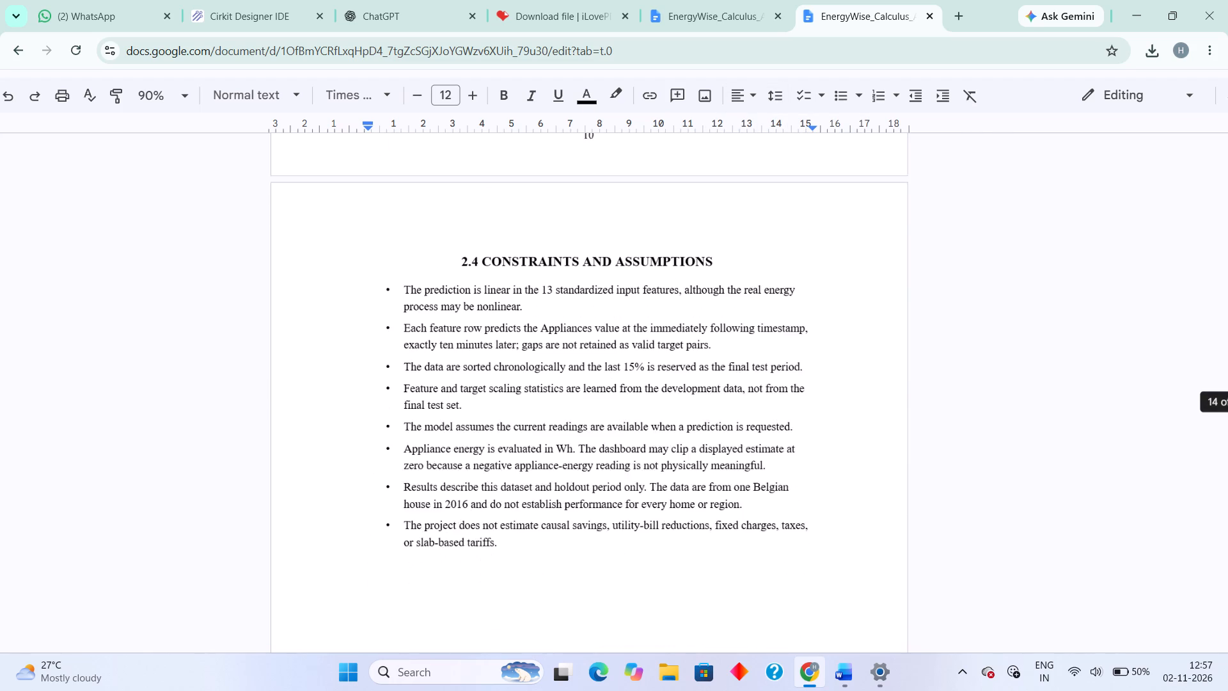
{"action": "scroll", "coordinate": [802, 628], "scroll_direction": "down", "scroll_amount": 1}
{"action": "left_click_drag", "start_coordinate": [526, 557], "coordinate": [403, 282]}
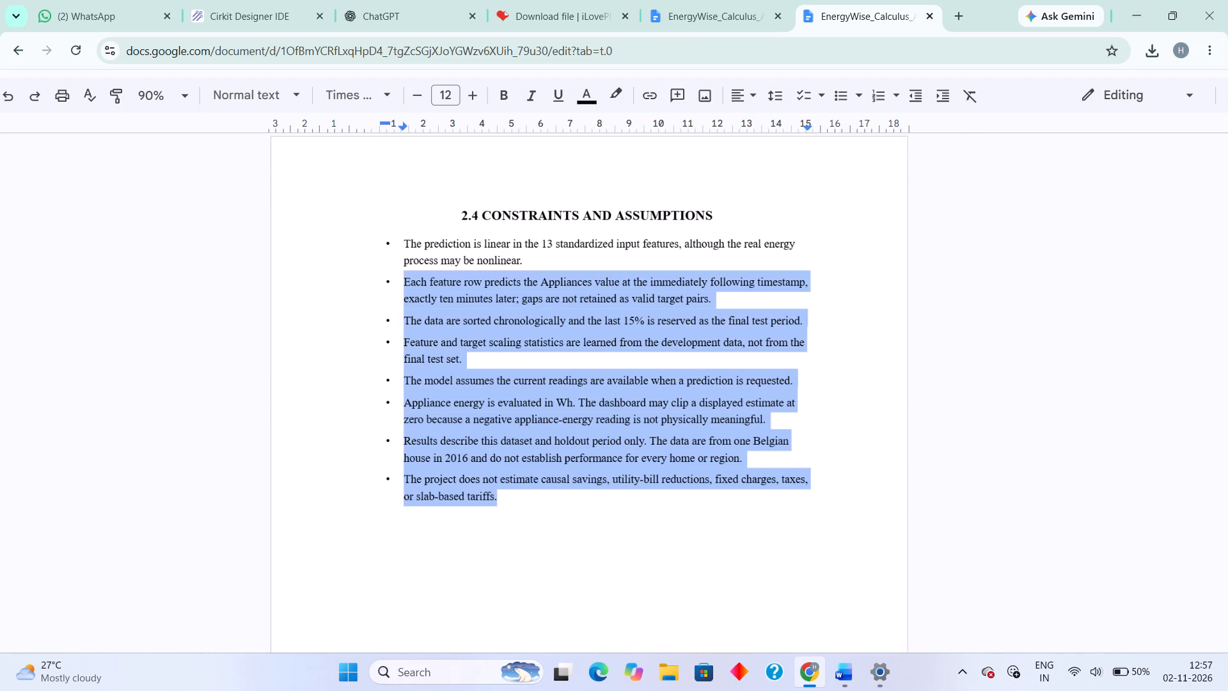
{"action": "left_click_drag", "start_coordinate": [403, 282], "coordinate": [383, 252]}
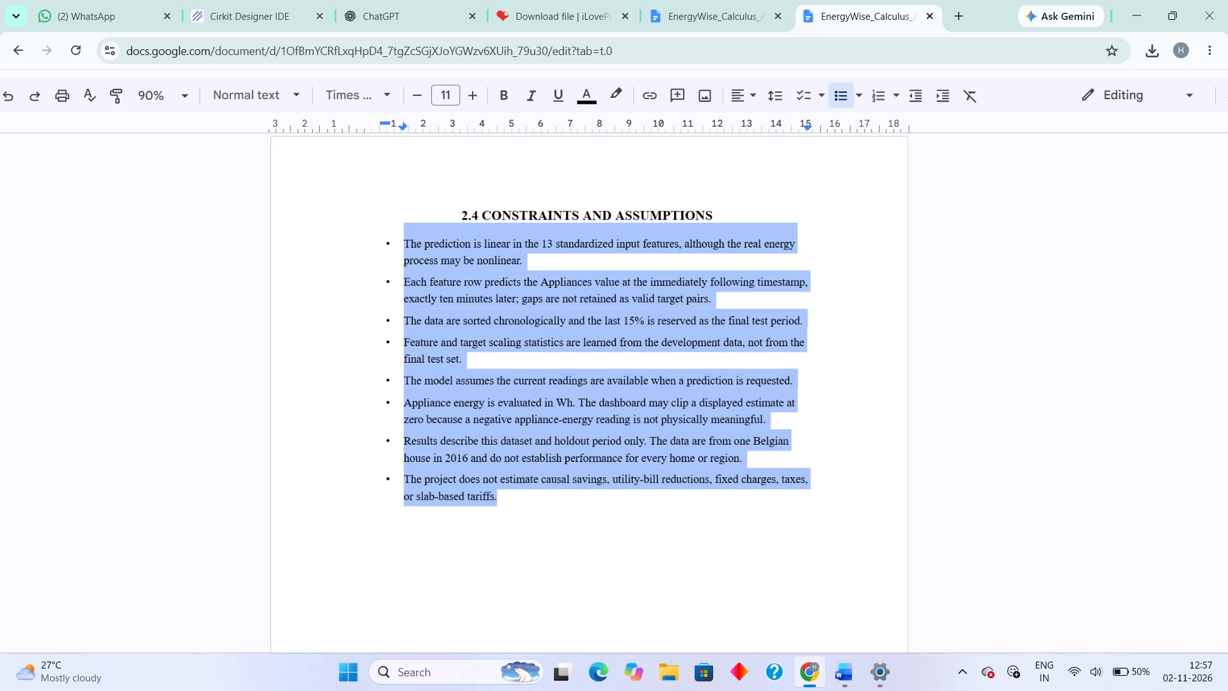
{"action": "left_click", "coordinate": [778, 96]}
{"action": "left_click", "coordinate": [793, 159]}
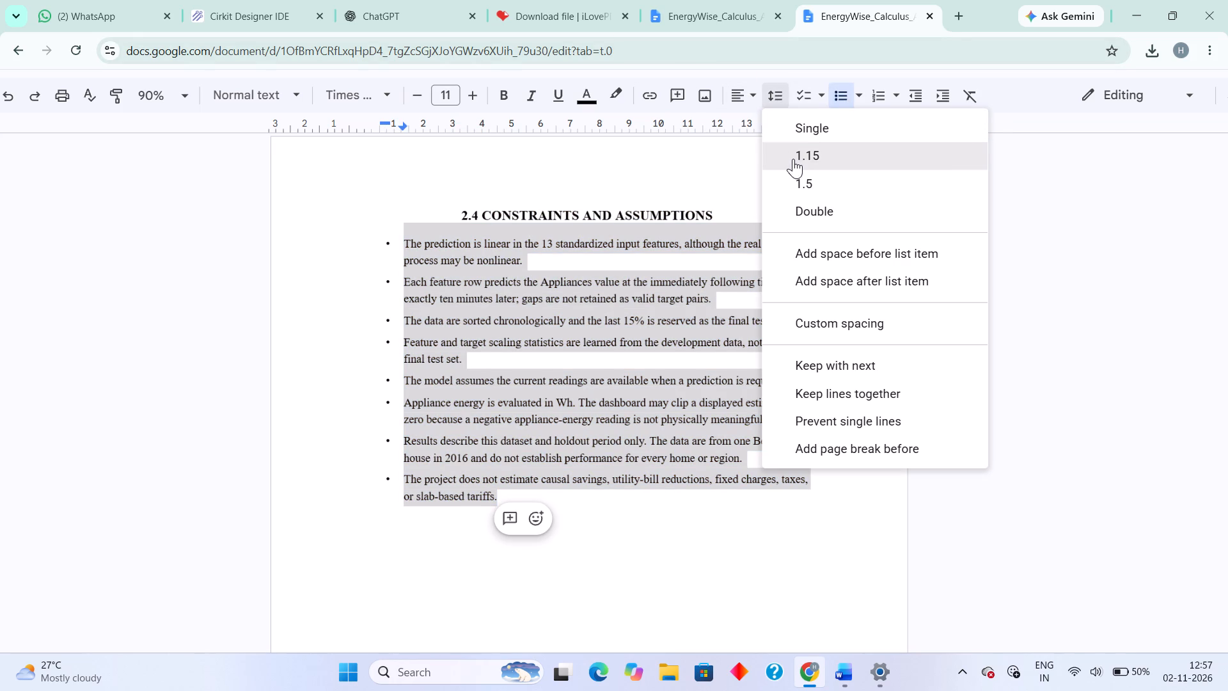
{"action": "left_click", "coordinate": [766, 97]}
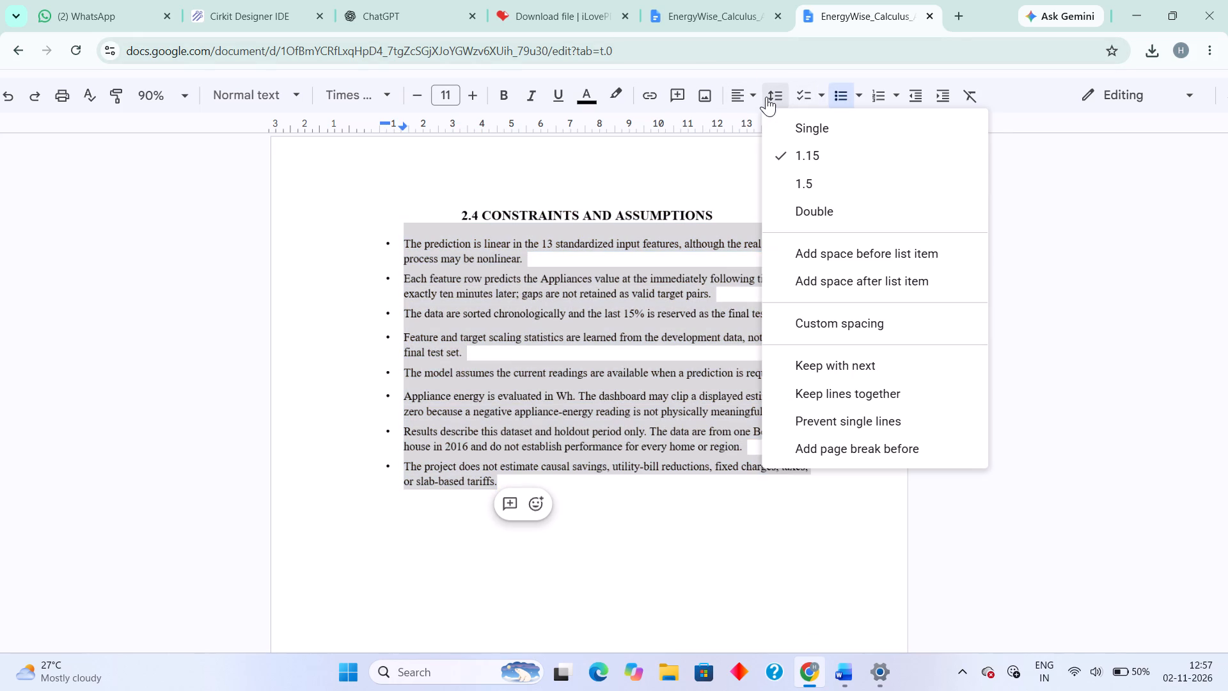
{"action": "left_click", "coordinate": [789, 184]}
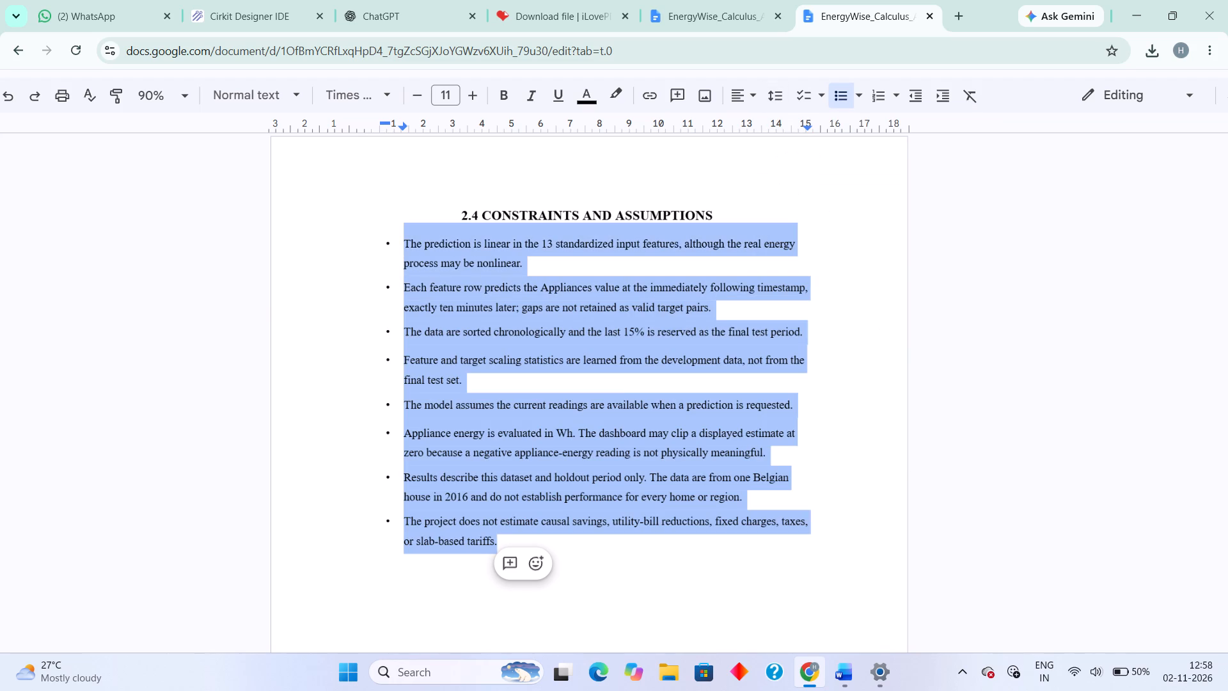
Set the font size of the bulleted list under 2.4 CONSTRAINTS AND ASSUMPTIONS to 12.
{"action": "left_click", "coordinate": [473, 100]}
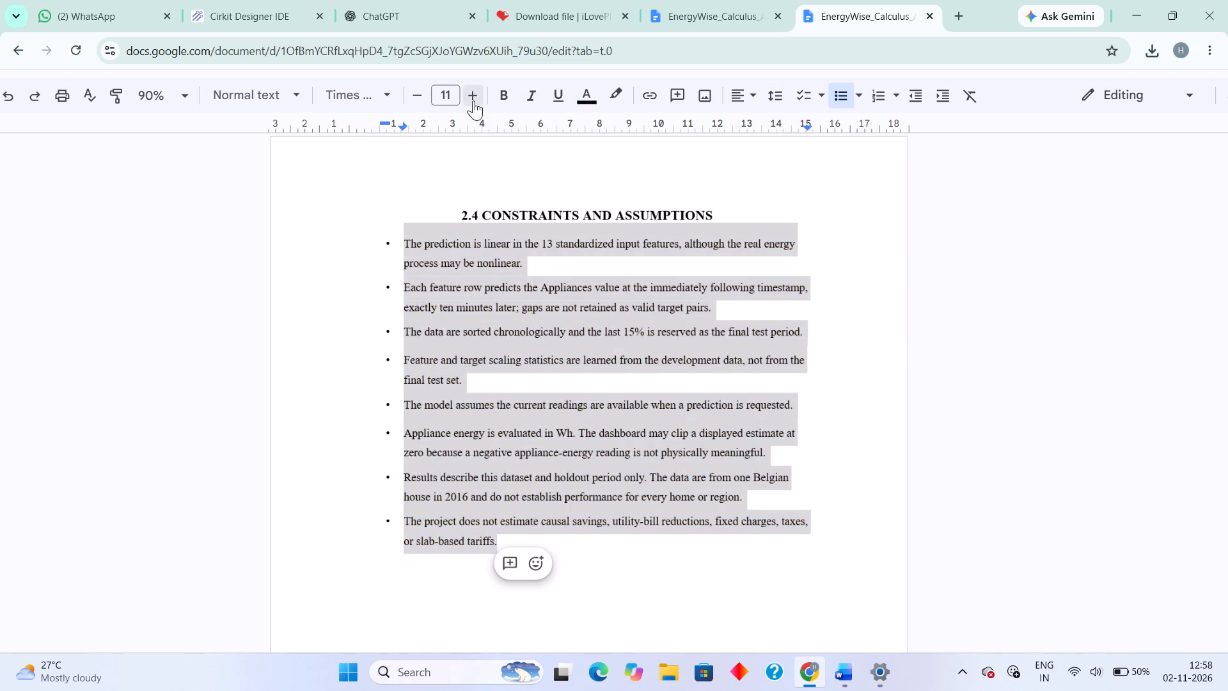
{"action": "left_click", "coordinate": [709, 207]}
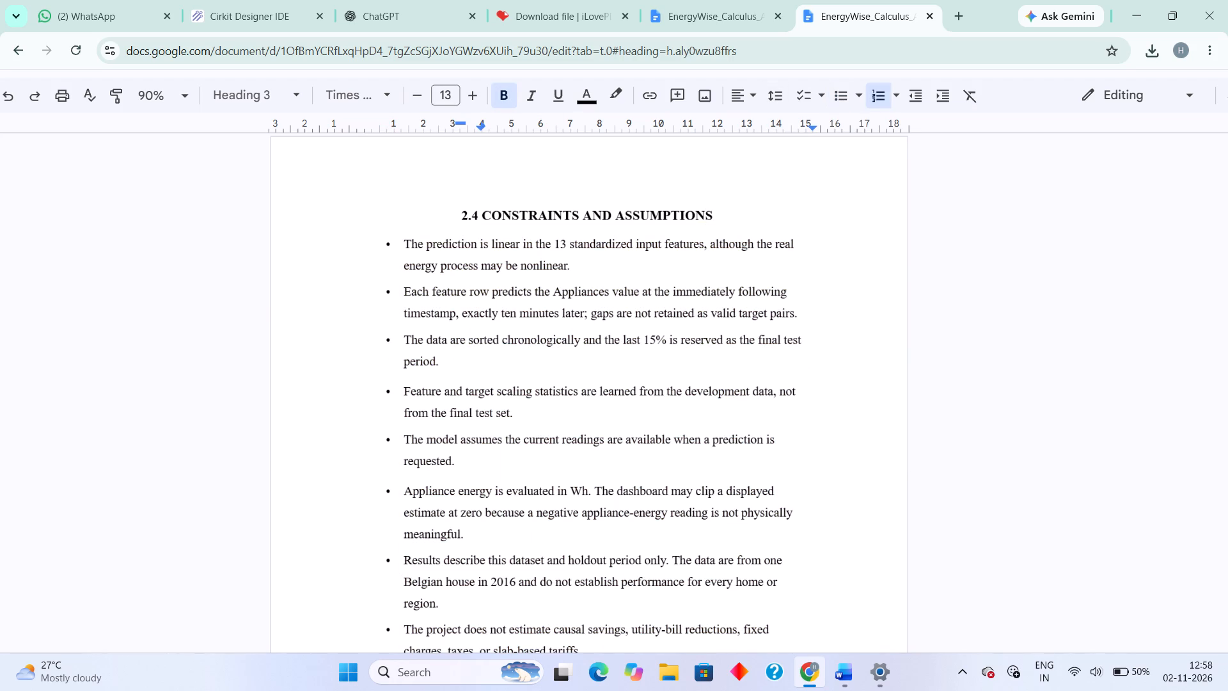
{"action": "left_click", "coordinate": [723, 210]}
Set the font size of both paragraphs under 3.0 METHOD OF SOLUTIONS to 12.
{"action": "scroll", "coordinate": [729, 390], "scroll_direction": "down", "scroll_amount": 6}
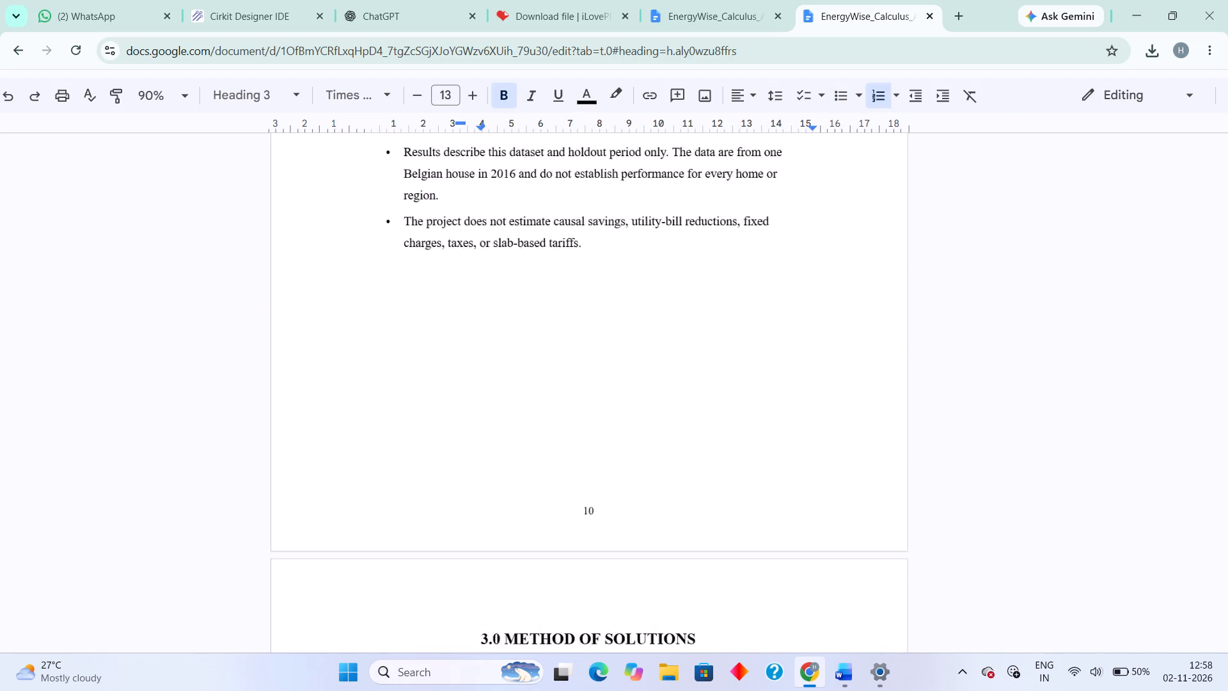
{"action": "scroll", "coordinate": [729, 390], "scroll_direction": "down", "scroll_amount": 2}
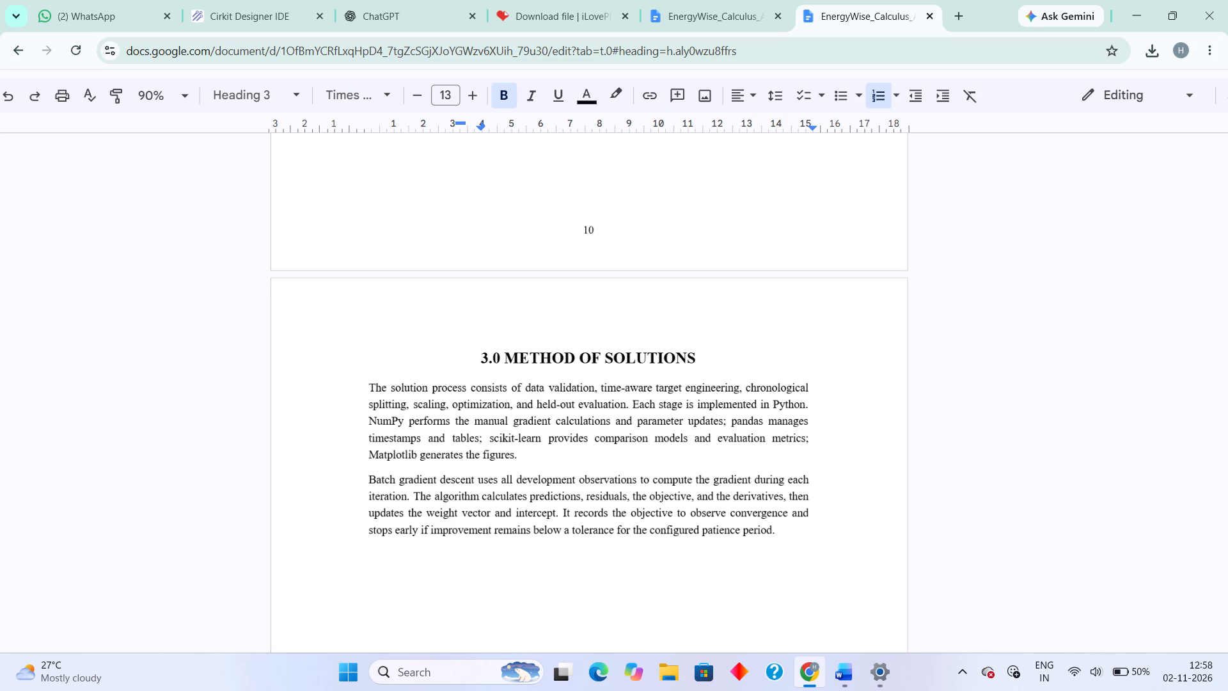
{"action": "left_click_drag", "start_coordinate": [820, 586], "coordinate": [368, 369]}
{"action": "left_click", "coordinate": [469, 97]}
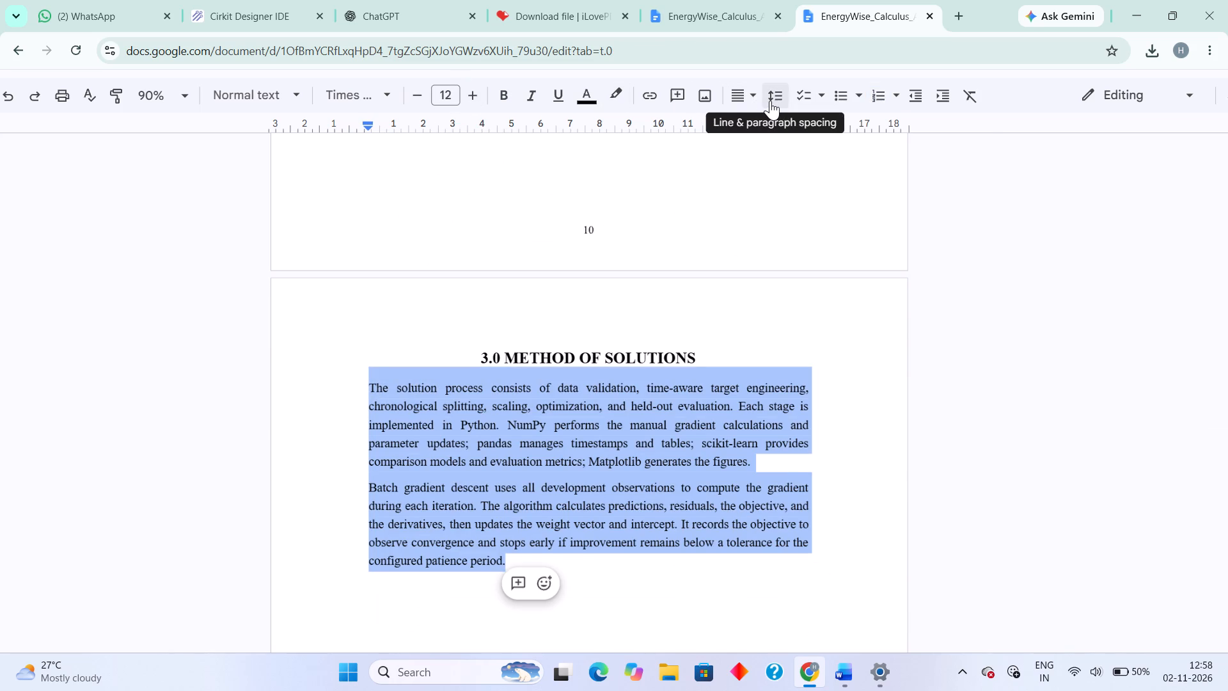
Set the line spacing of both paragraphs under 3.0 METHOD OF SOLUTIONS to 1.5.
{"action": "left_click", "coordinate": [770, 100]}
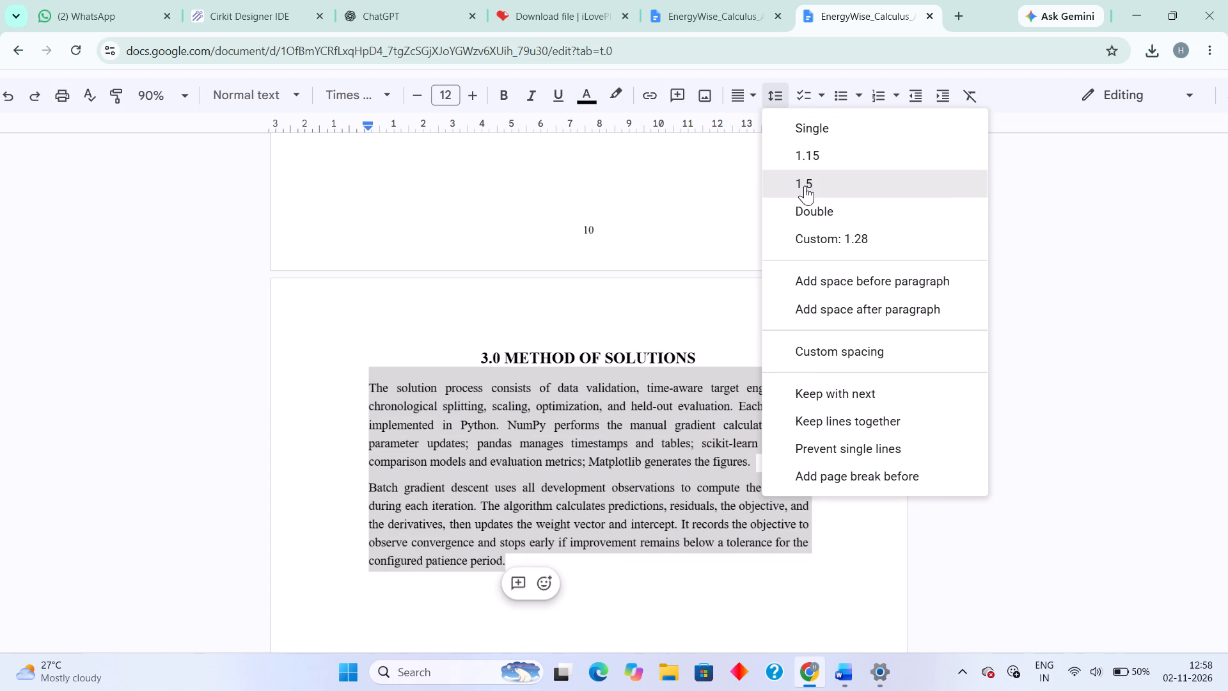
{"action": "left_click", "coordinate": [805, 186]}
Insert a new line between the 3.0 METHOD OF SOLUTIONS heading and its first paragraph.
{"action": "left_click", "coordinate": [734, 356]}
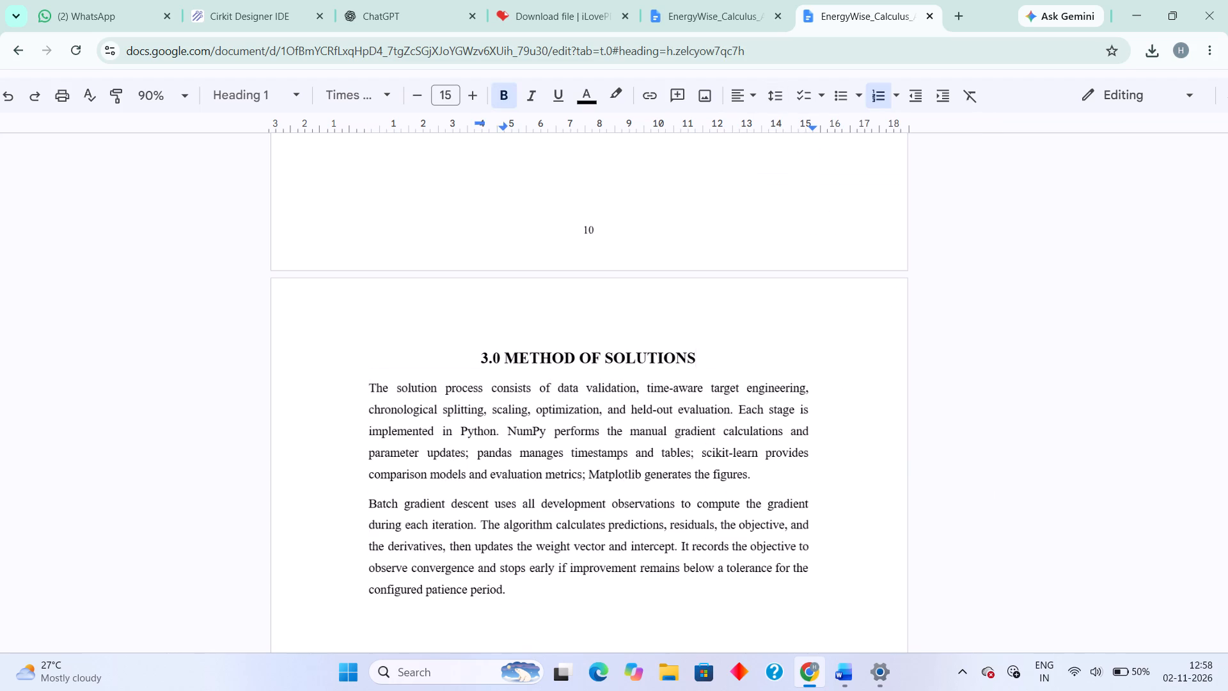
{"action": "key", "text": "Return"}
Insert one blank line between the two paragraphs under 3.0 METHOD OF SOLUTIONS.
{"action": "left_click", "coordinate": [785, 481]}
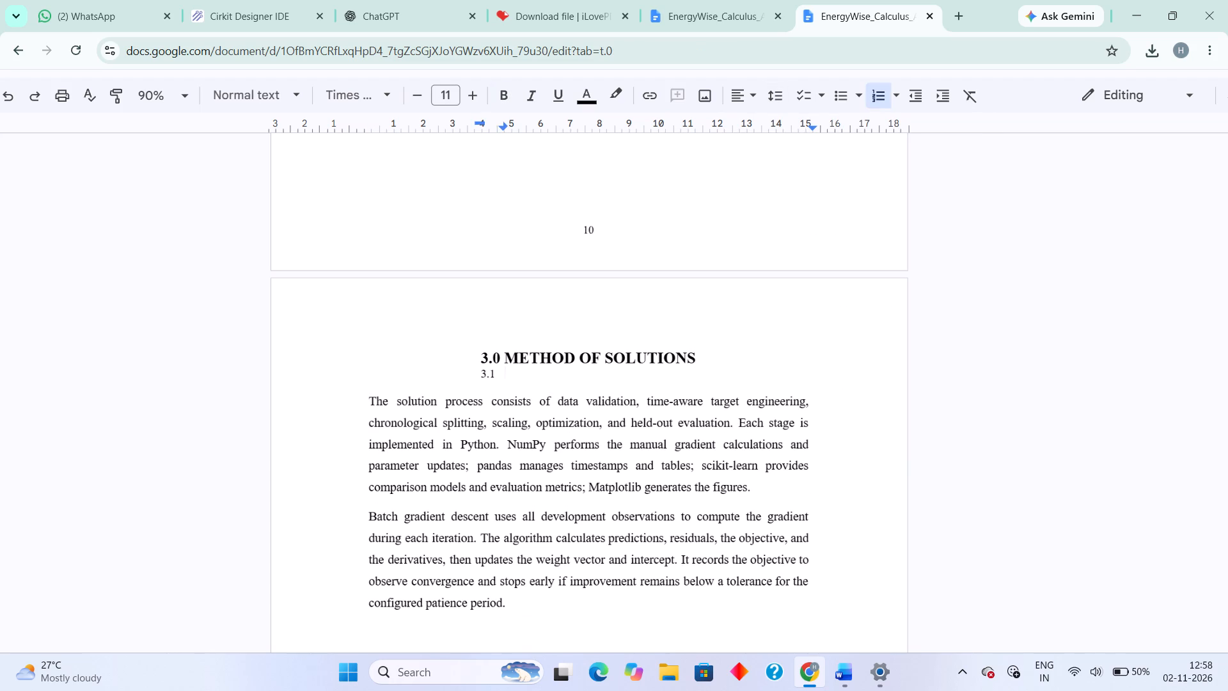
{"action": "key", "text": "Return"}
{"action": "key", "text": "Return"}
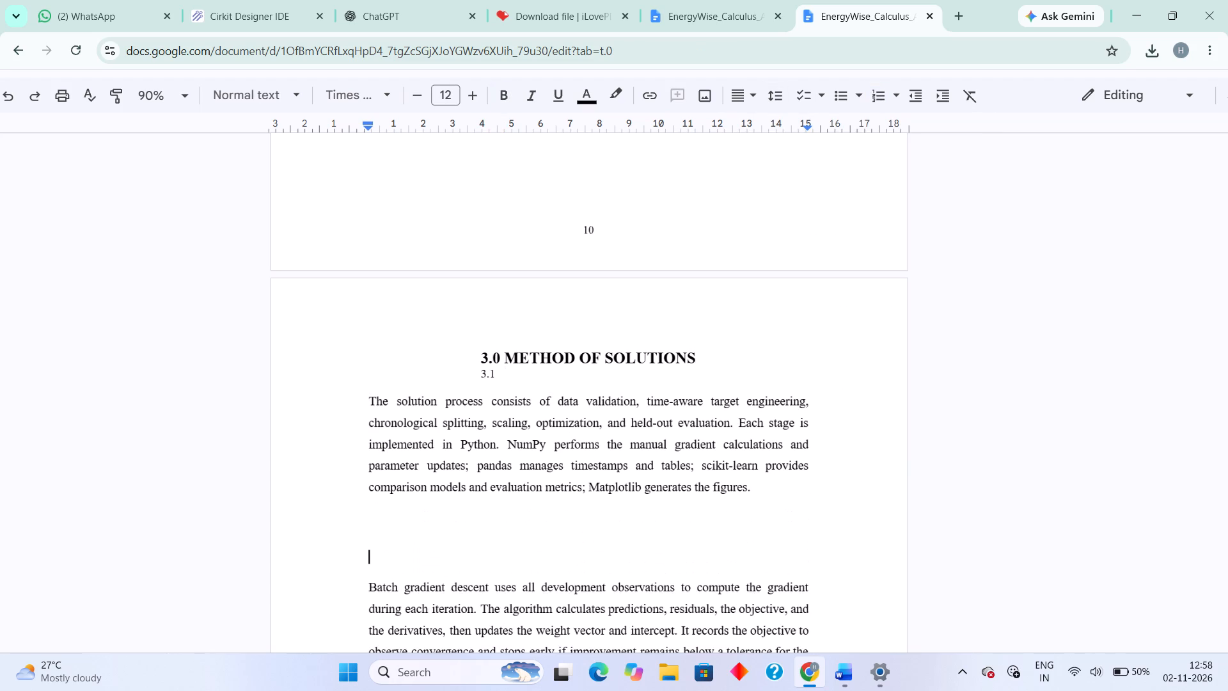
{"action": "key", "text": "BackSpace"}
{"action": "key", "text": "BackSpace"}
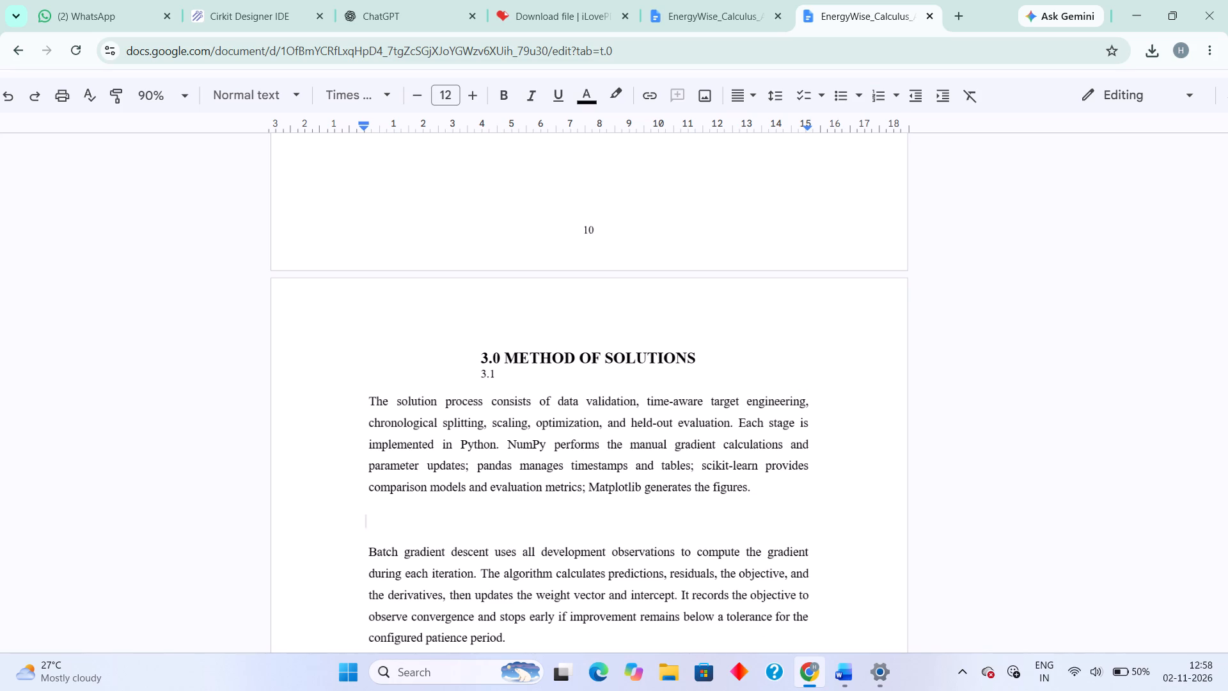
Remove the 3.1 numbering from the empty line below the 3.0 METHOD OF SOLUTIONS heading.
{"action": "left_click", "coordinate": [920, 388]}
{"action": "left_click", "coordinate": [728, 372]}
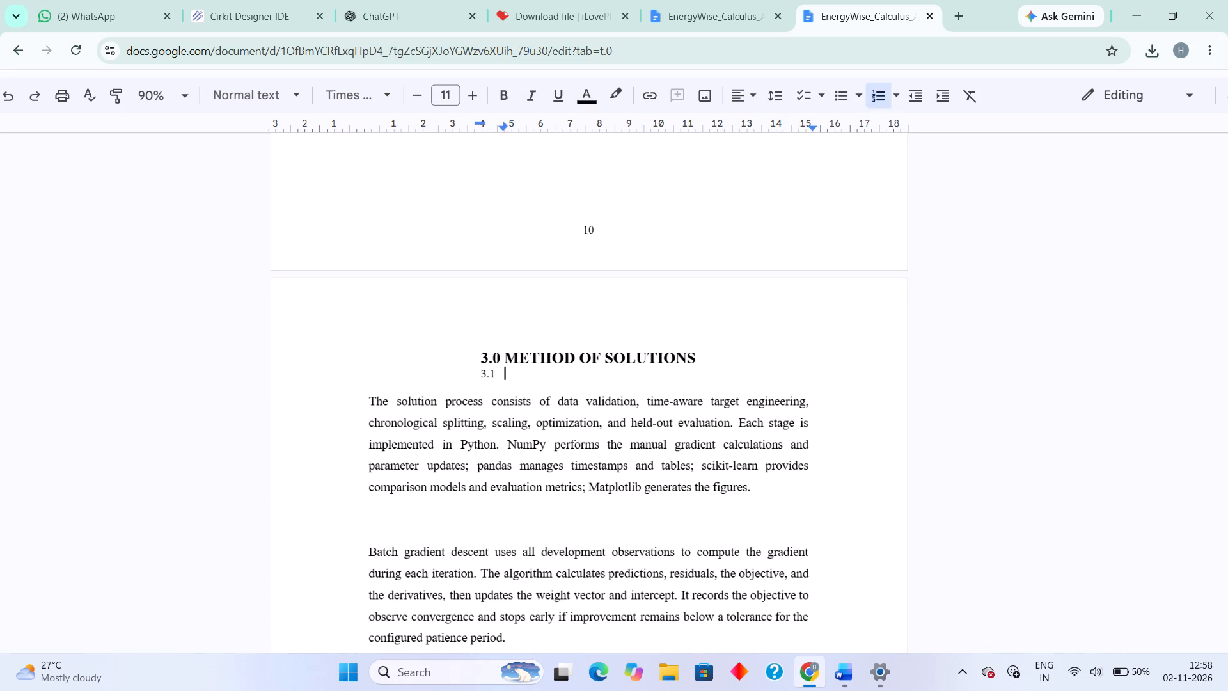
{"action": "key", "text": "BackSpace"}
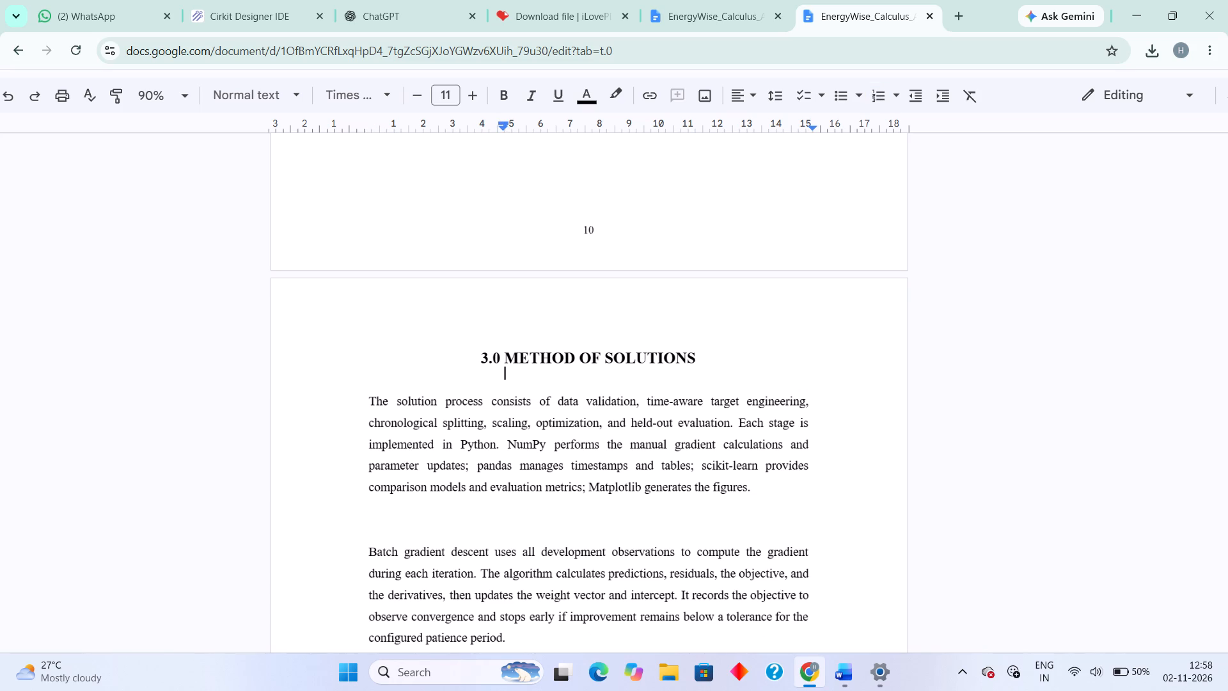
Set the font size of the eight-item numbered list under 3.1 WORKFLOW to 12.
{"action": "scroll", "coordinate": [771, 591], "scroll_direction": "down", "scroll_amount": 3}
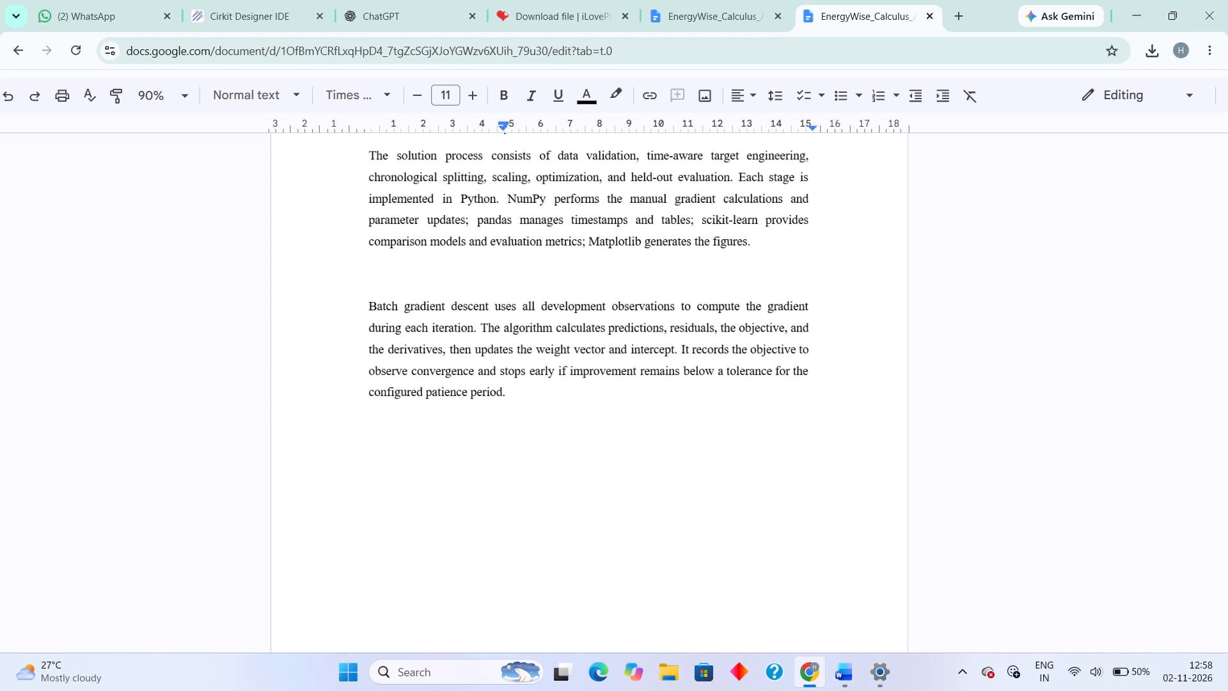
{"action": "scroll", "coordinate": [771, 591], "scroll_direction": "down", "scroll_amount": 6}
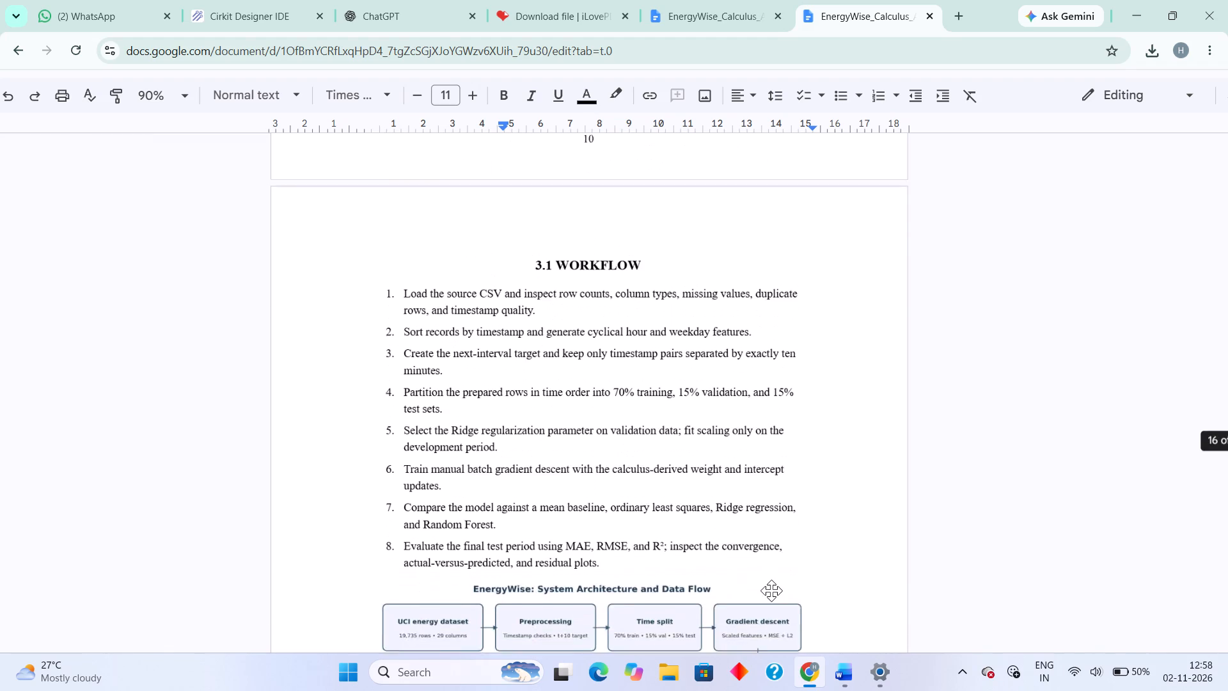
{"action": "scroll", "coordinate": [771, 591], "scroll_direction": "down", "scroll_amount": 1}
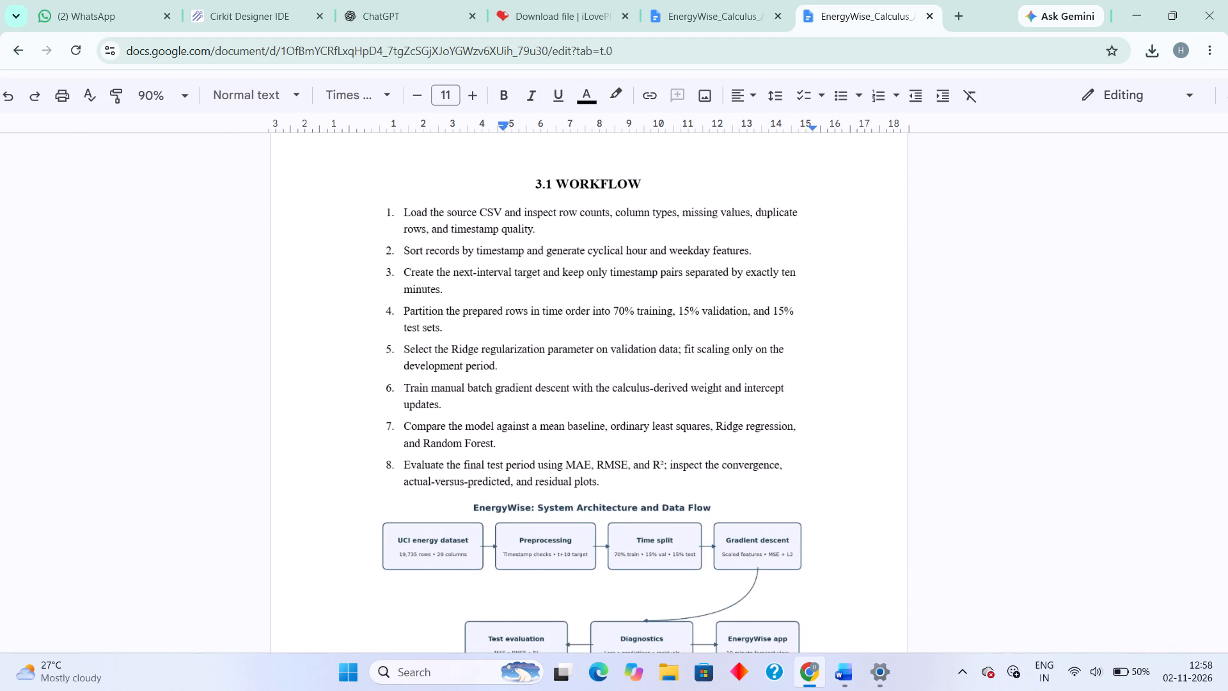
{"action": "left_click_drag", "start_coordinate": [611, 481], "coordinate": [402, 209]}
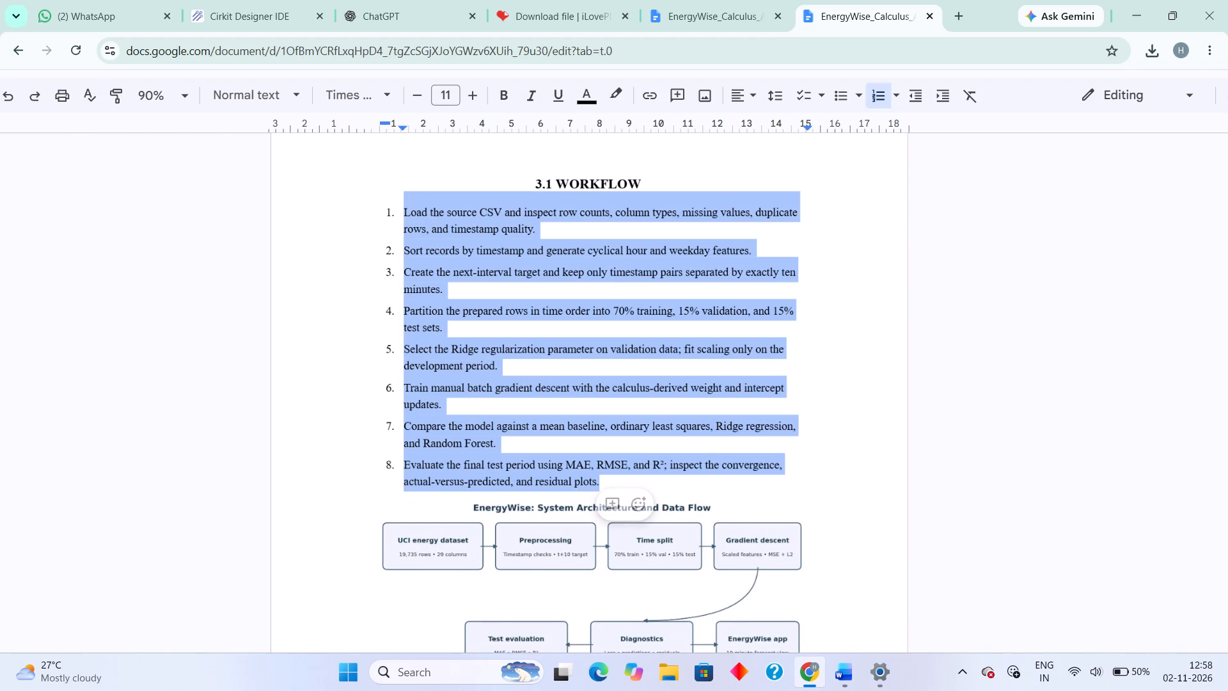
{"action": "left_click", "coordinate": [779, 97]}
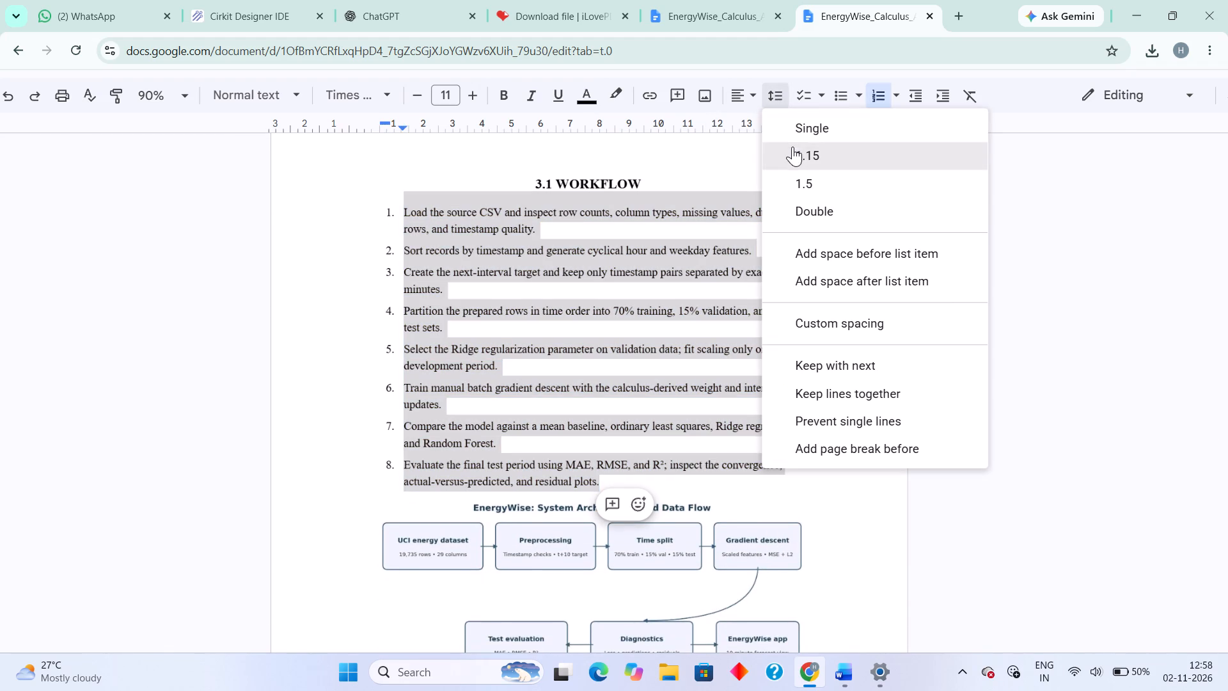
{"action": "left_click", "coordinate": [467, 95]}
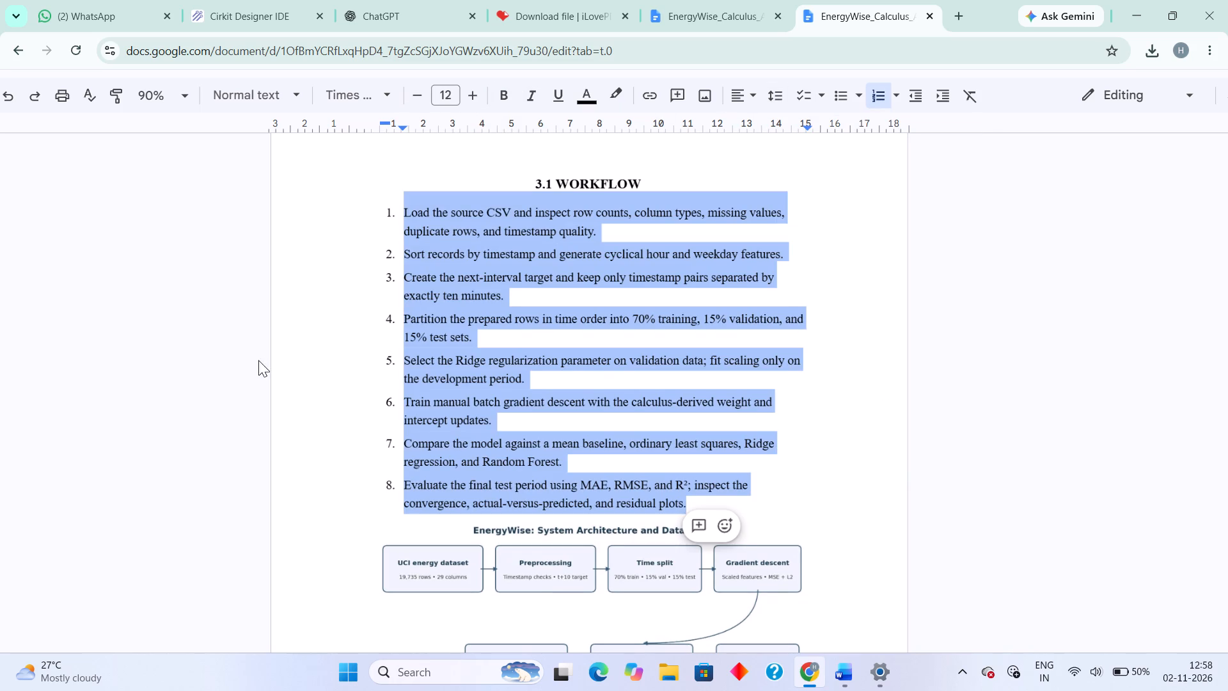
{"action": "left_click", "coordinate": [240, 377]}
Set the font size of the introductory paragraph under 3.2 CODE IMPLEMENTATION to 12.
{"action": "scroll", "coordinate": [240, 377], "scroll_direction": "down", "scroll_amount": 6}
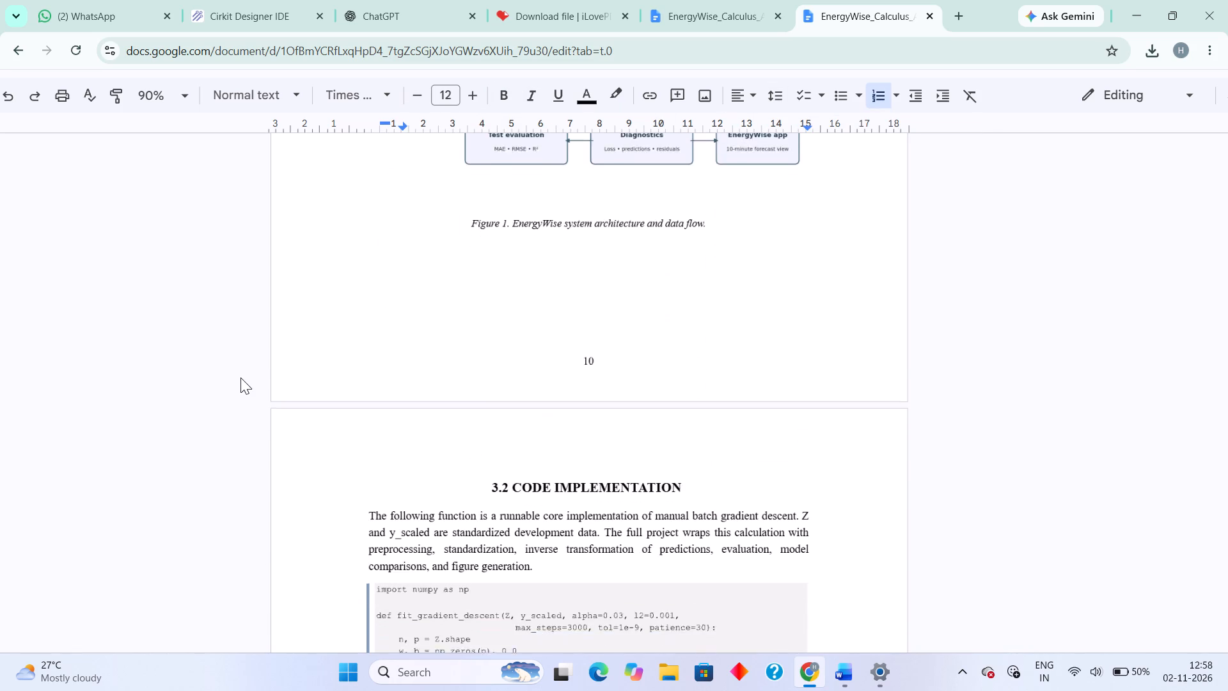
{"action": "scroll", "coordinate": [240, 377], "scroll_direction": "down", "scroll_amount": 1}
{"action": "left_click_drag", "start_coordinate": [540, 484], "coordinate": [401, 440]}
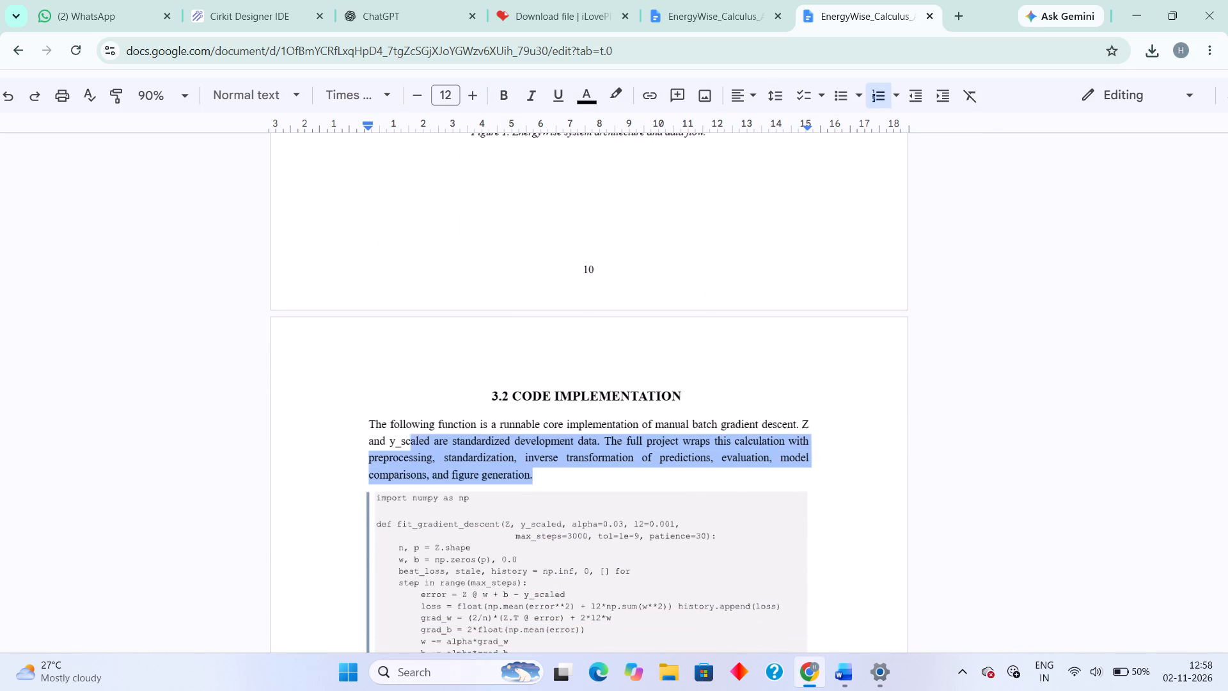
{"action": "left_click_drag", "start_coordinate": [401, 440], "coordinate": [362, 424]}
{"action": "left_click", "coordinate": [469, 95]}
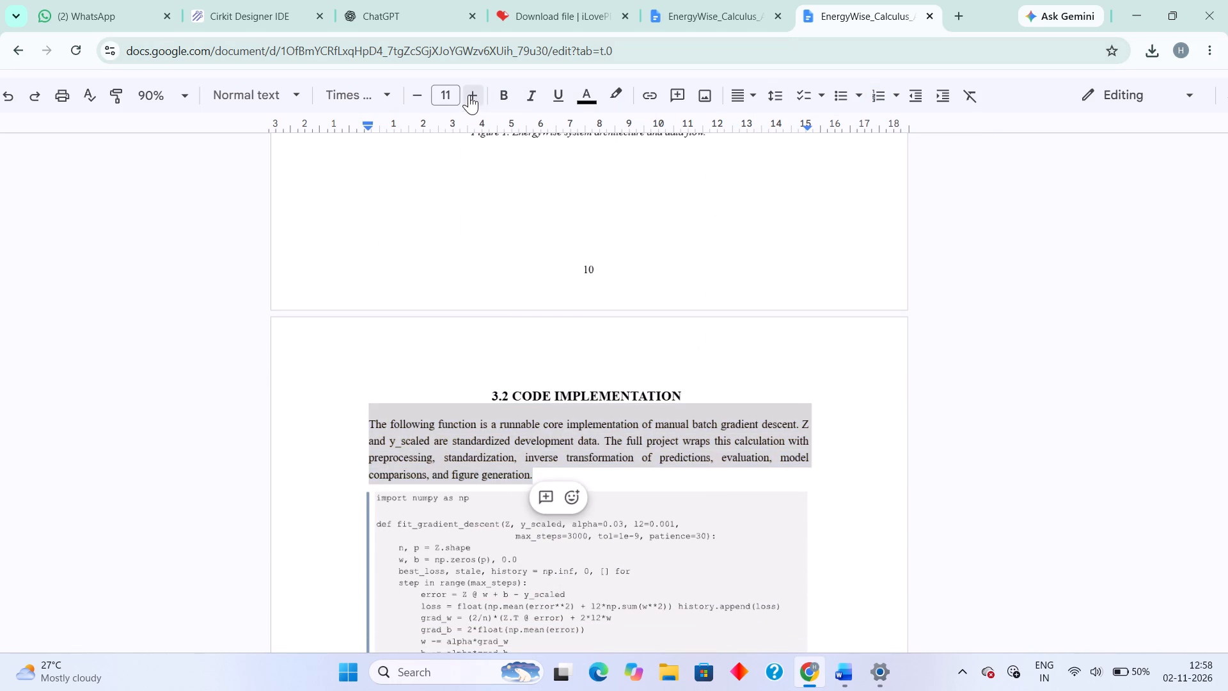
Set the font size of the paragraph below the code block in 3.2 CODE IMPLEMENTATION to 12.
{"action": "scroll", "coordinate": [283, 339], "scroll_direction": "down", "scroll_amount": 3}
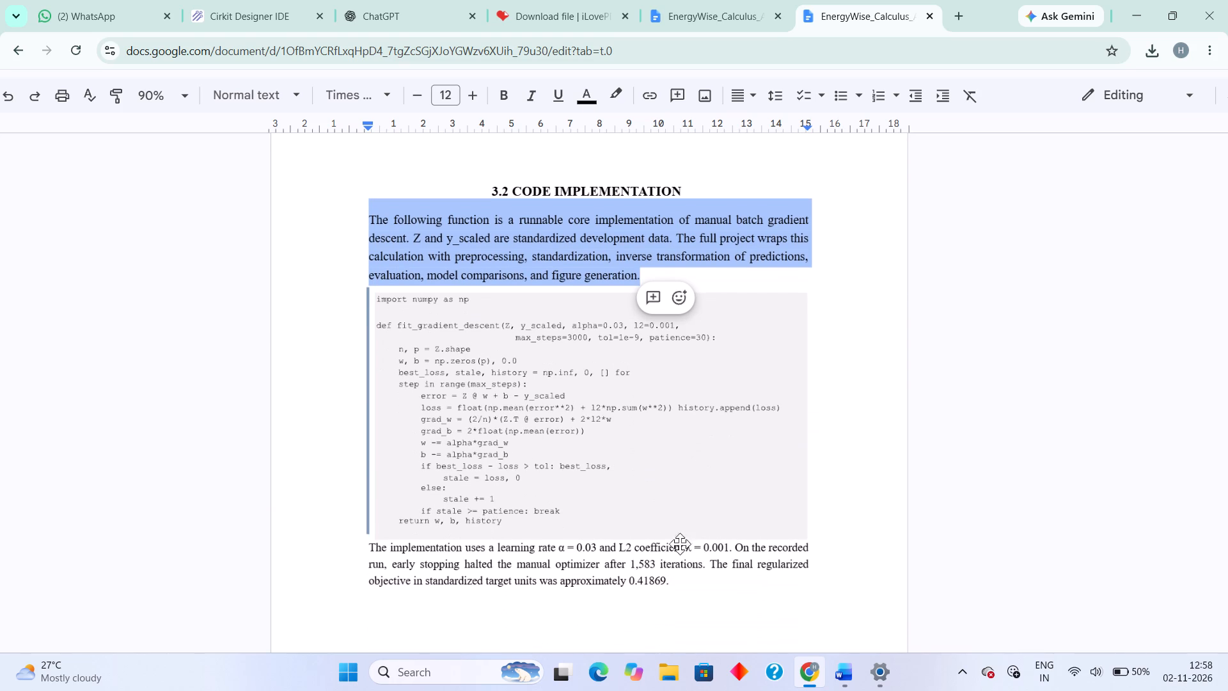
{"action": "left_click_drag", "start_coordinate": [692, 584], "coordinate": [370, 537]}
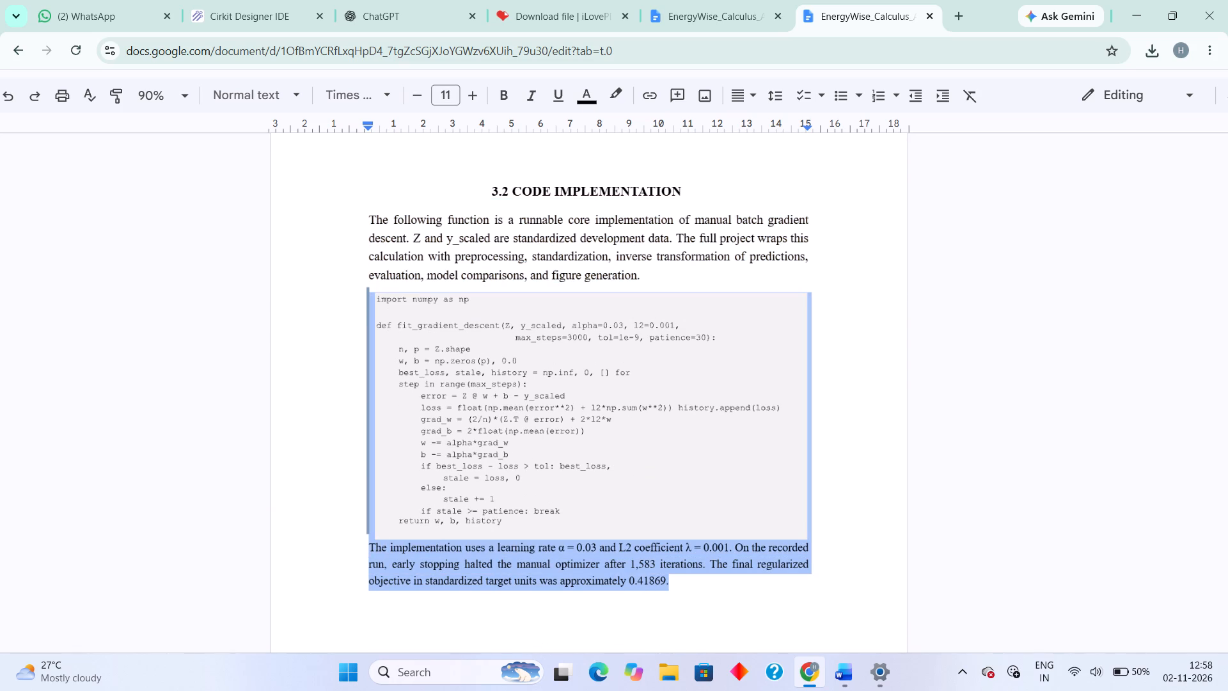
{"action": "left_click", "coordinate": [476, 97]}
{"action": "left_click", "coordinate": [984, 423]}
{"action": "scroll", "coordinate": [984, 423], "scroll_direction": "down", "scroll_amount": 3}
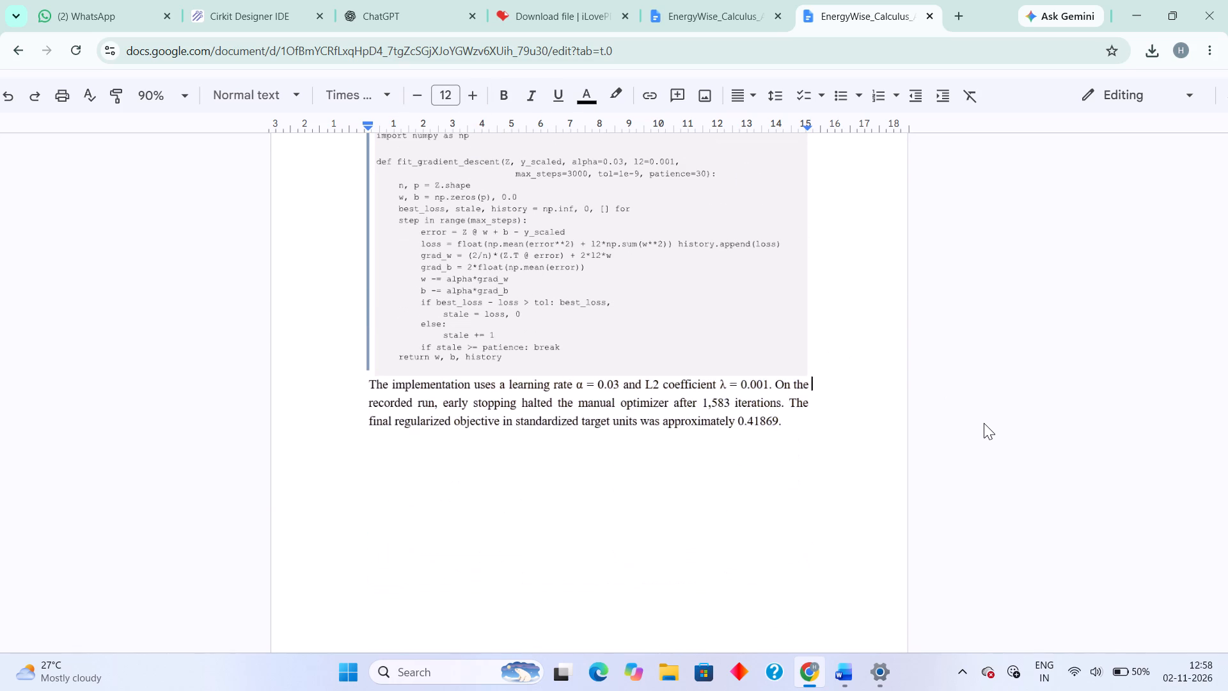
Insert two empty lines between the code block in 3.2 CODE IMPLEMENTATION and the paragraph below it, keeping that paragraph in one piece.
{"action": "scroll", "coordinate": [984, 423], "scroll_direction": "down", "scroll_amount": 1}
{"action": "scroll", "coordinate": [984, 423], "scroll_direction": "up", "scroll_amount": 1}
{"action": "left_click", "coordinate": [826, 345]}
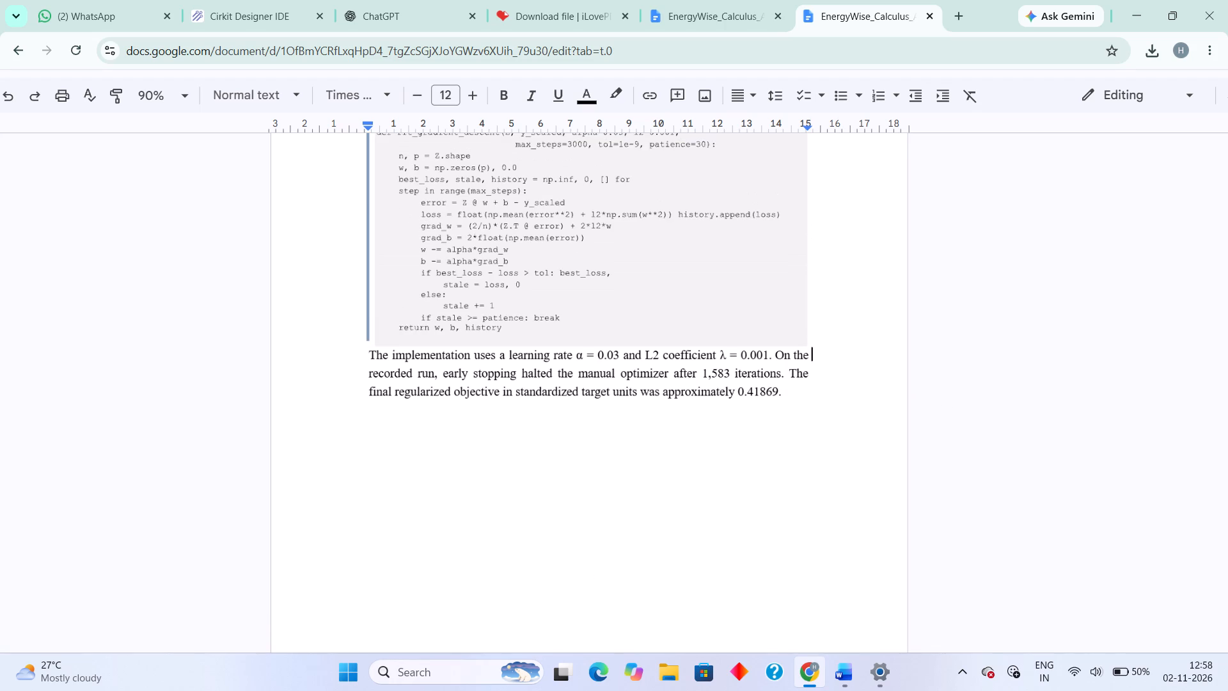
{"action": "key", "text": "Return"}
{"action": "key", "text": "Up"}
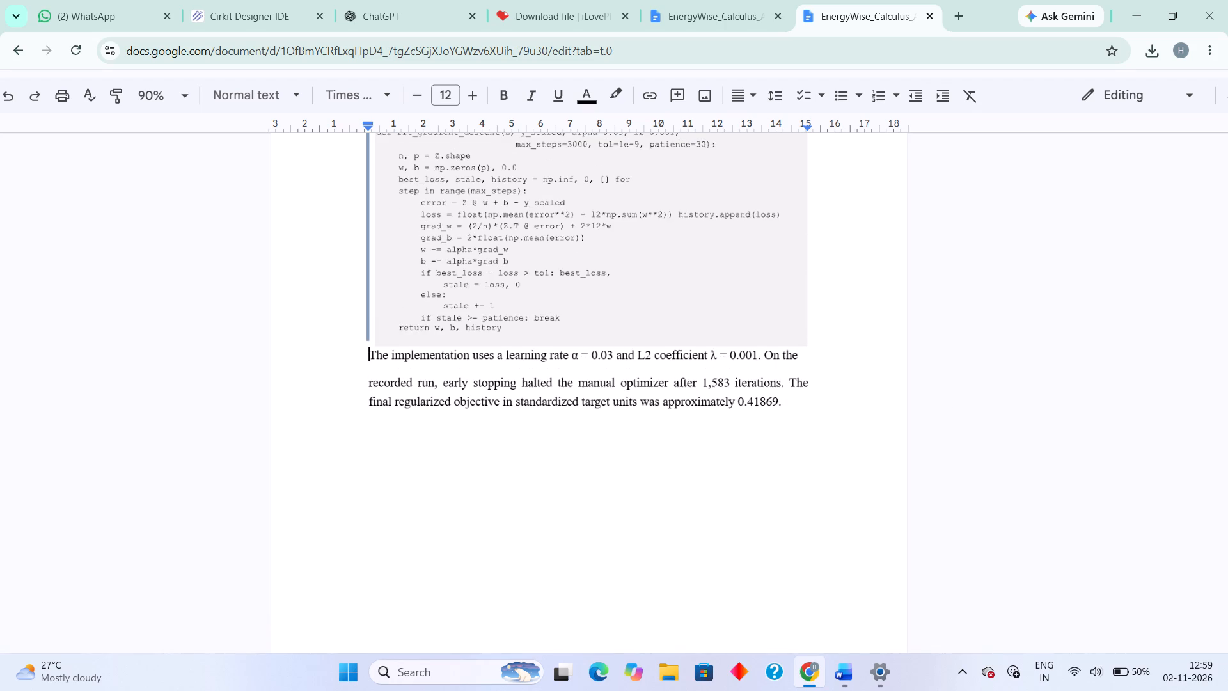
{"action": "key", "text": "Return"}
{"action": "key", "text": "Return"}
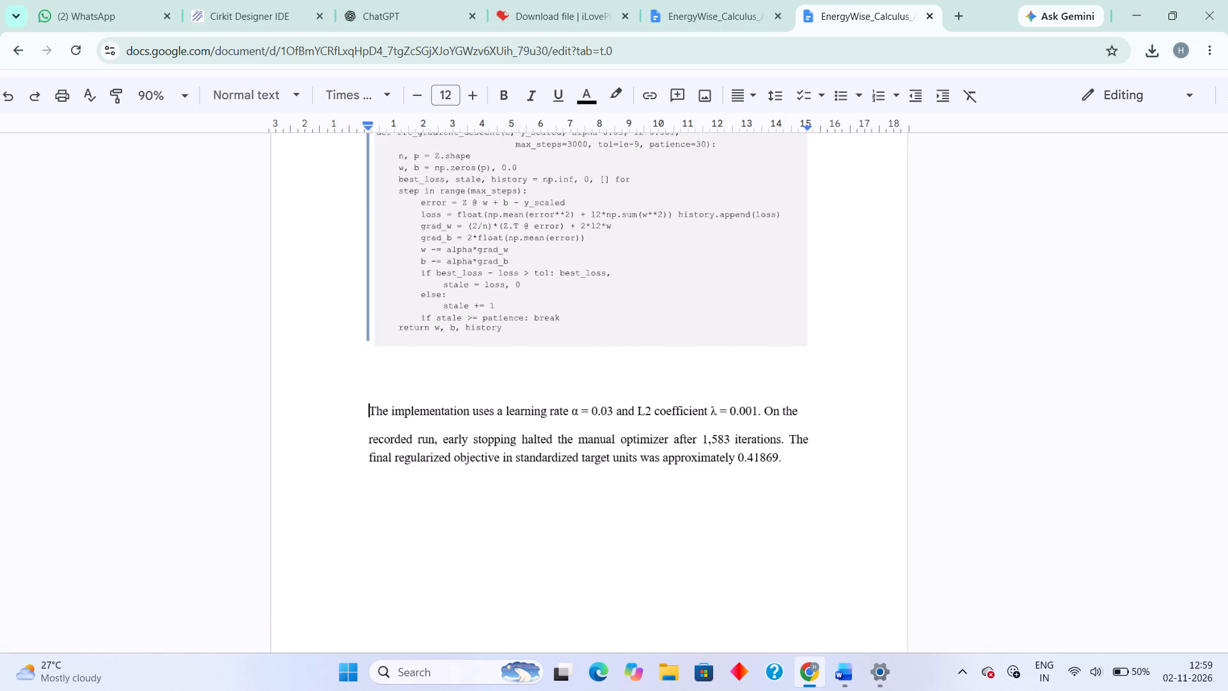
{"action": "key", "text": "Down"}
{"action": "key", "text": "BackSpace"}
{"action": "key", "text": "BackSpace"}
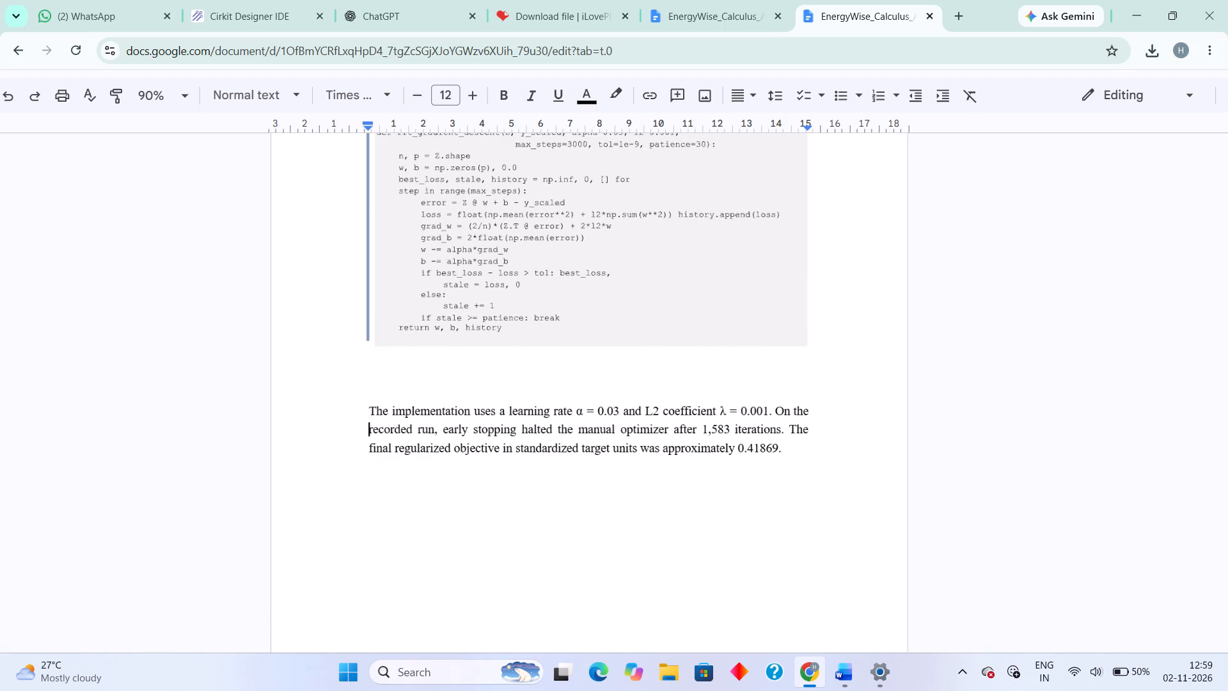
Add one empty line between the introductory paragraph of 3.2 CODE IMPLEMENTATION and the code block.
{"action": "scroll", "coordinate": [767, 396], "scroll_direction": "up", "scroll_amount": 2}
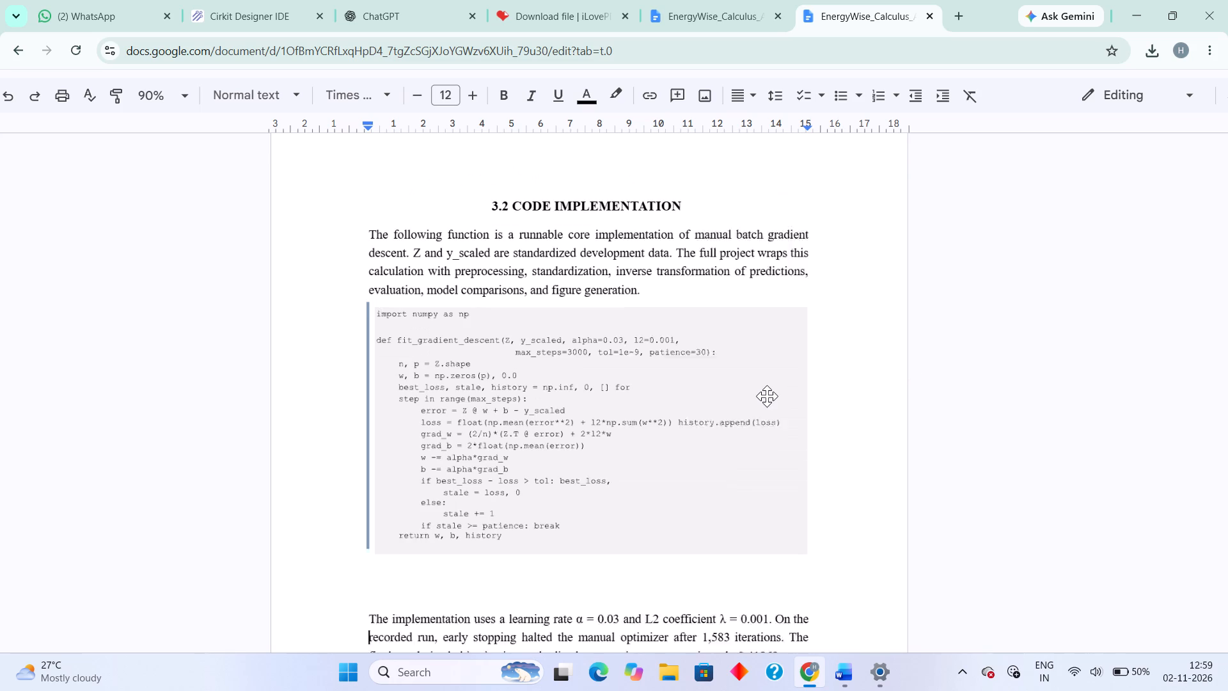
{"action": "scroll", "coordinate": [767, 396], "scroll_direction": "up", "scroll_amount": 1}
{"action": "left_click", "coordinate": [679, 337]}
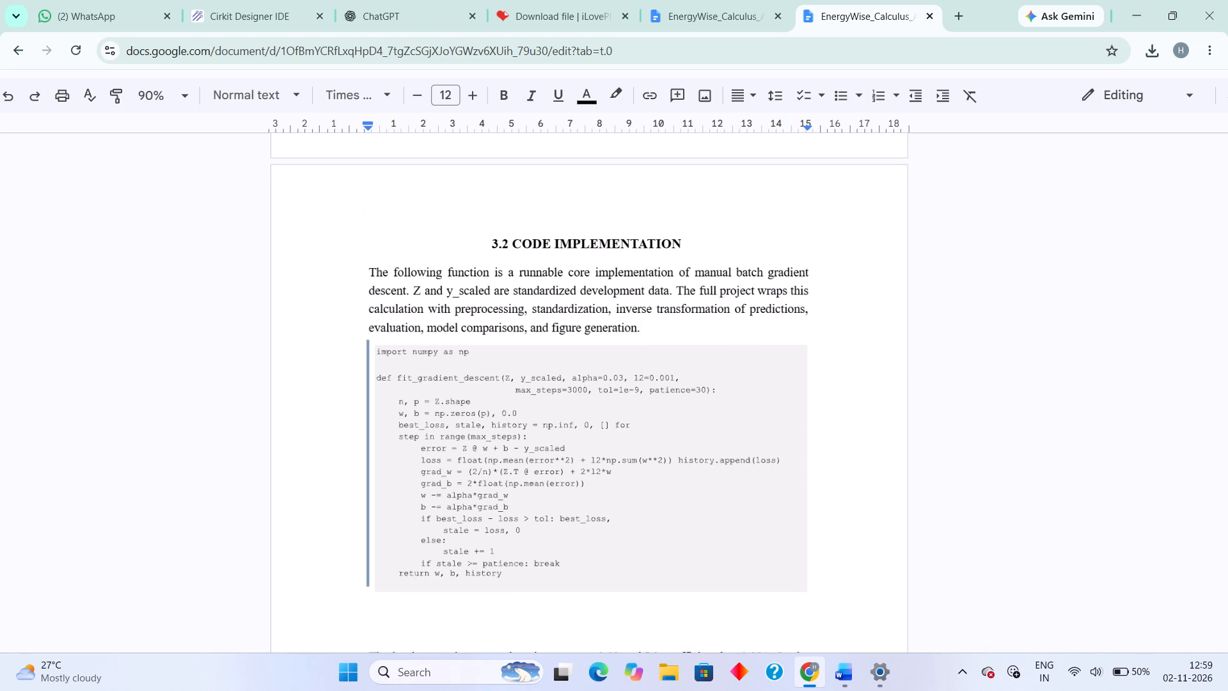
{"action": "key", "text": "Return"}
{"action": "key", "text": "Return"}
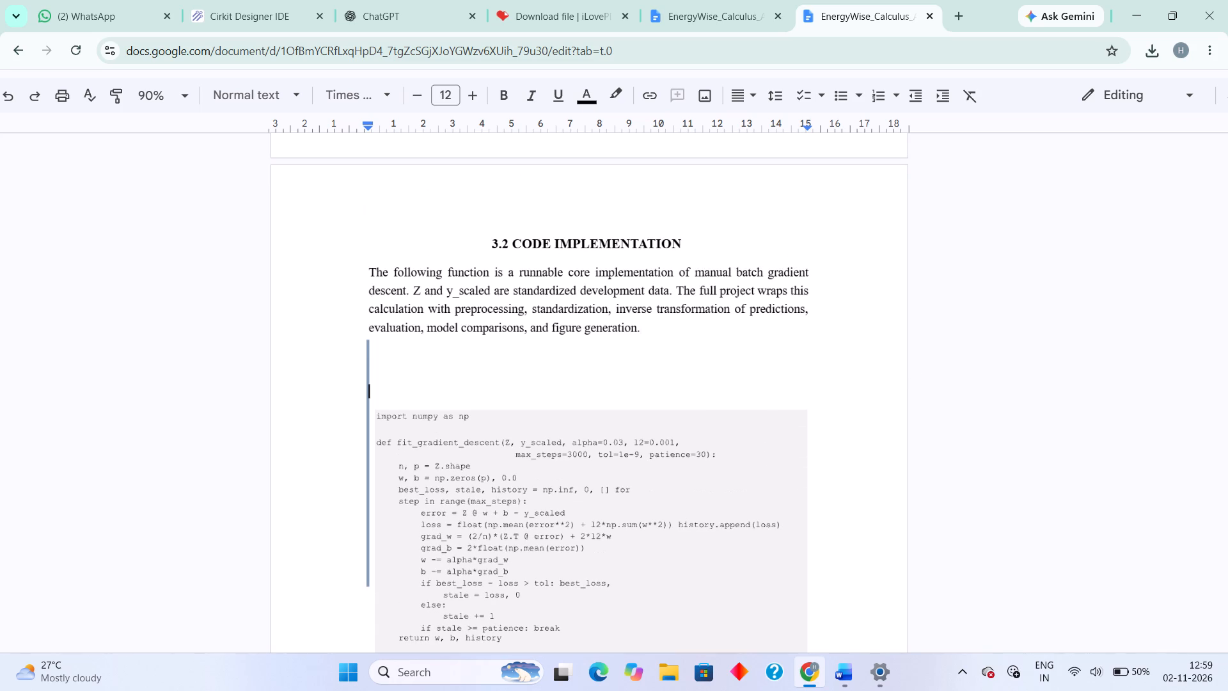
{"action": "left_click", "coordinate": [1118, 337]}
{"action": "left_click", "coordinate": [365, 368]}
{"action": "key", "text": "BackSpace"}
{"action": "key", "text": "BackSpace"}
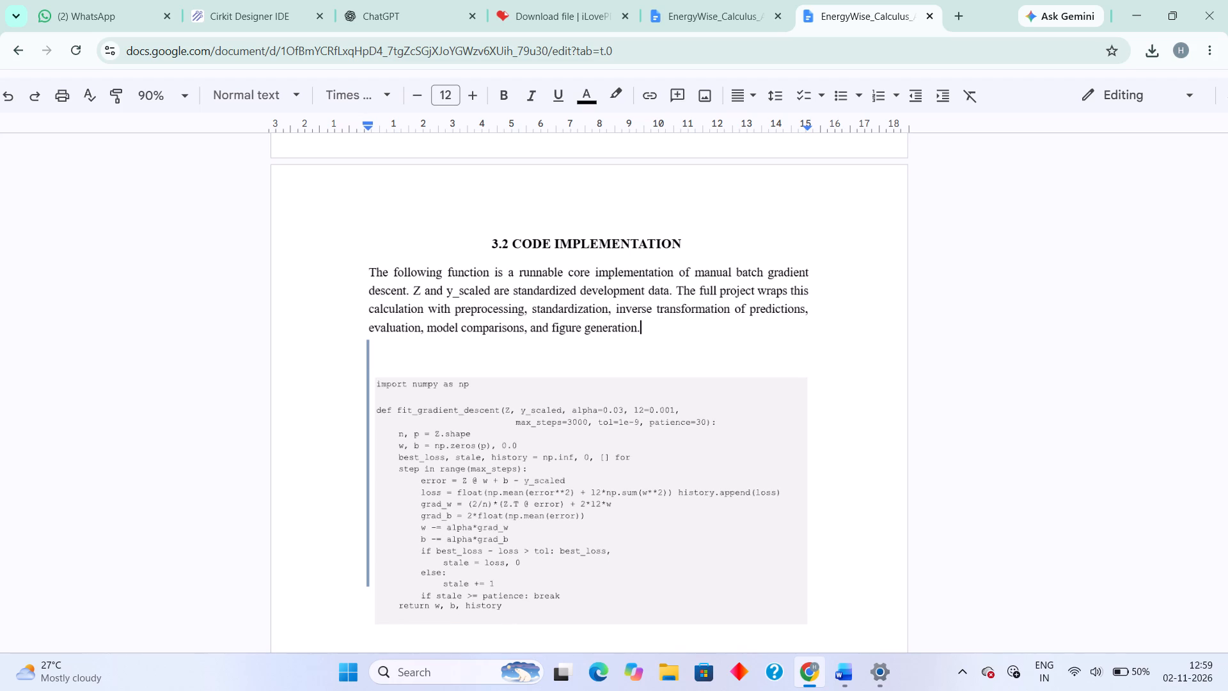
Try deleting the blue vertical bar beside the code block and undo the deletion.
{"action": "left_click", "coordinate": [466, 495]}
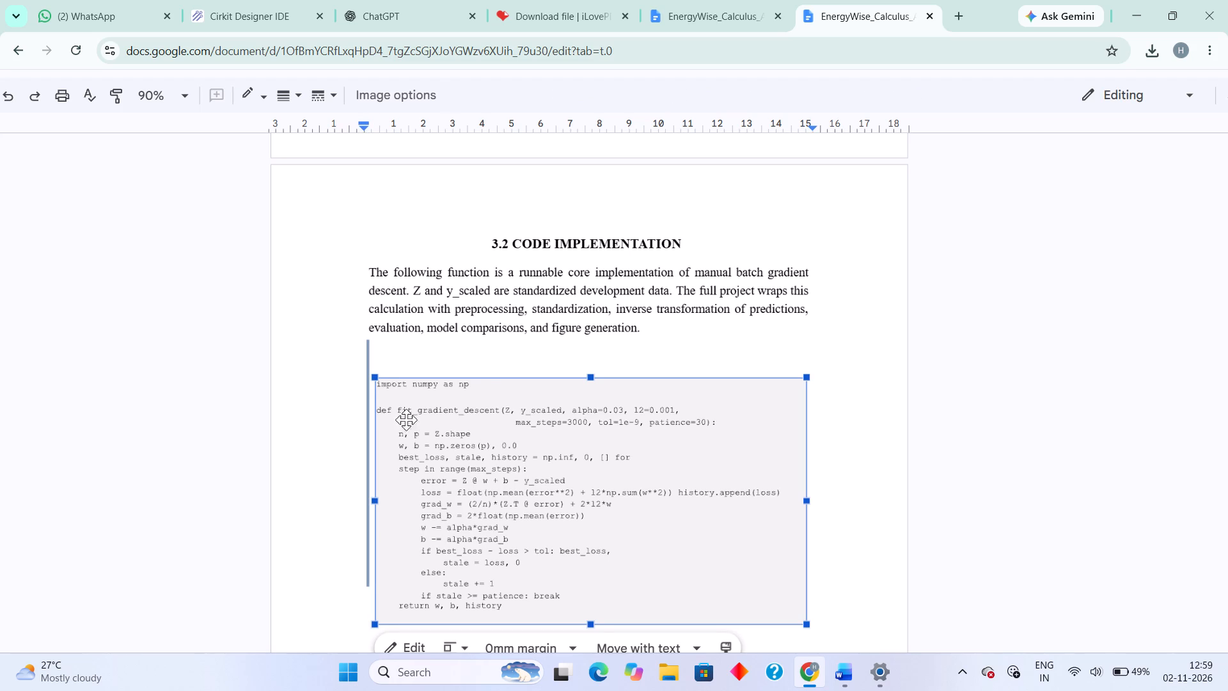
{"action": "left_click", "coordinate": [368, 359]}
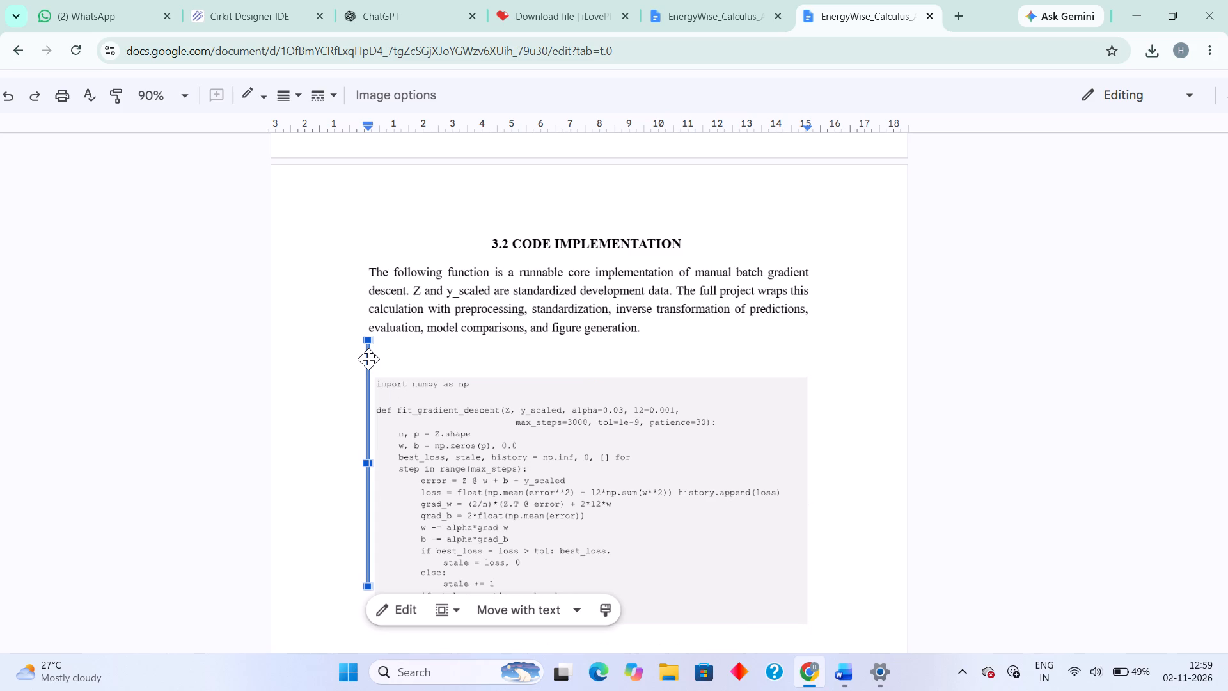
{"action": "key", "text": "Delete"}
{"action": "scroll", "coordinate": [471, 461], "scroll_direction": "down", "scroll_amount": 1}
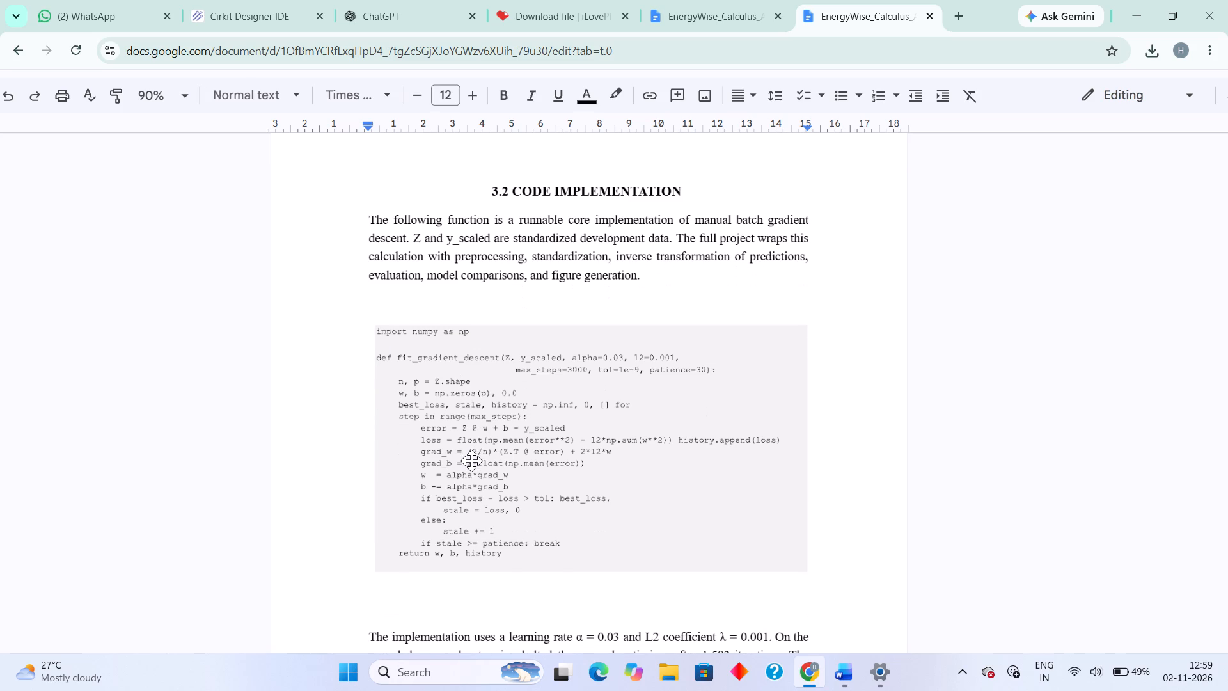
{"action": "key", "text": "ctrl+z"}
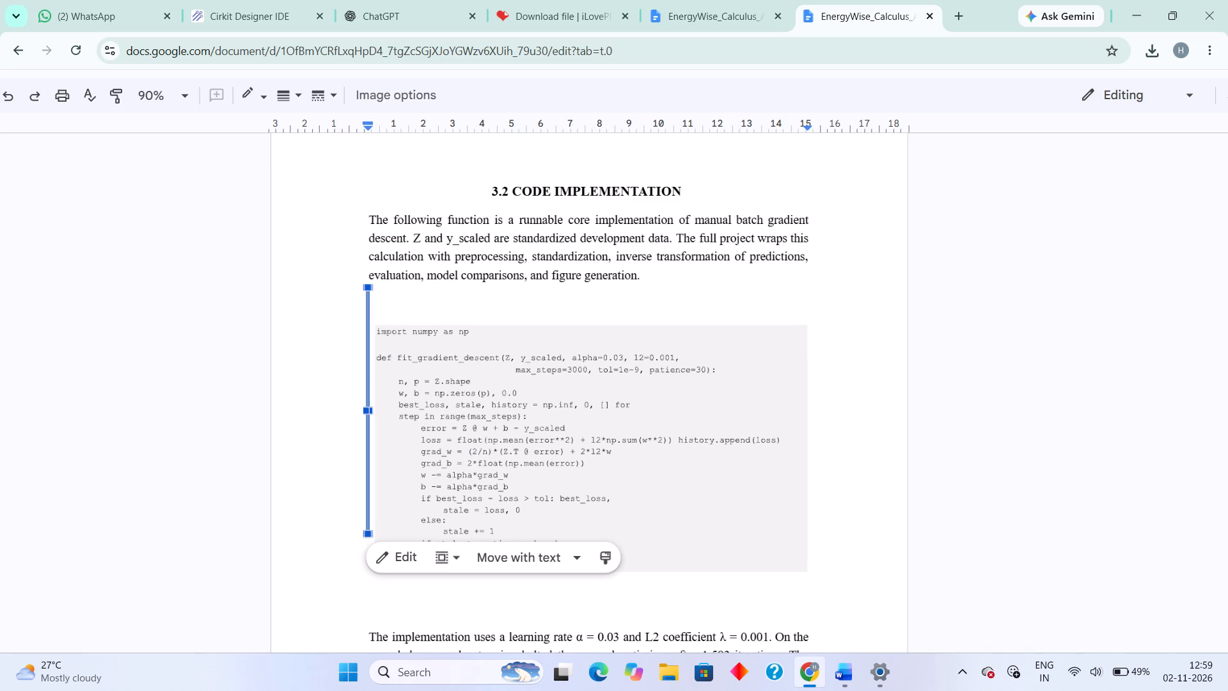
Move the blue vertical bar down and align it with the left edge of the code block.
{"action": "left_click_drag", "start_coordinate": [368, 390], "coordinate": [371, 418]}
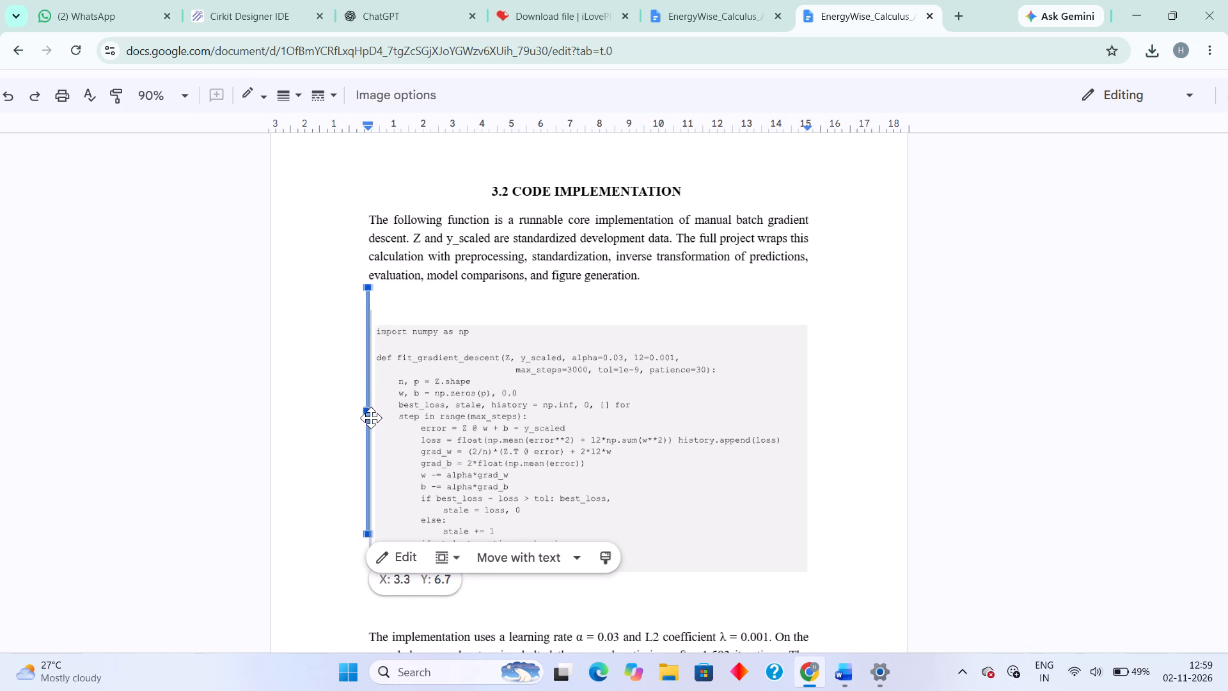
{"action": "left_click_drag", "start_coordinate": [371, 418], "coordinate": [366, 431]}
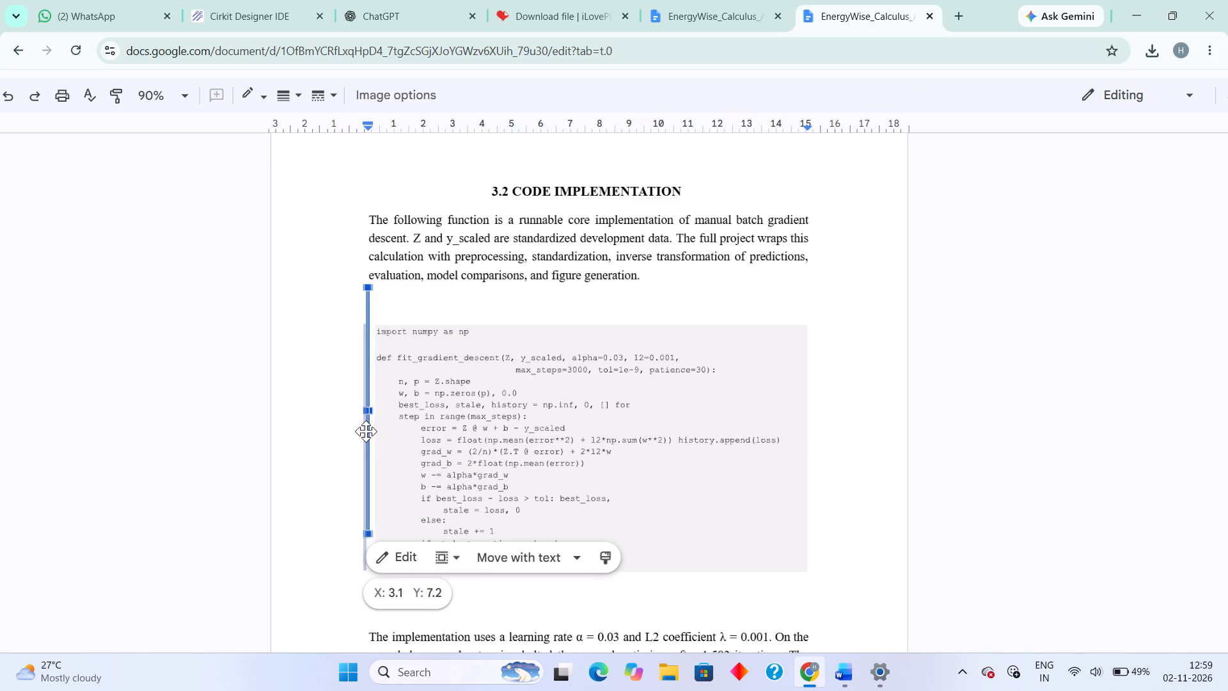
{"action": "left_click", "coordinate": [1098, 399]}
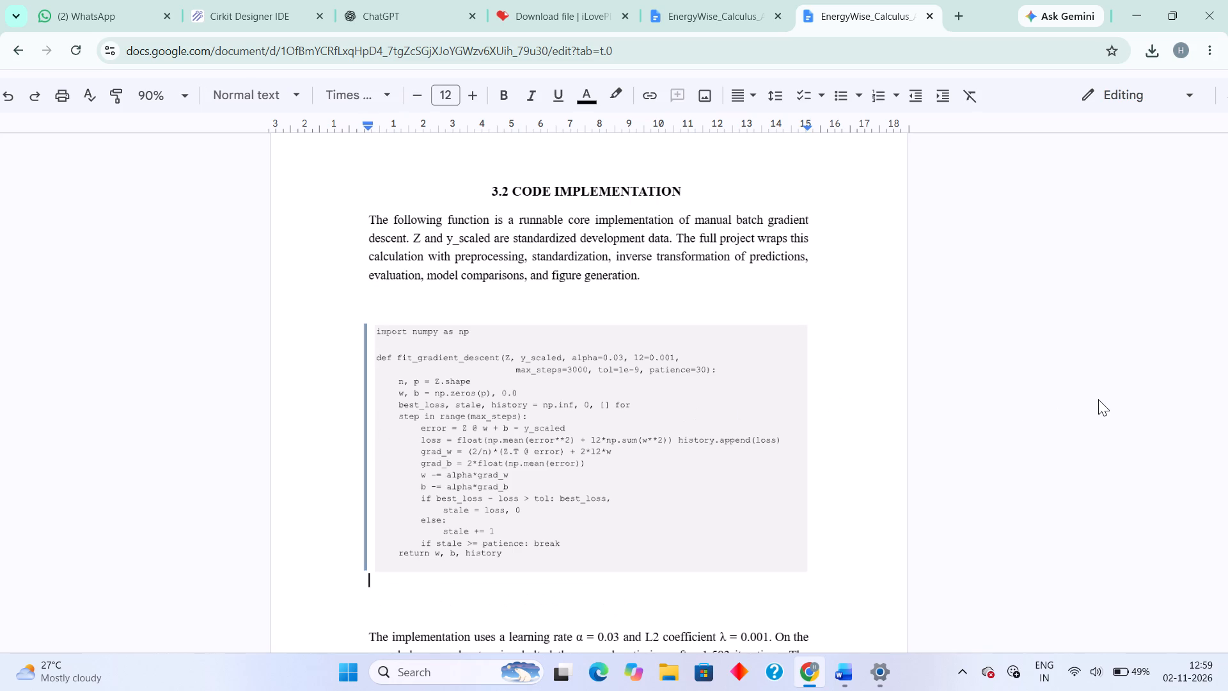
{"action": "left_click_drag", "start_coordinate": [363, 405], "coordinate": [374, 405]}
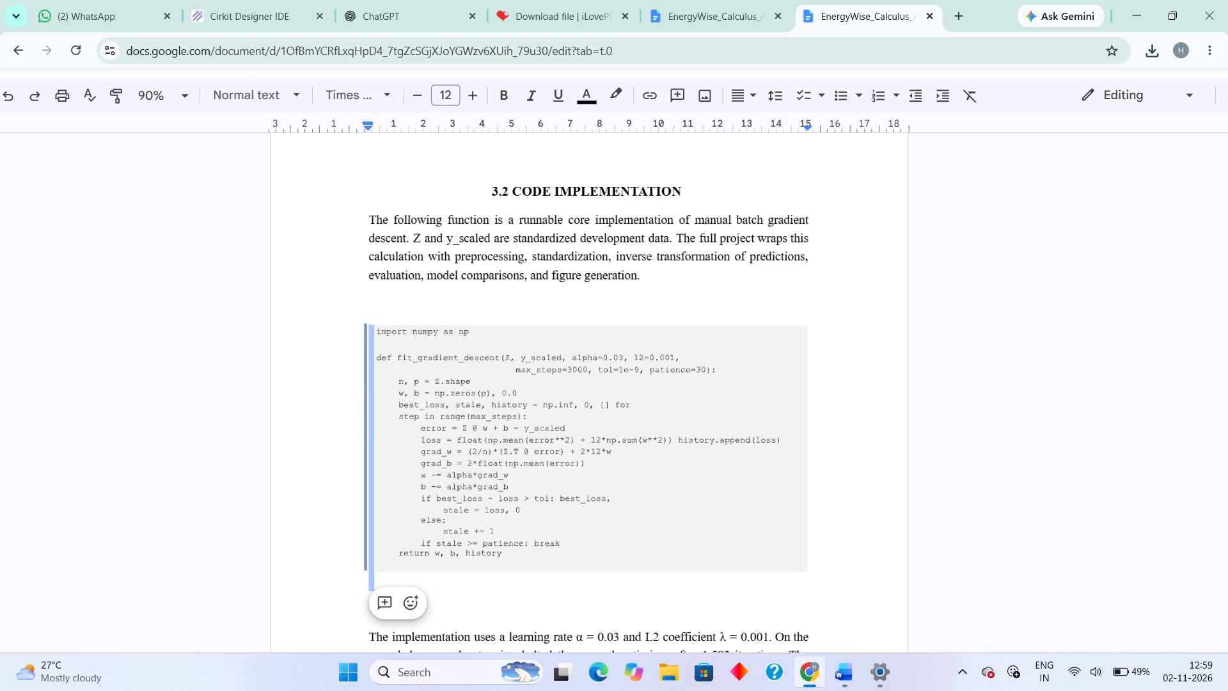
{"action": "left_click", "coordinate": [148, 450]}
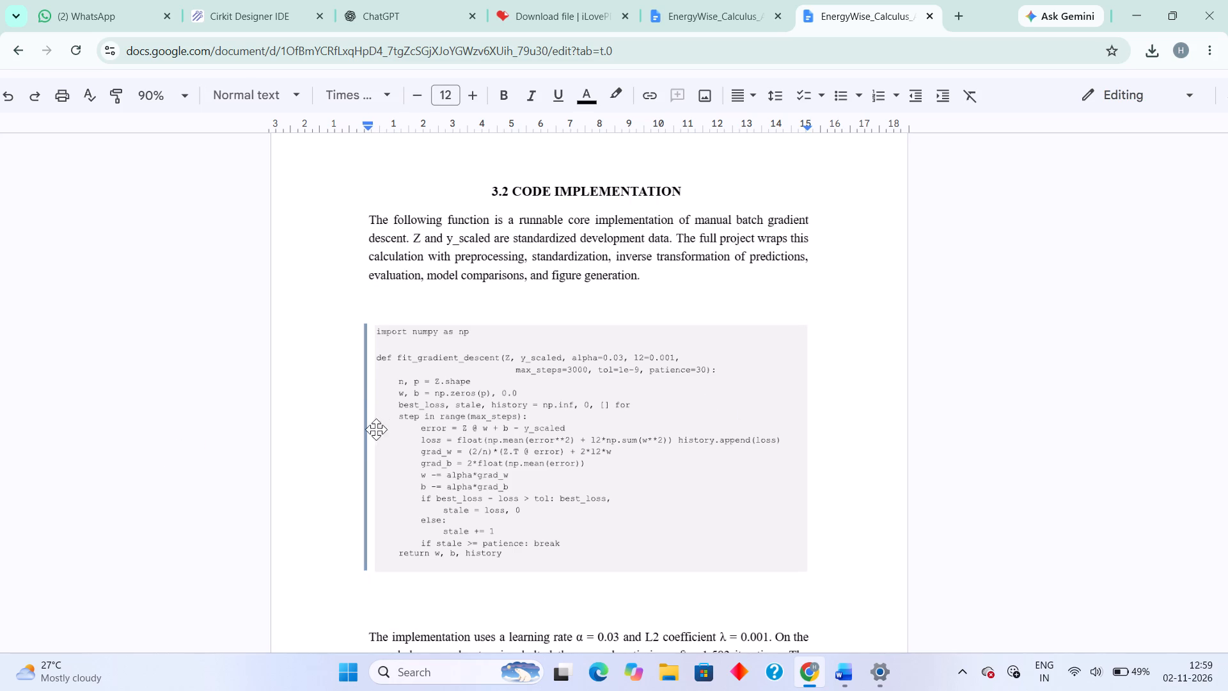
{"action": "left_click", "coordinate": [365, 433]}
{"action": "left_click_drag", "start_coordinate": [365, 433], "coordinate": [372, 433]}
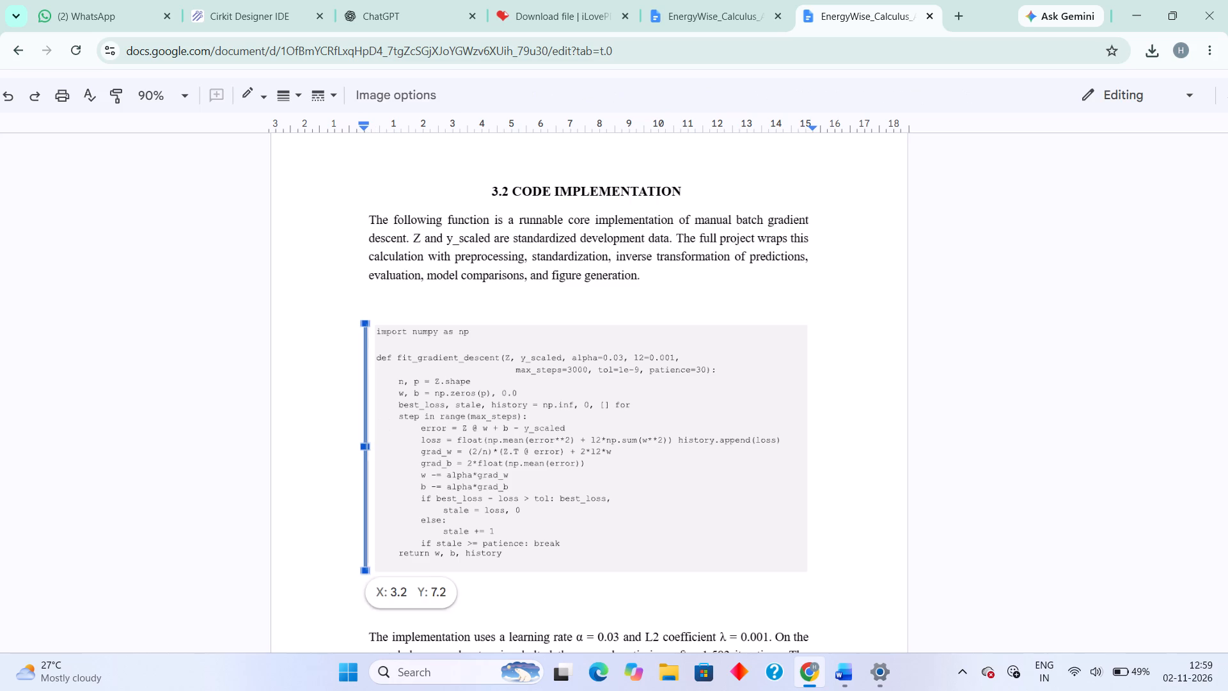
{"action": "left_click_drag", "start_coordinate": [372, 433], "coordinate": [376, 433]}
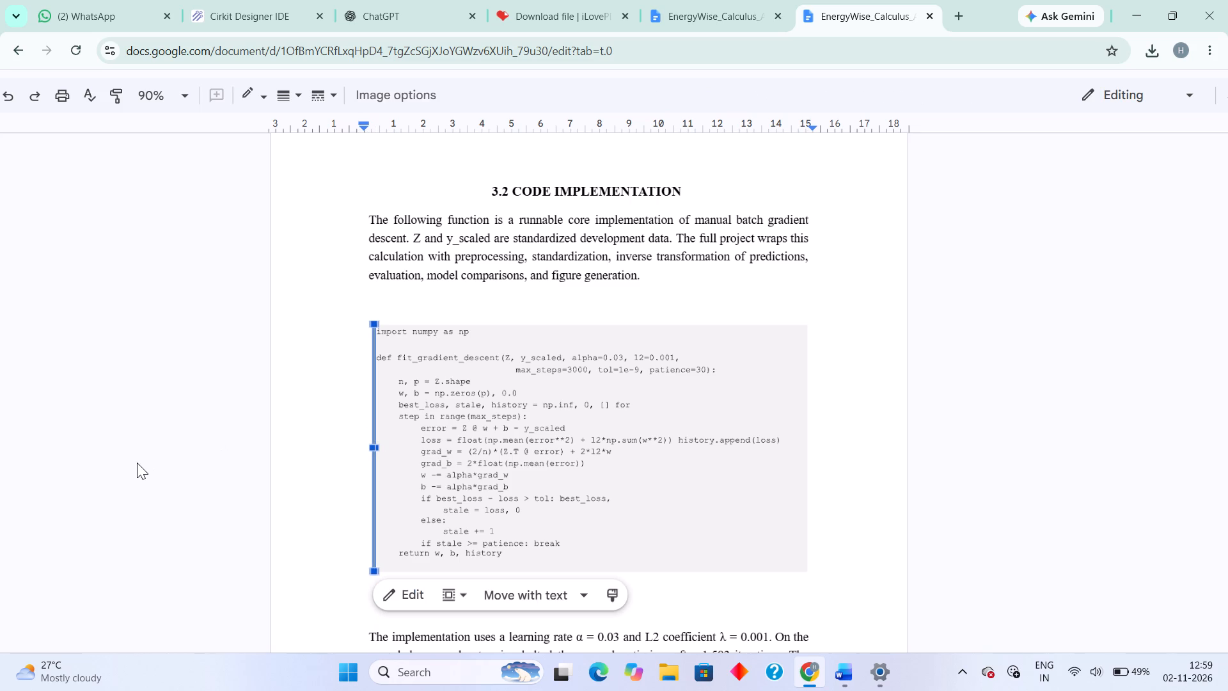
{"action": "left_click", "coordinate": [137, 463]}
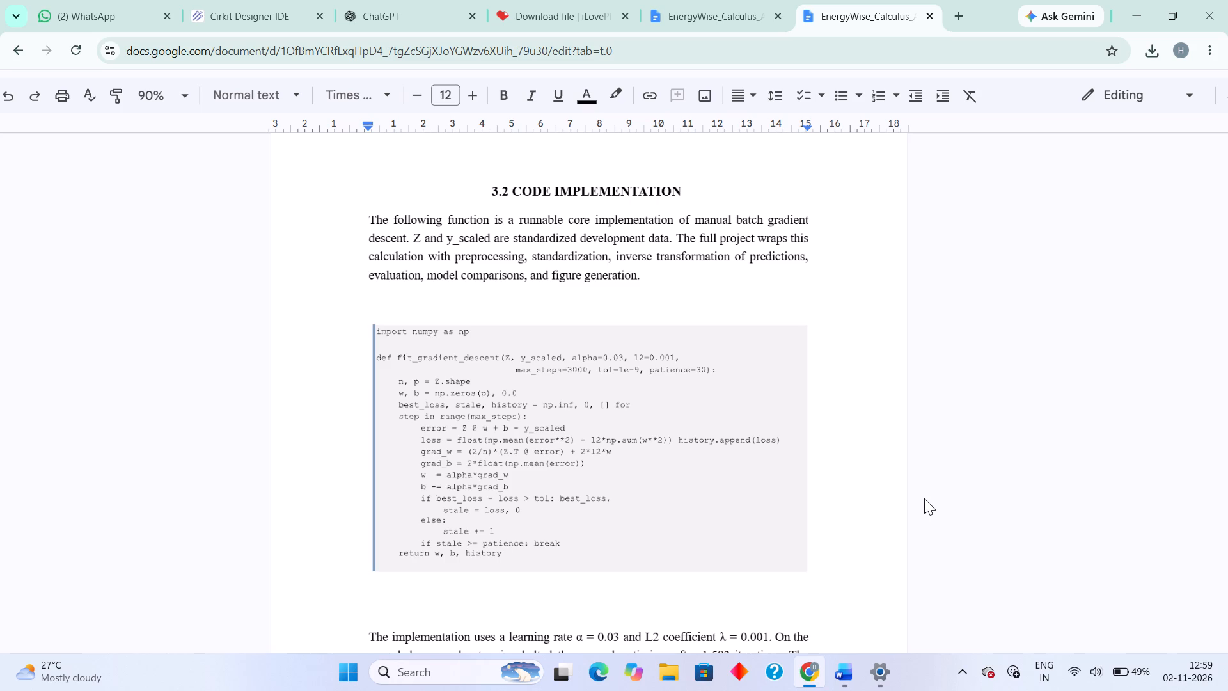
Set the two paragraphs under 4.0 RESULT AND DISCUSSION to 1.5 line spacing and font size 12.
{"action": "scroll", "coordinate": [892, 525], "scroll_direction": "down", "scroll_amount": 7}
{"action": "scroll", "coordinate": [892, 525], "scroll_direction": "up", "scroll_amount": 1}
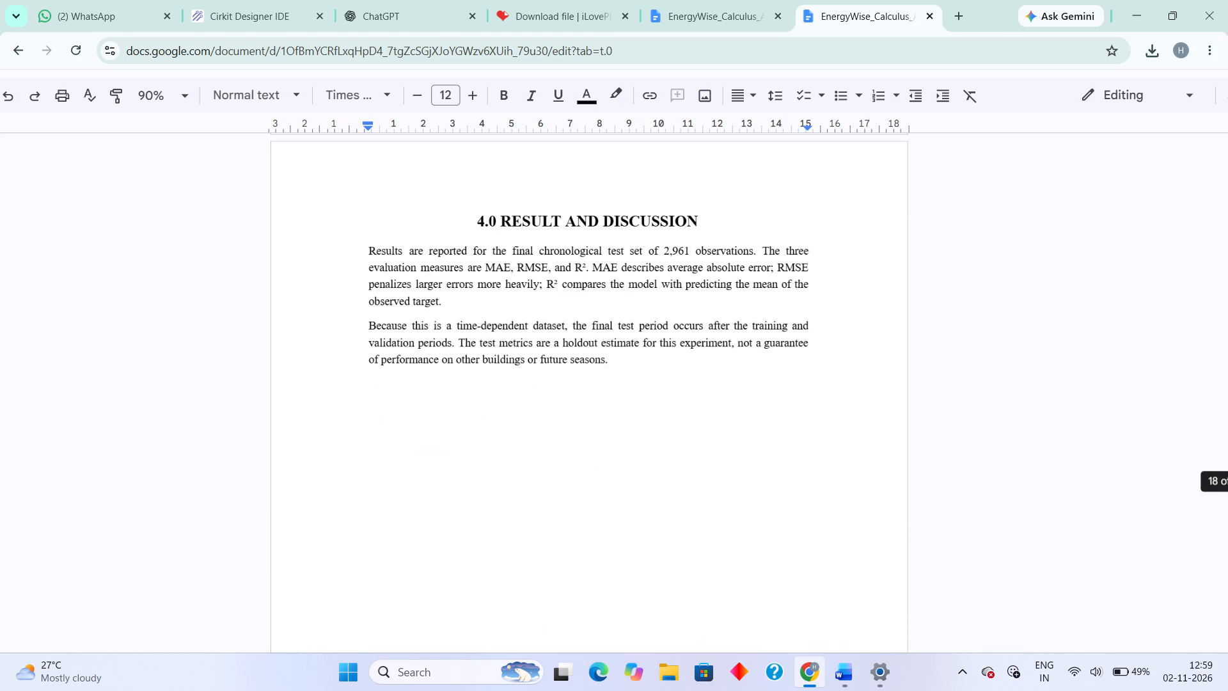
{"action": "scroll", "coordinate": [892, 525], "scroll_direction": "up", "scroll_amount": 1}
{"action": "left_click_drag", "start_coordinate": [722, 466], "coordinate": [463, 310]}
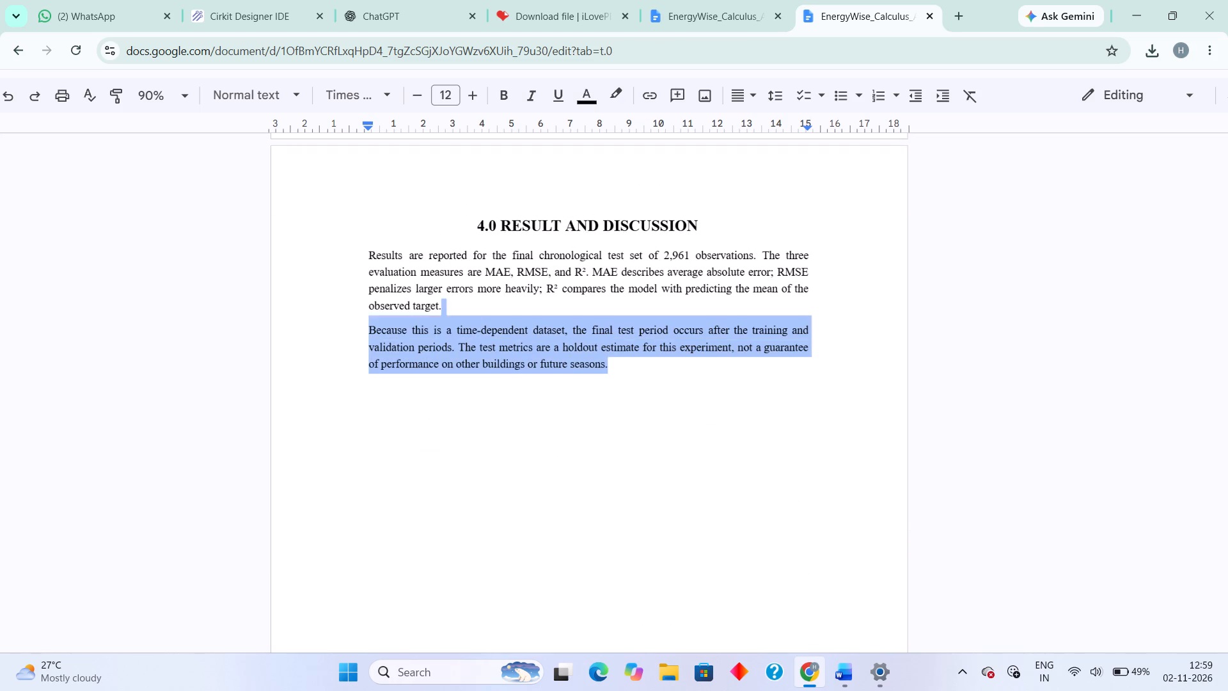
{"action": "left_click_drag", "start_coordinate": [463, 310], "coordinate": [365, 265]}
{"action": "key", "text": "ctrl+c"}
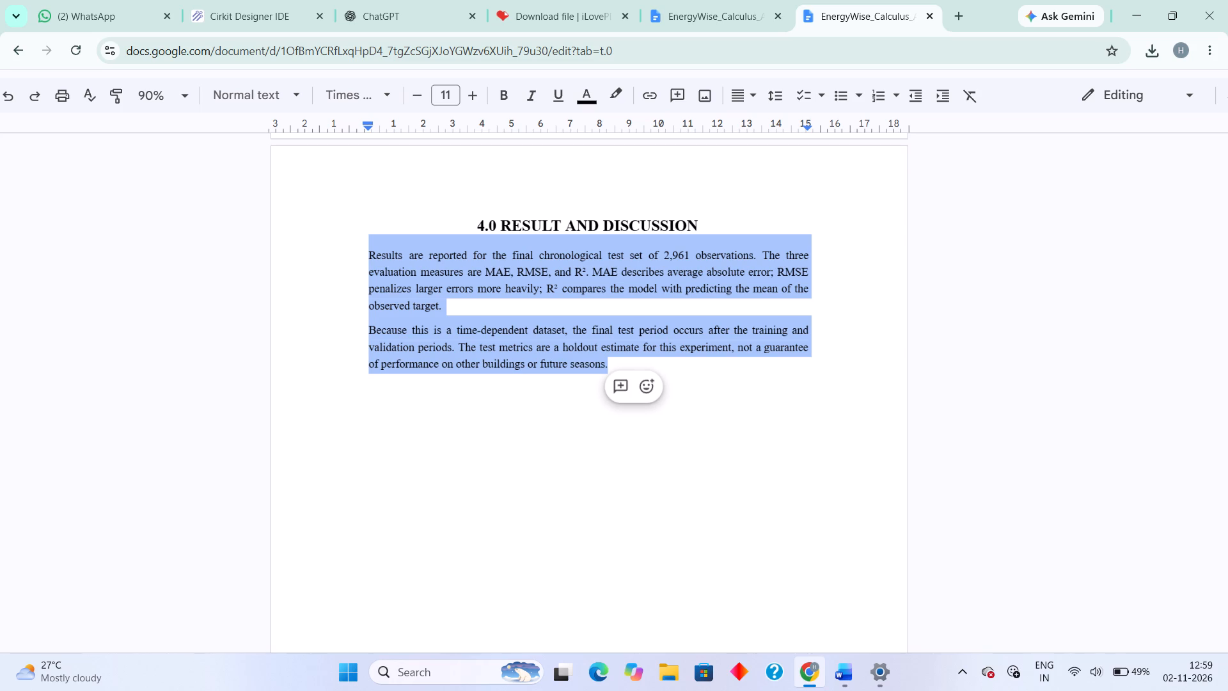
{"action": "left_click", "coordinate": [786, 106]}
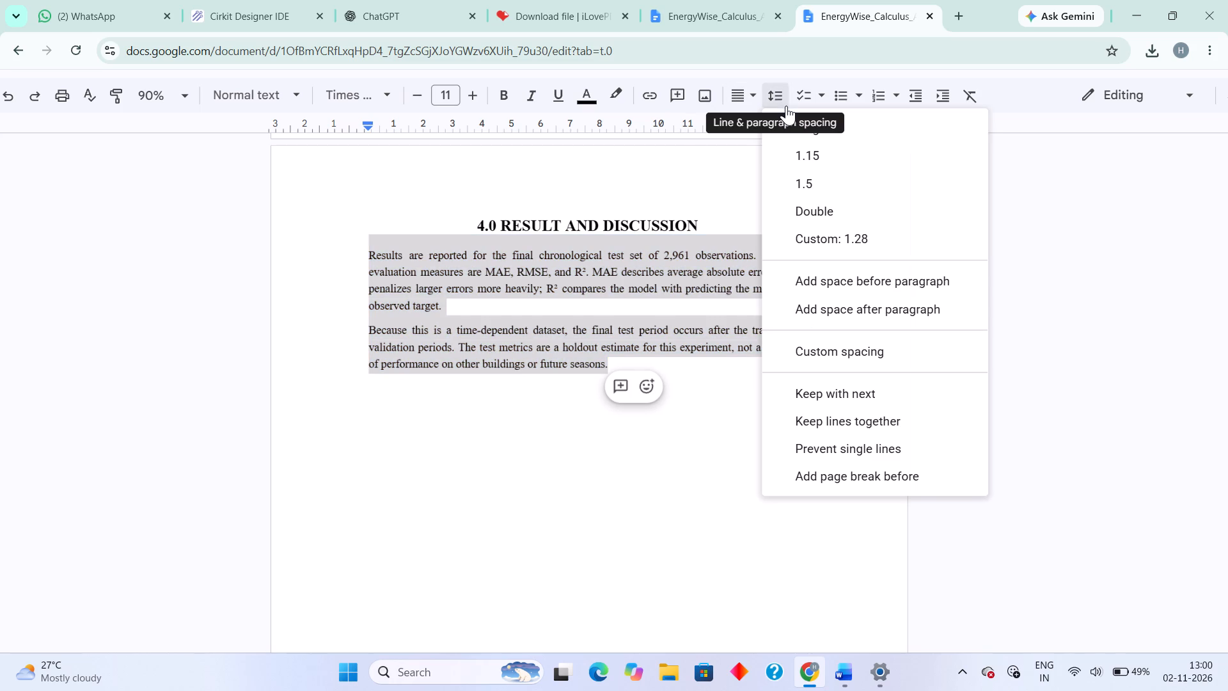
{"action": "left_click", "coordinate": [808, 187]}
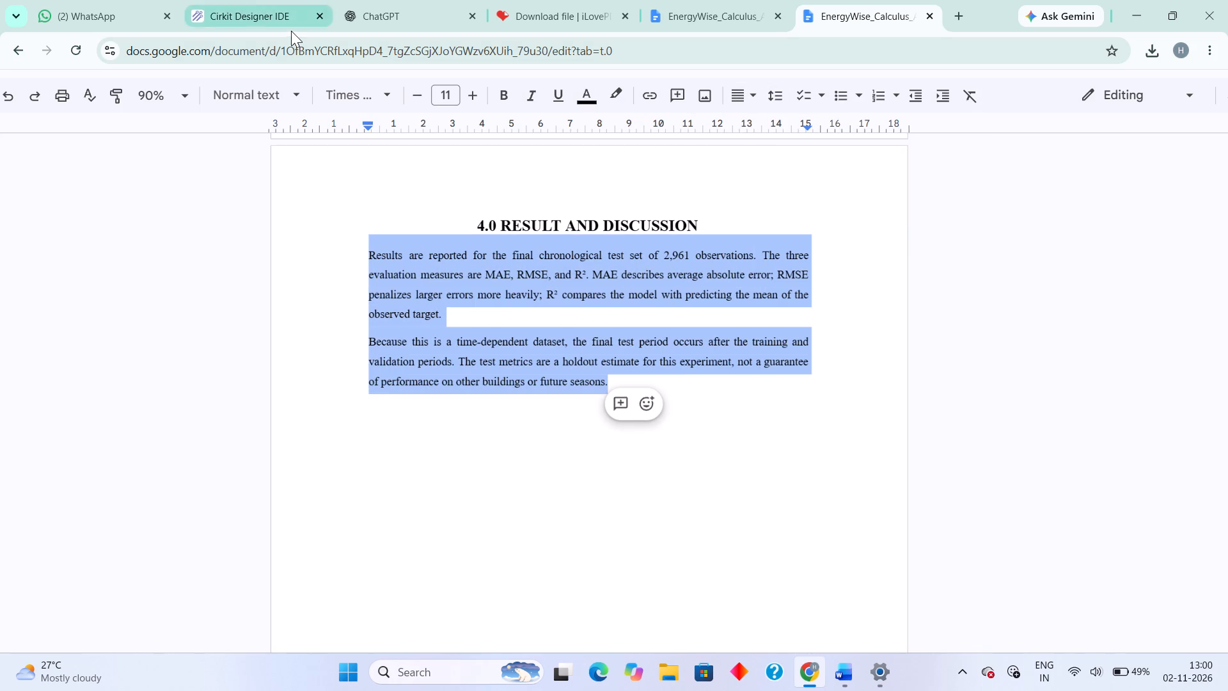
{"action": "left_click", "coordinate": [475, 102]}
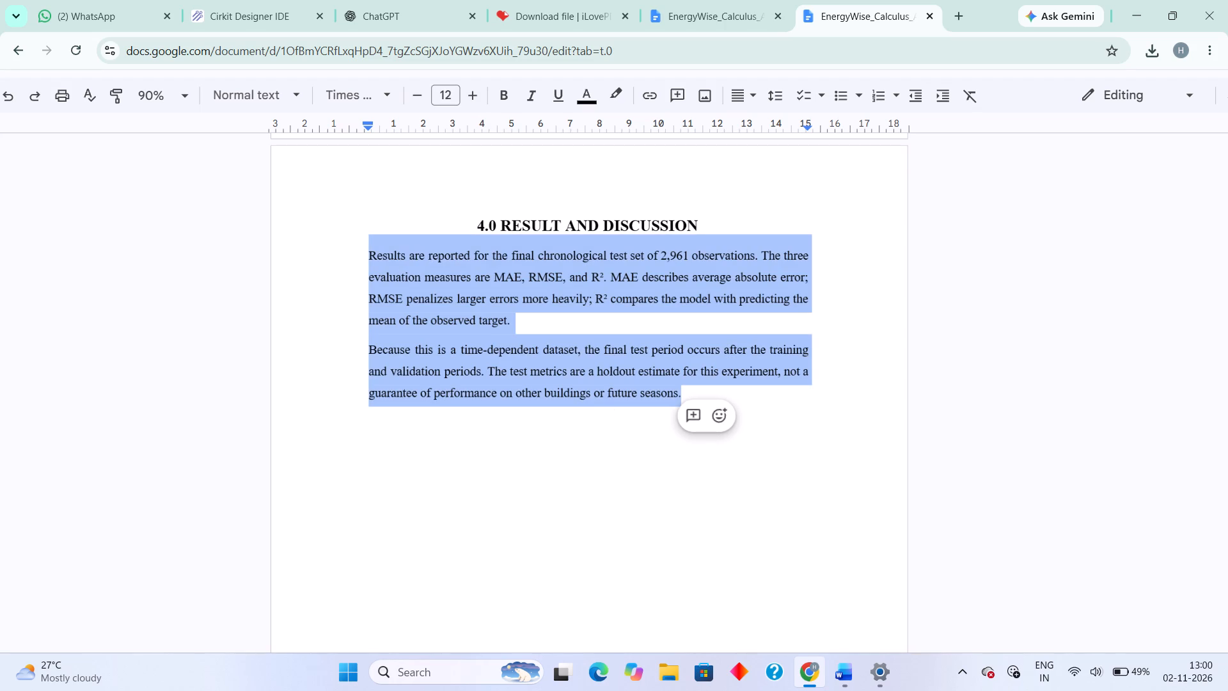
Insert an empty line without numbering below the 4.0 RESULT AND DISCUSSION heading.
{"action": "left_click", "coordinate": [729, 228]}
{"action": "key", "text": "Return"}
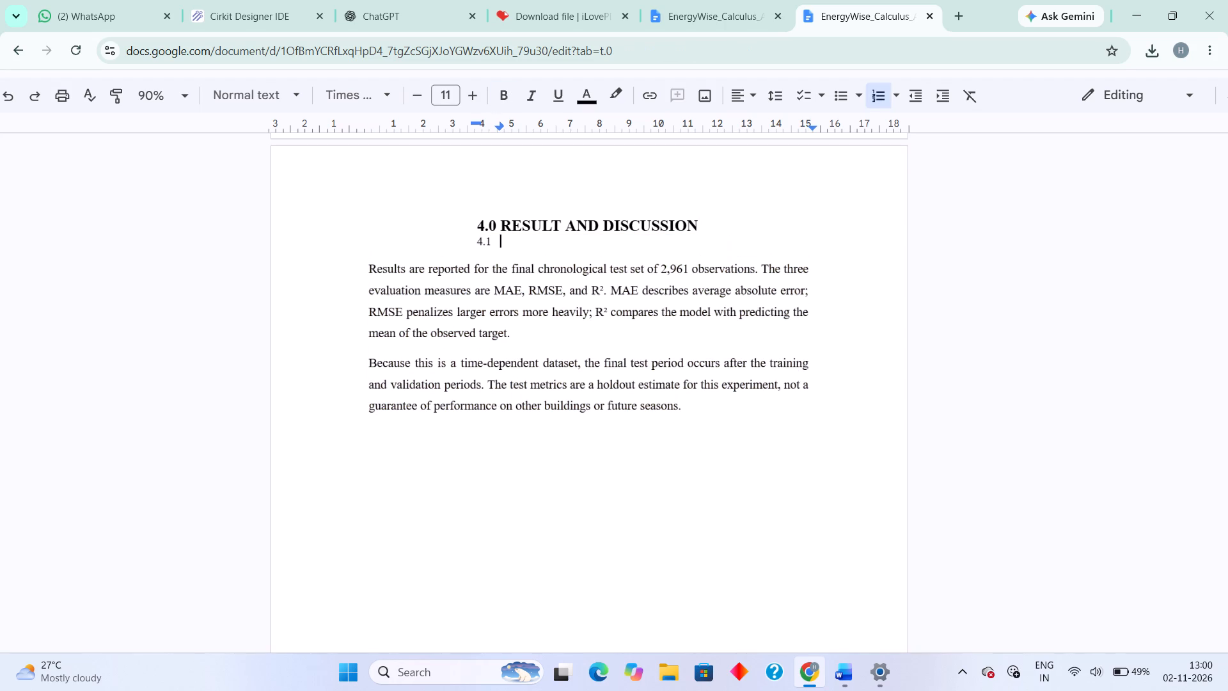
{"action": "key", "text": "BackSpace"}
Set the font size of the introductory paragraph under 4.1 EXPLORATORY ANALYSIS to 12.
{"action": "scroll", "coordinate": [769, 220], "scroll_direction": "down", "scroll_amount": 1}
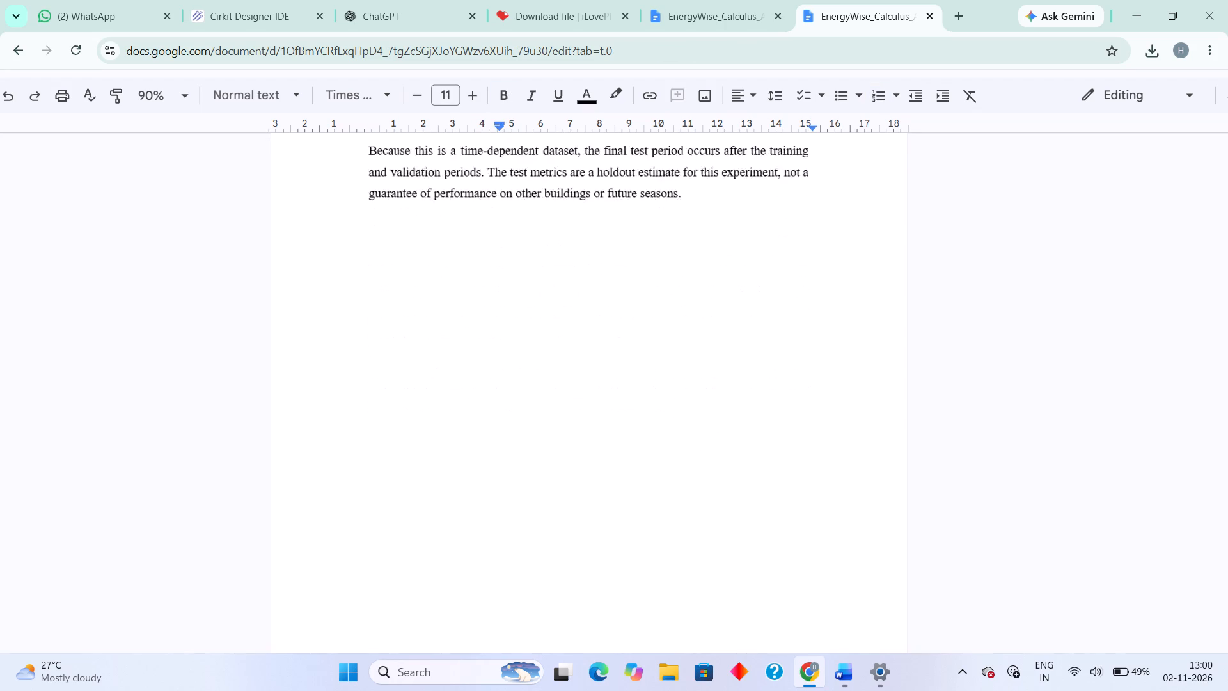
{"action": "scroll", "coordinate": [769, 220], "scroll_direction": "down", "scroll_amount": 4}
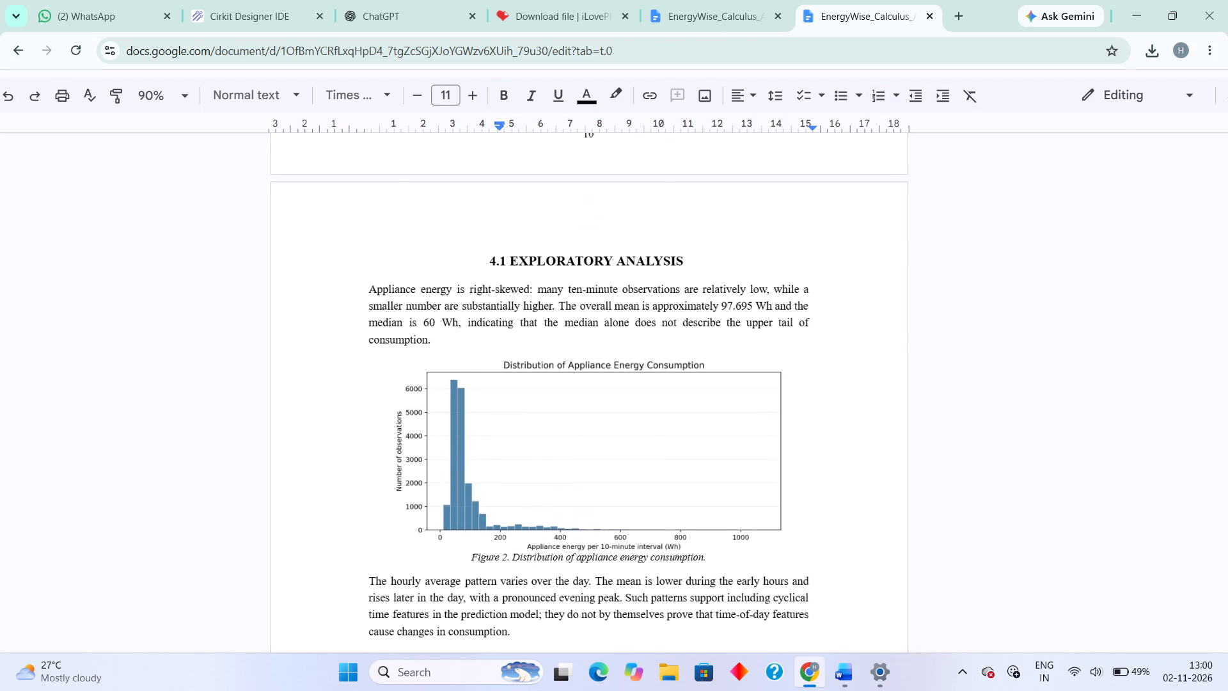
{"action": "left_click", "coordinate": [617, 229]}
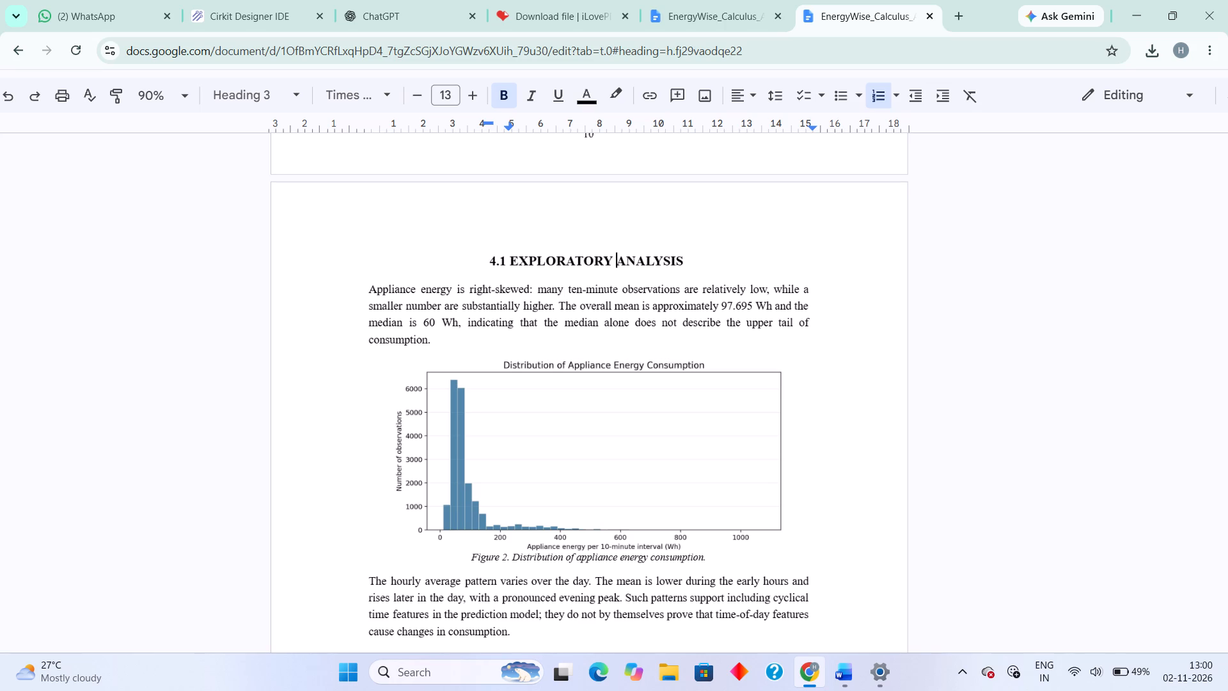
{"action": "left_click_drag", "start_coordinate": [441, 345], "coordinate": [345, 284]}
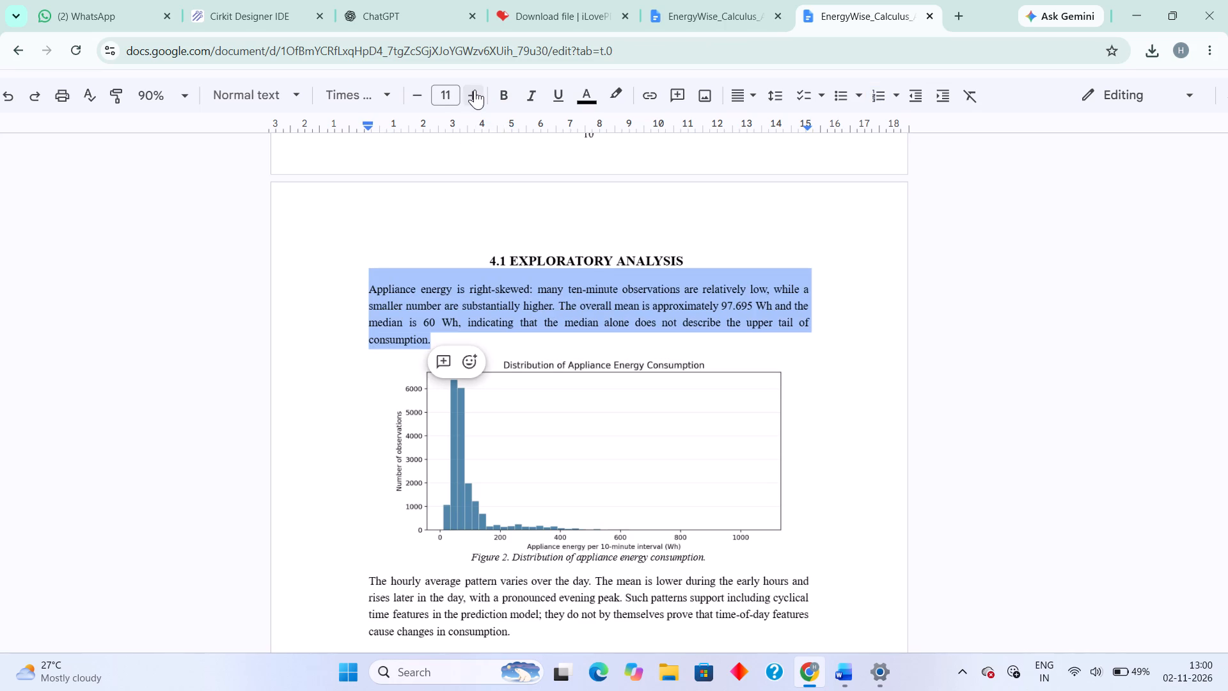
{"action": "left_click", "coordinate": [471, 91]}
{"action": "scroll", "coordinate": [448, 362], "scroll_direction": "down", "scroll_amount": 3}
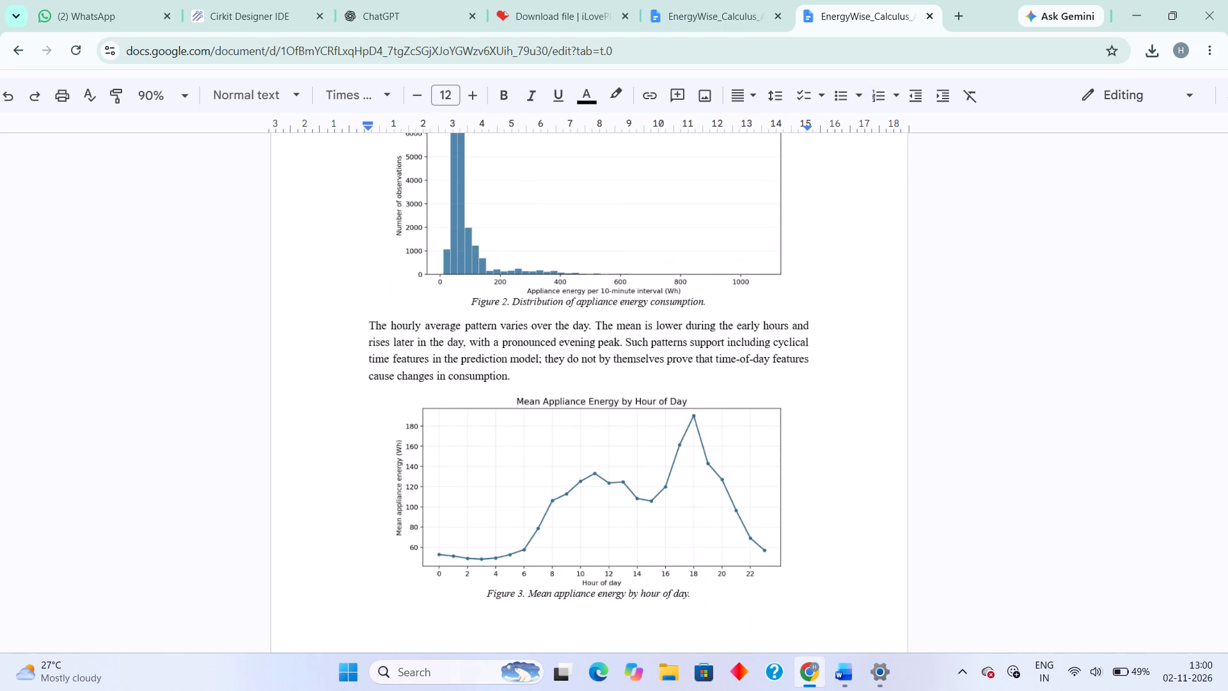
Set the font size of the hourly average pattern paragraph between Figures 2 and 3 to 12.
{"action": "left_click_drag", "start_coordinate": [521, 388], "coordinate": [349, 329]}
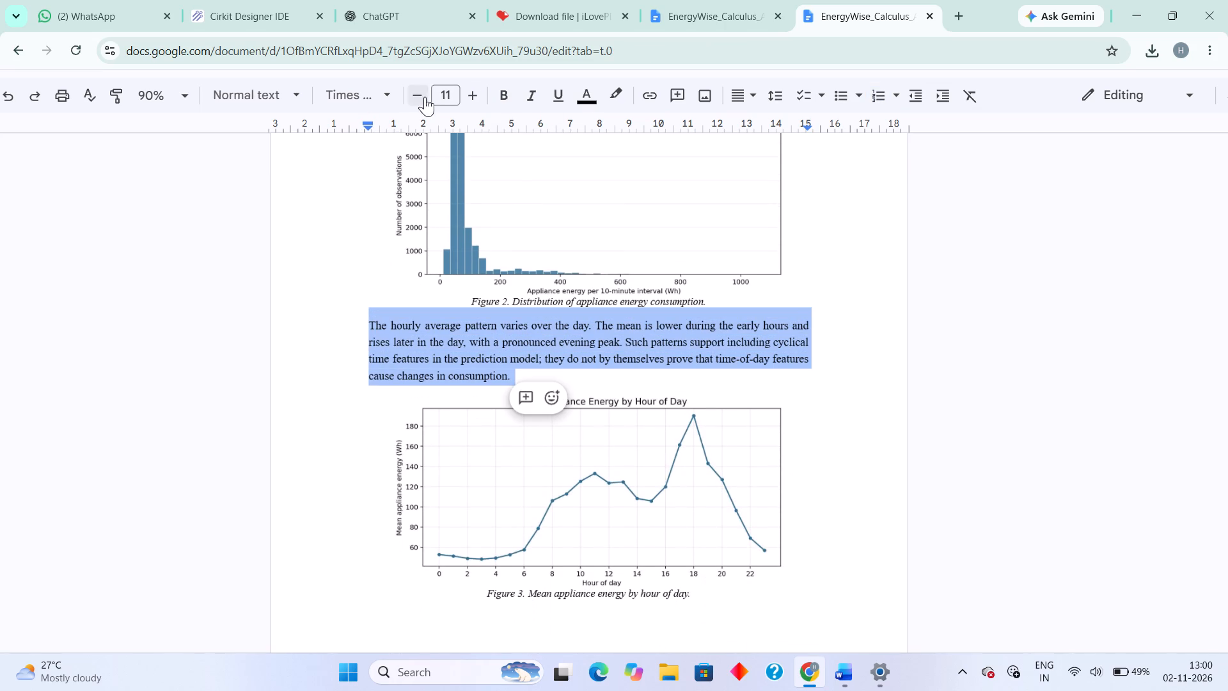
{"action": "left_click", "coordinate": [472, 99]}
Set the font size of the paragraphs above and below the table in 4.2 MODEL EVALUATION to 12.
{"action": "scroll", "coordinate": [639, 397], "scroll_direction": "down", "scroll_amount": 3}
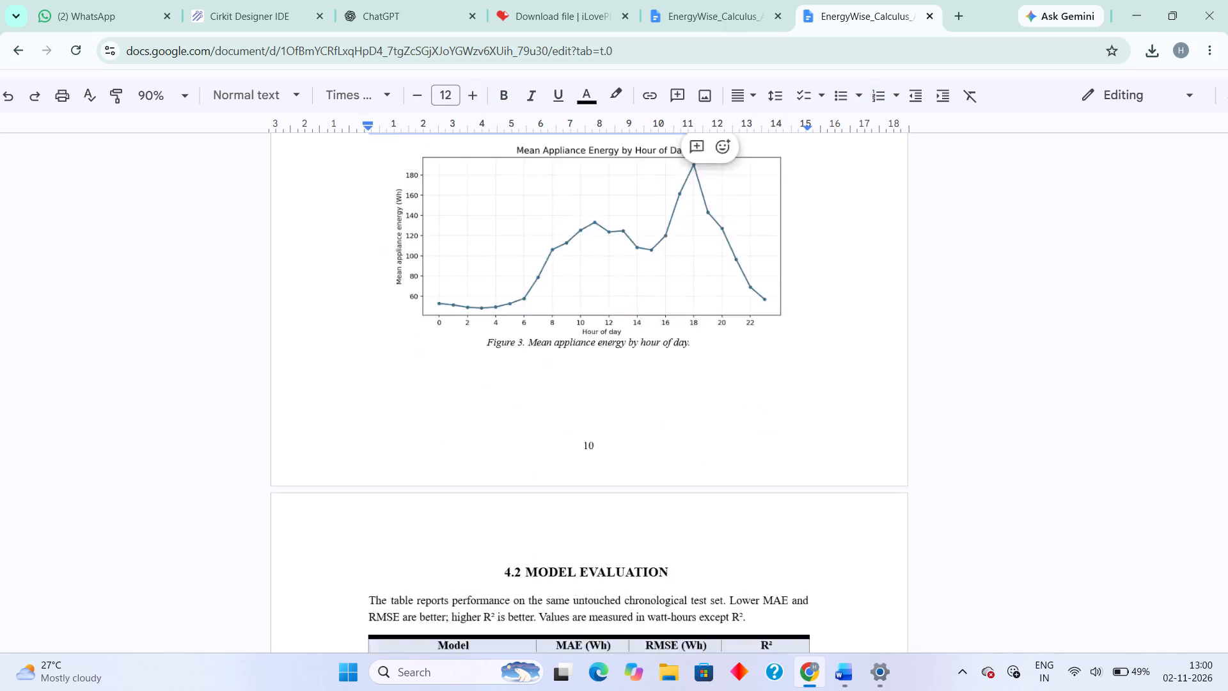
{"action": "scroll", "coordinate": [639, 397], "scroll_direction": "down", "scroll_amount": 2}
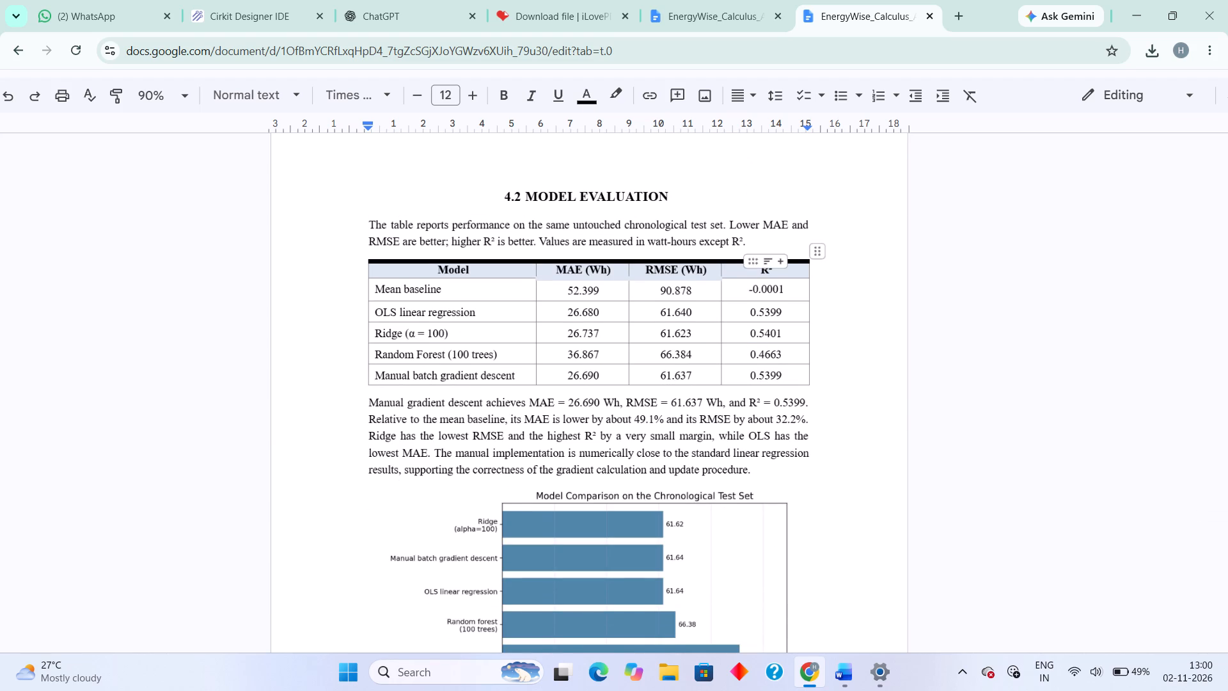
{"action": "left_click_drag", "start_coordinate": [742, 240], "coordinate": [379, 214]}
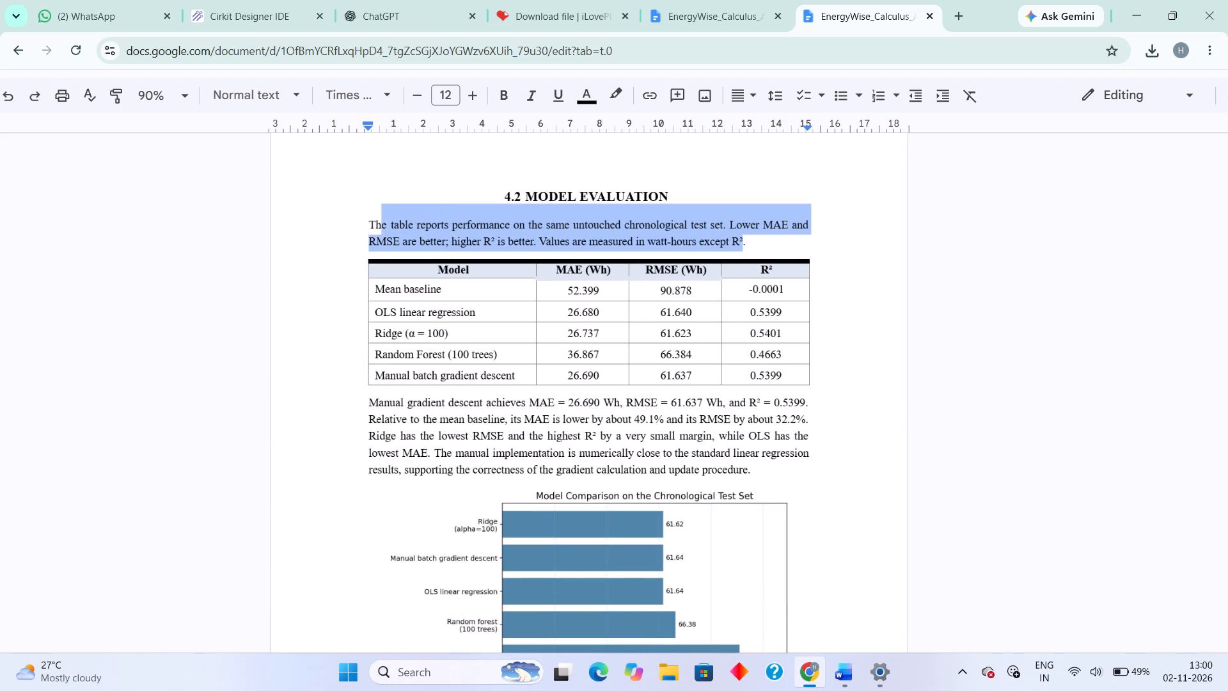
{"action": "left_click_drag", "start_coordinate": [379, 214], "coordinate": [366, 210]}
{"action": "left_click", "coordinate": [472, 93]}
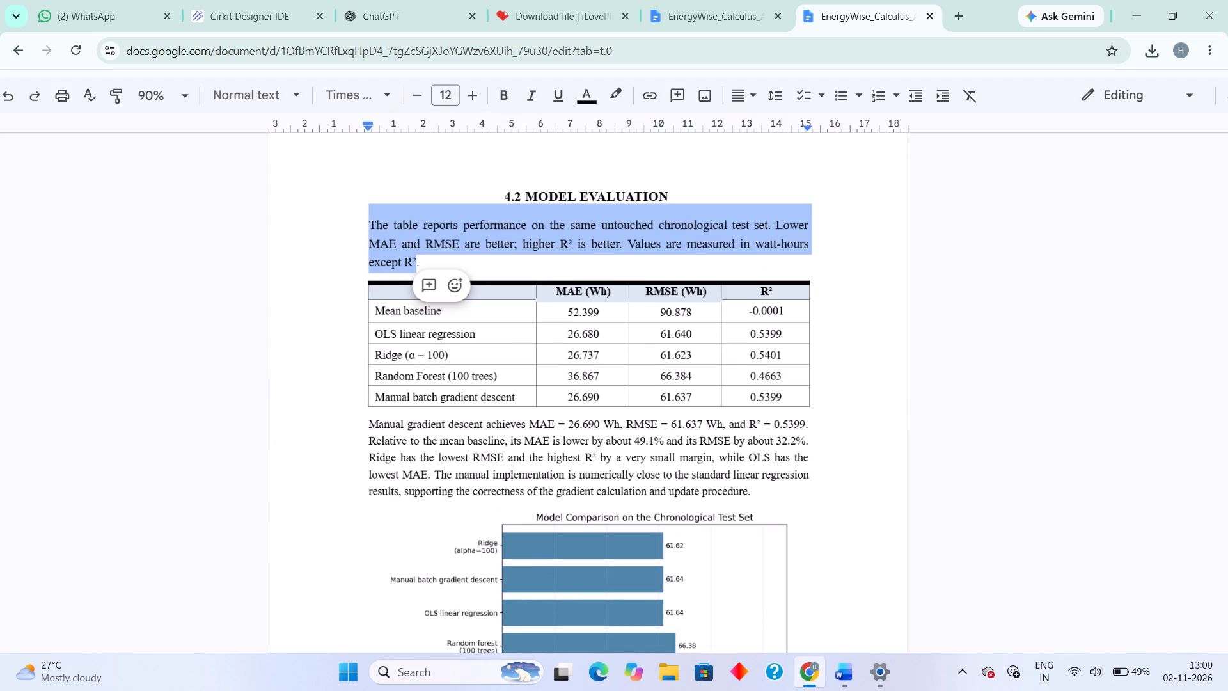
{"action": "scroll", "coordinate": [539, 417], "scroll_direction": "down", "scroll_amount": 1}
{"action": "left_click_drag", "start_coordinate": [765, 463], "coordinate": [336, 374]}
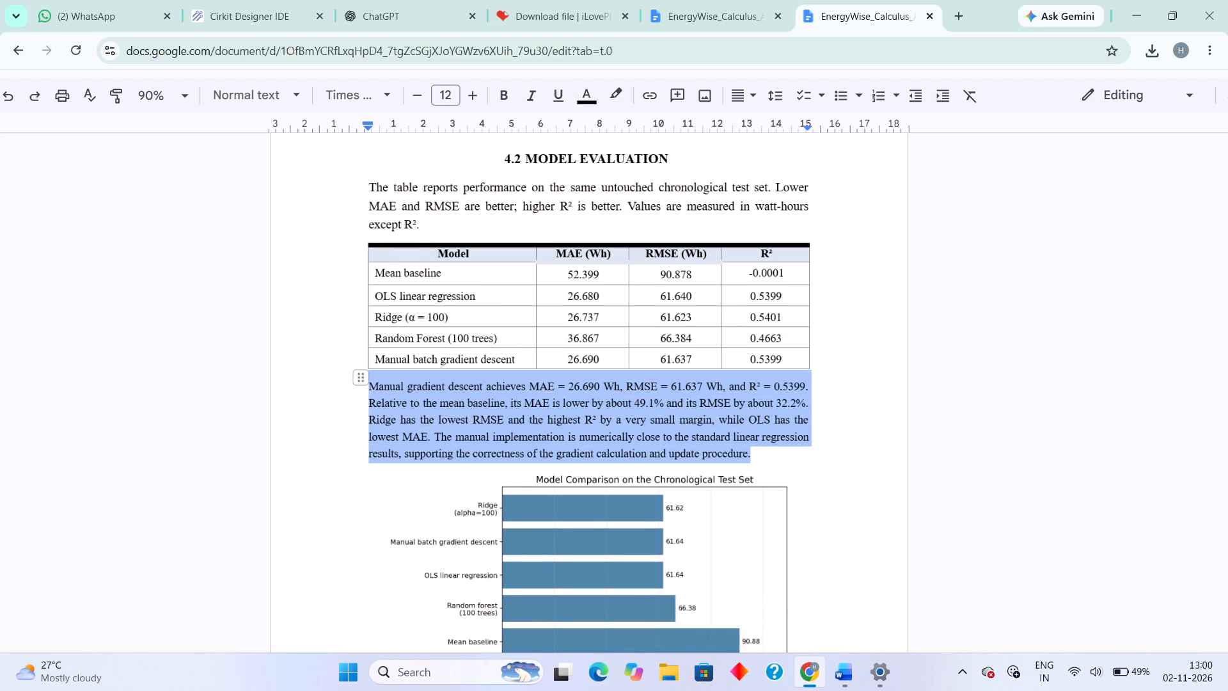
{"action": "left_click_drag", "start_coordinate": [336, 374], "coordinate": [337, 376]}
{"action": "left_click", "coordinate": [473, 97]}
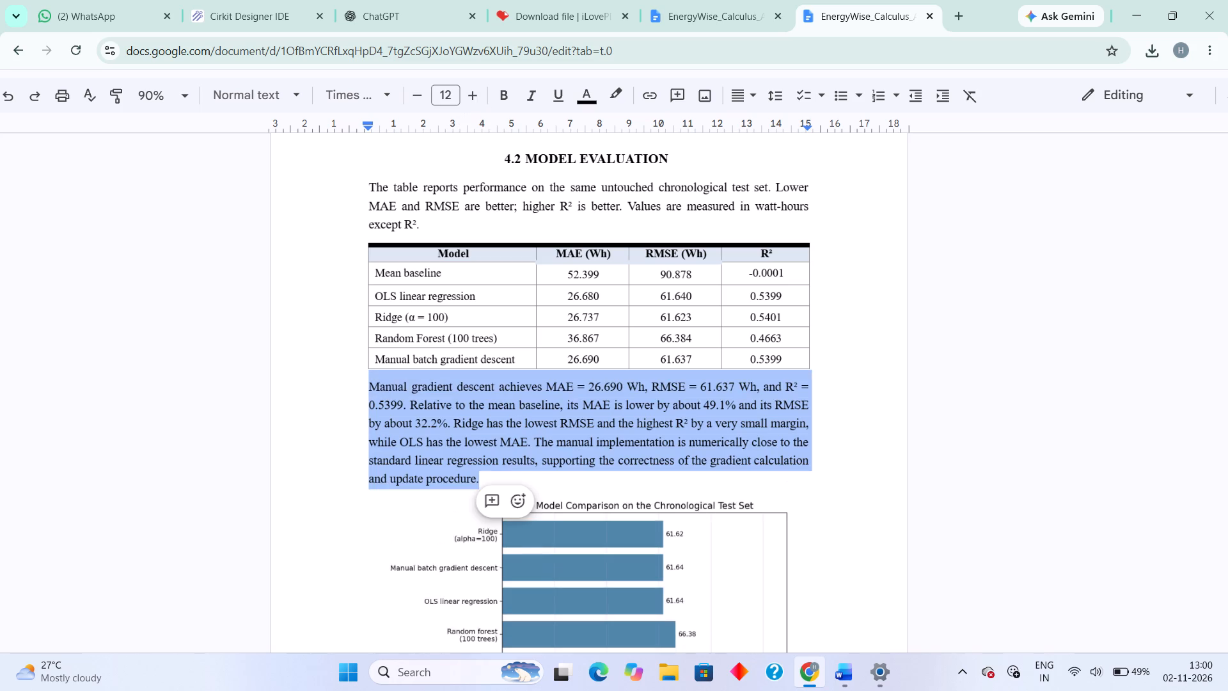
Move the Figure 4 model comparison chart slightly down to about X 3.9, Y 14.6, keeping its caption underneath.
{"action": "scroll", "coordinate": [653, 429], "scroll_direction": "down", "scroll_amount": 5}
{"action": "scroll", "coordinate": [653, 429], "scroll_direction": "up", "scroll_amount": 2}
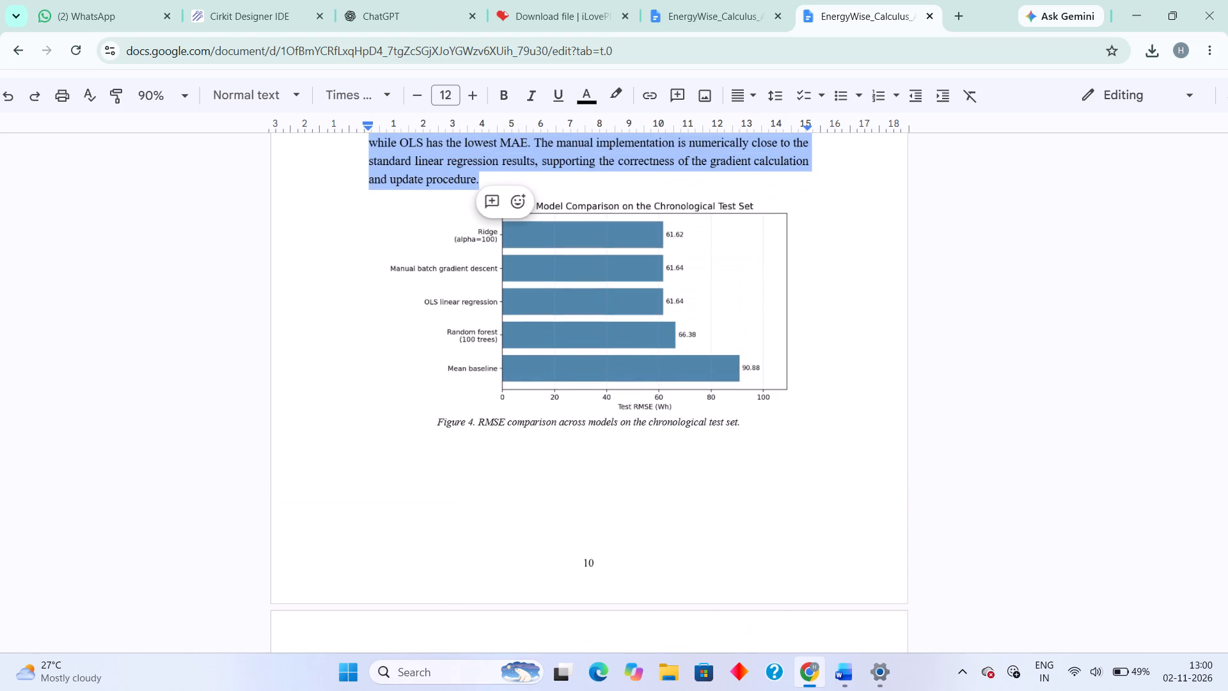
{"action": "left_click", "coordinate": [646, 346]}
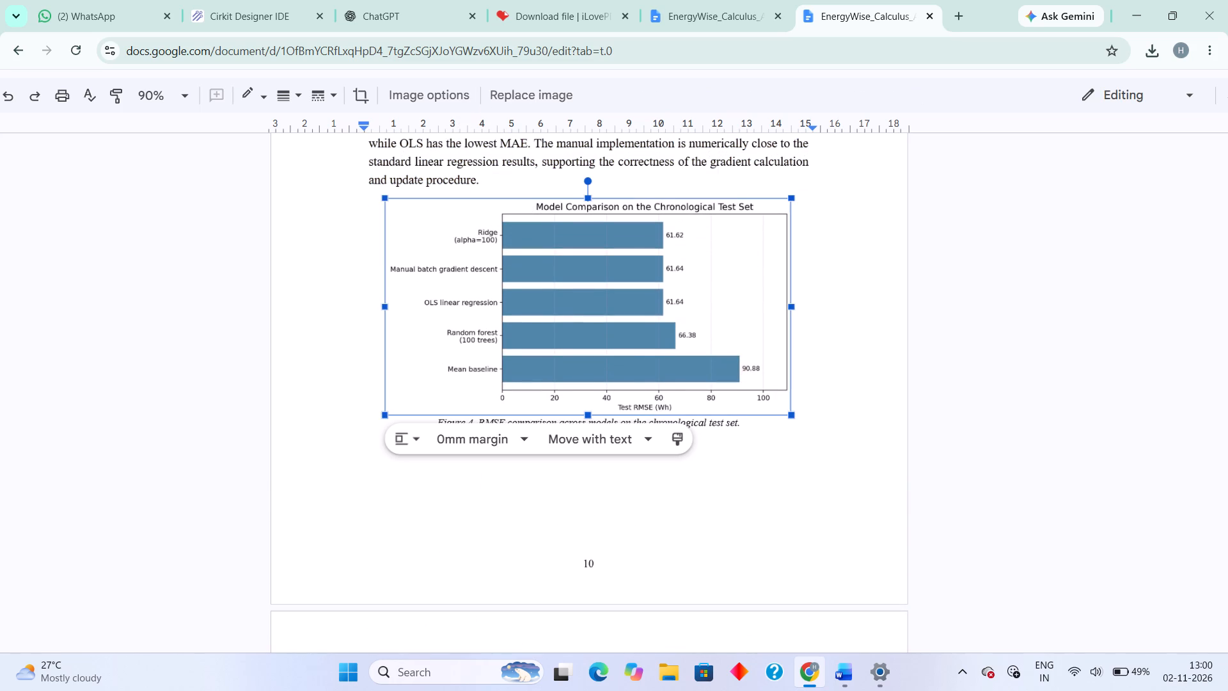
{"action": "left_click", "coordinate": [718, 427]}
{"action": "left_click_drag", "start_coordinate": [690, 346], "coordinate": [690, 360]}
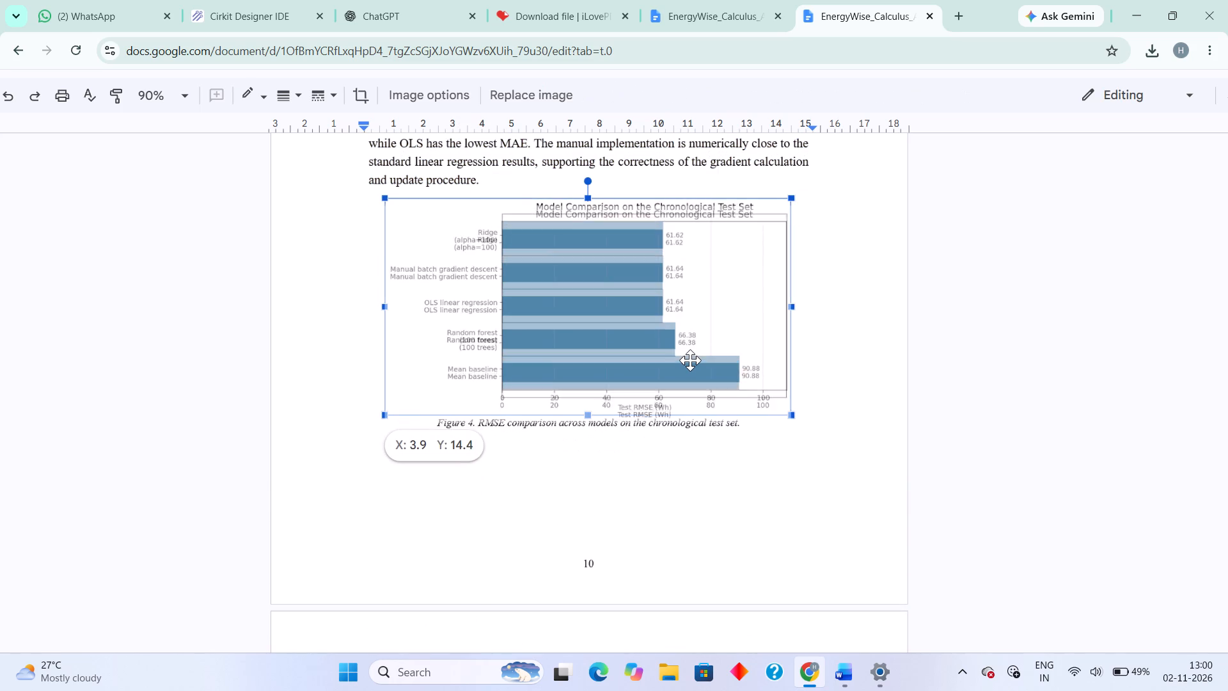
{"action": "left_click_drag", "start_coordinate": [690, 360], "coordinate": [691, 363]}
{"action": "left_click_drag", "start_coordinate": [691, 363], "coordinate": [691, 372]}
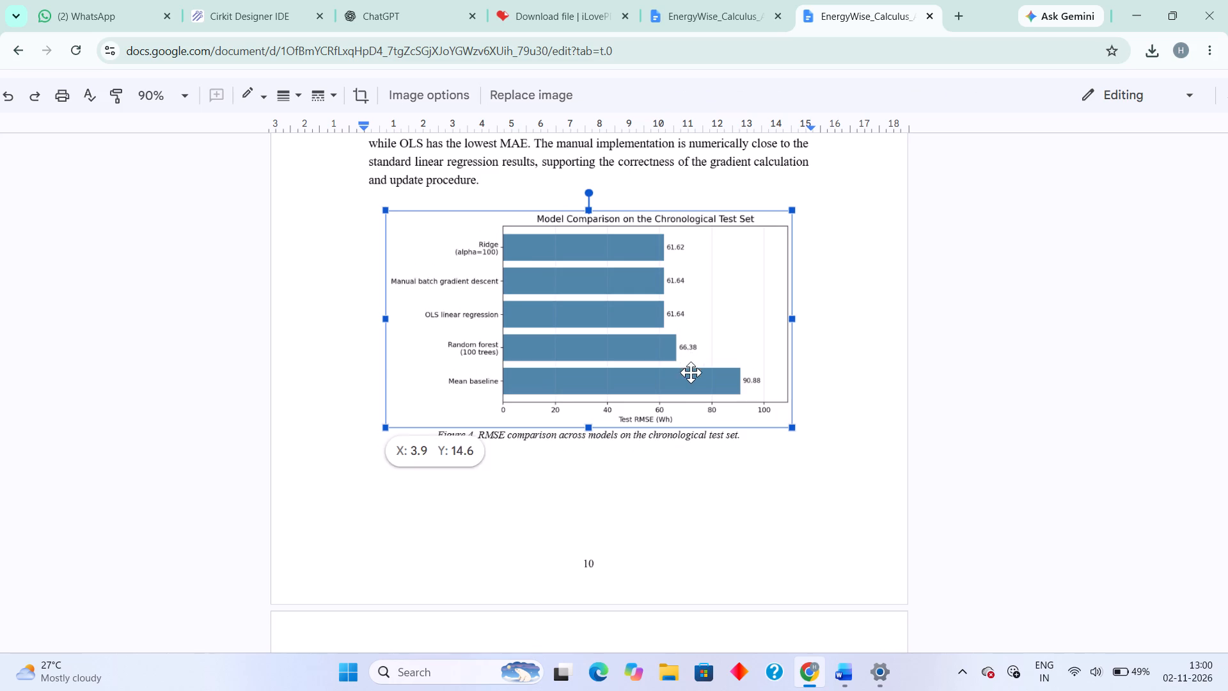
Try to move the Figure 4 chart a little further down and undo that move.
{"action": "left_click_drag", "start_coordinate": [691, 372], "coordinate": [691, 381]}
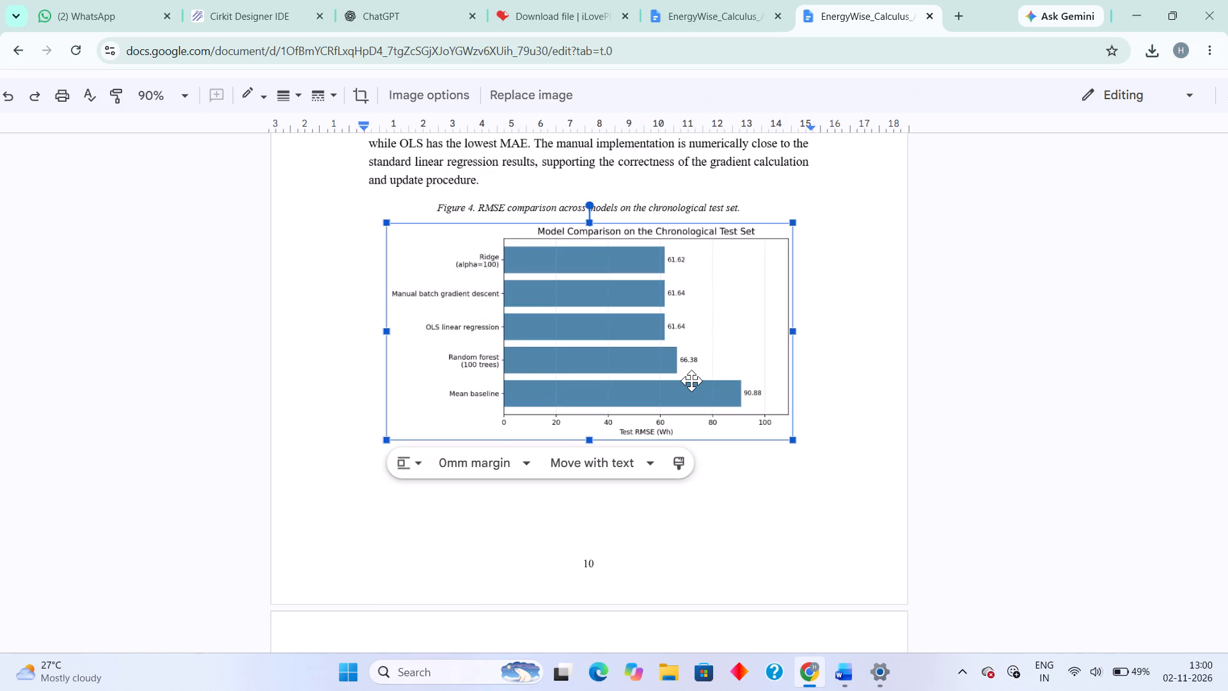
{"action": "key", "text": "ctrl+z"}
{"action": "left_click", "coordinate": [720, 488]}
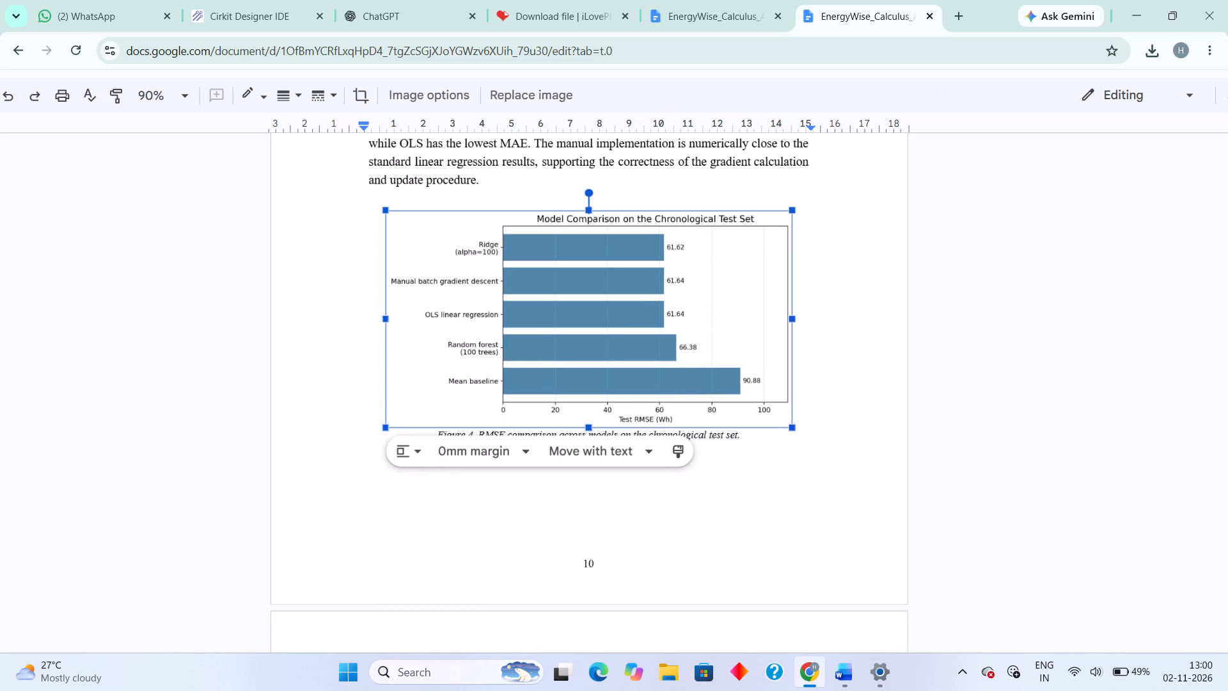
Insert an empty line between the 4.2 MODEL EVALUATION table and the paragraph about manual gradient descent.
{"action": "scroll", "coordinate": [771, 498], "scroll_direction": "up", "scroll_amount": 2}
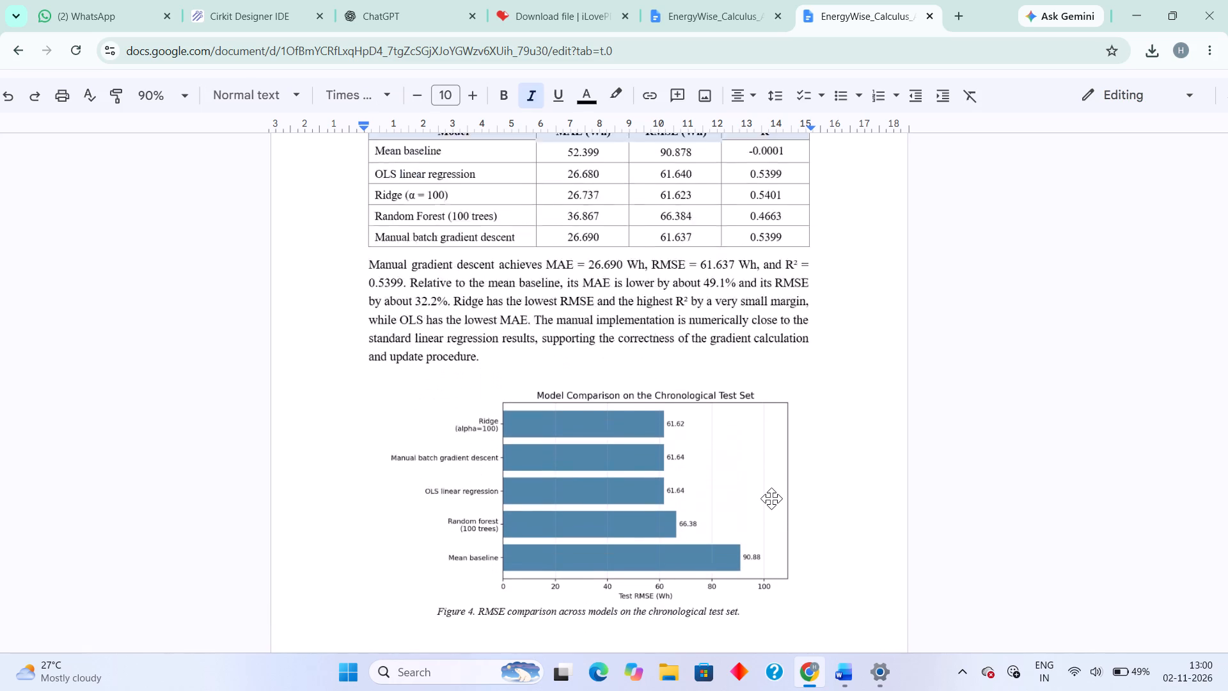
{"action": "scroll", "coordinate": [771, 498], "scroll_direction": "up", "scroll_amount": 2}
{"action": "left_click", "coordinate": [837, 331]}
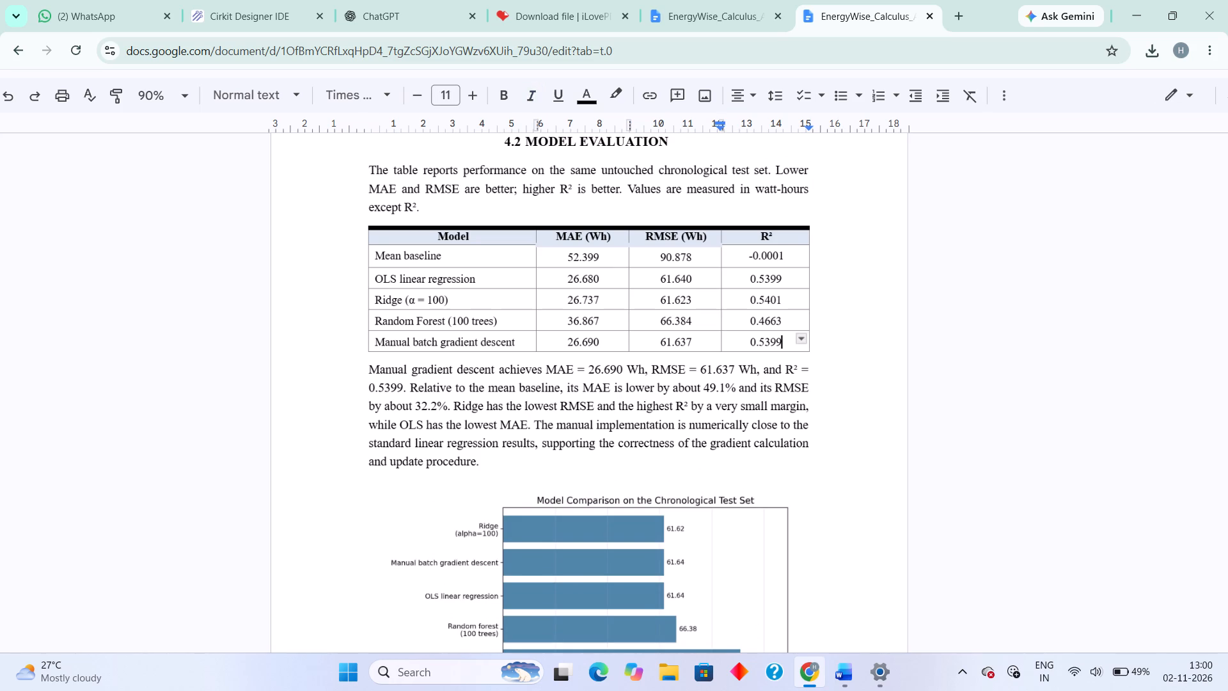
{"action": "left_click", "coordinate": [868, 335]}
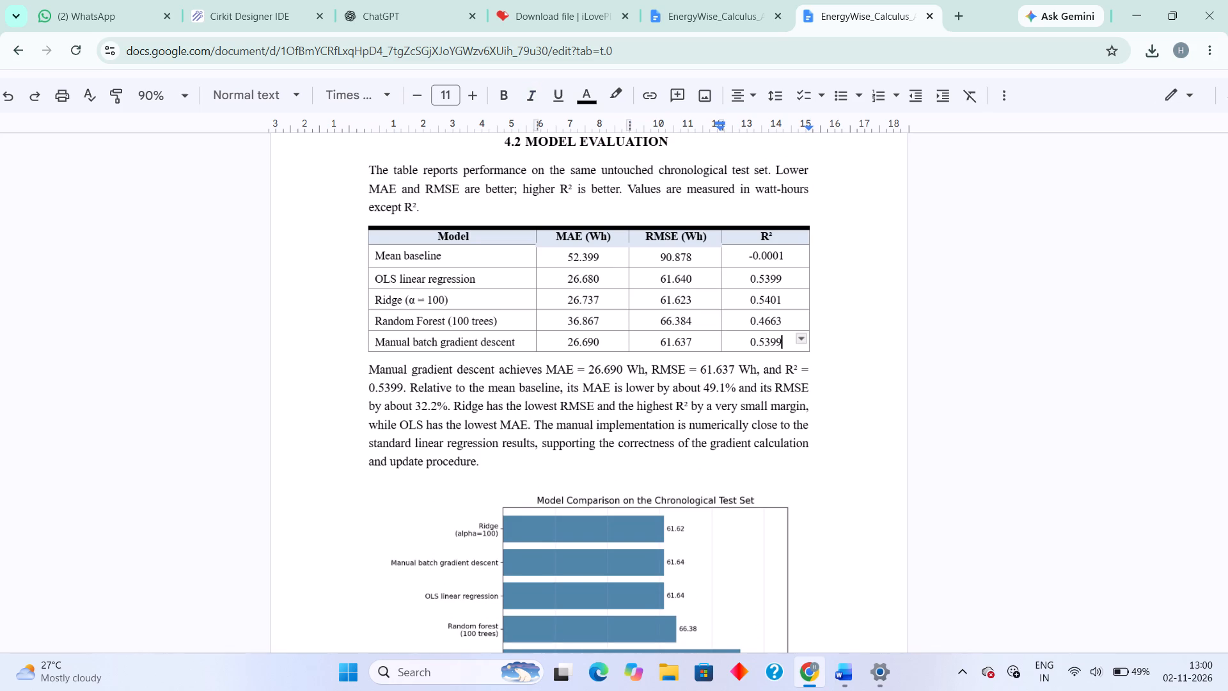
{"action": "left_click", "coordinate": [377, 370]}
{"action": "key", "text": "Left"}
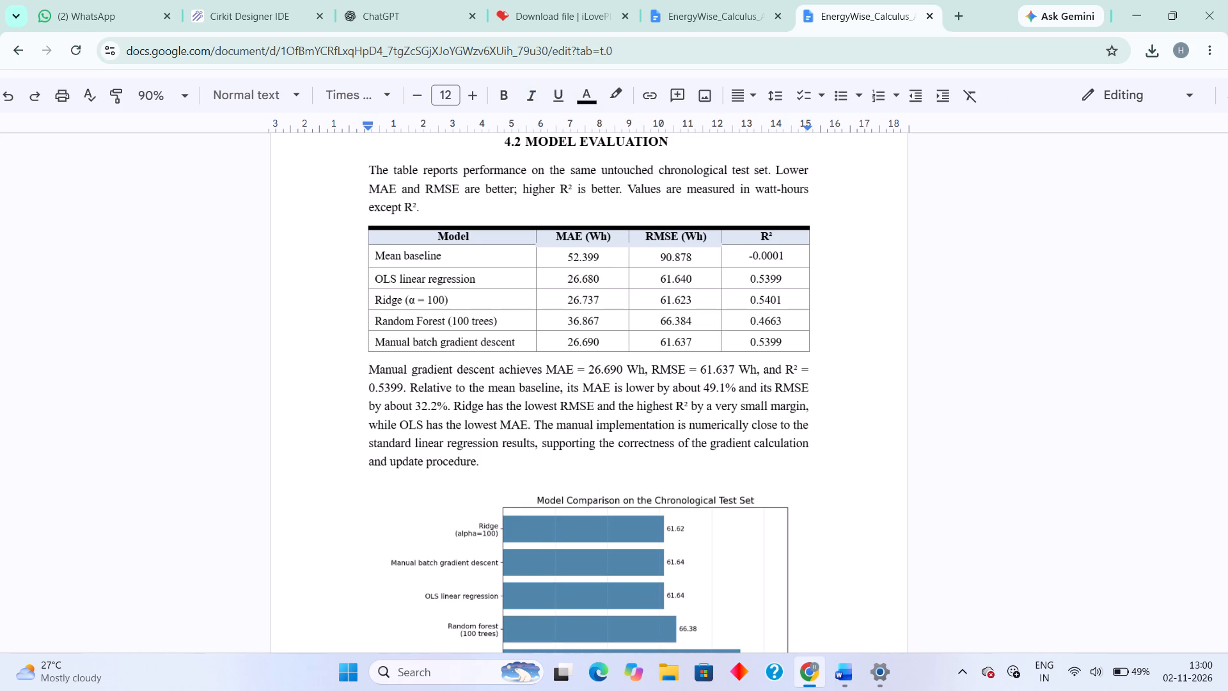
{"action": "key", "text": "Return"}
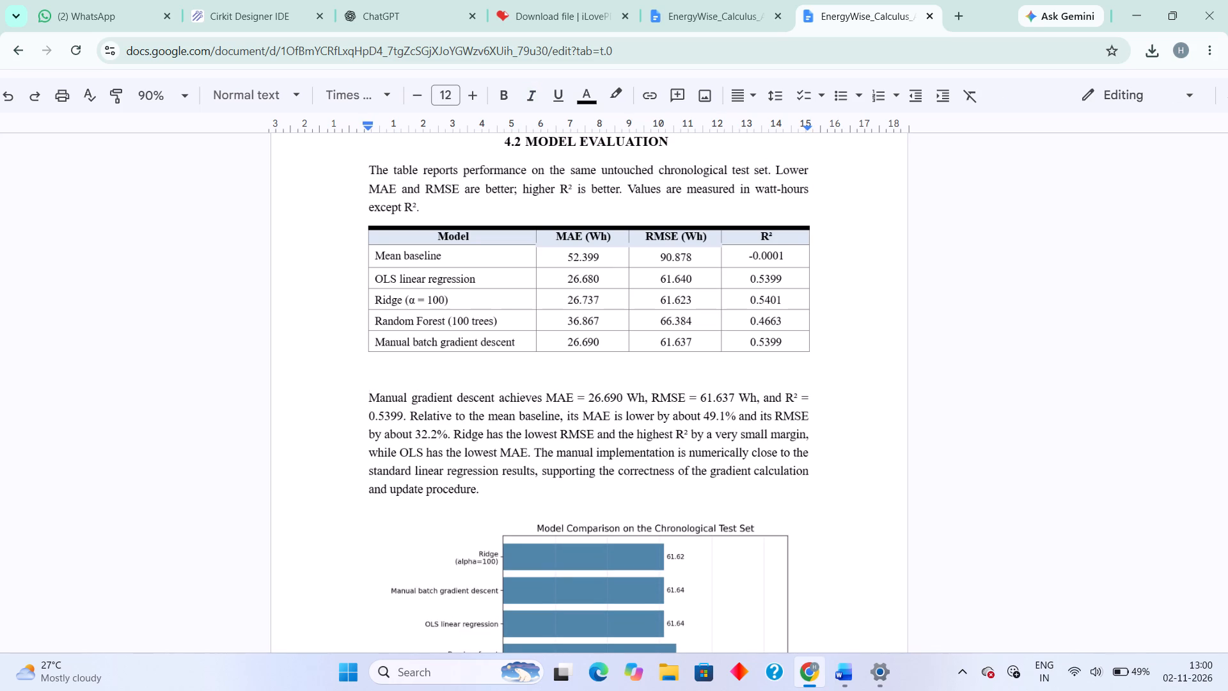
{"action": "left_click", "coordinate": [1002, 431]}
Increase the text under 4.3 OPTIMIZATION CONVERGENCE by one size, making the body paragraphs 12 and the Figure 5 caption 11.
{"action": "scroll", "coordinate": [888, 448], "scroll_direction": "up", "scroll_amount": 1}
{"action": "scroll", "coordinate": [888, 448], "scroll_direction": "down", "scroll_amount": 1}
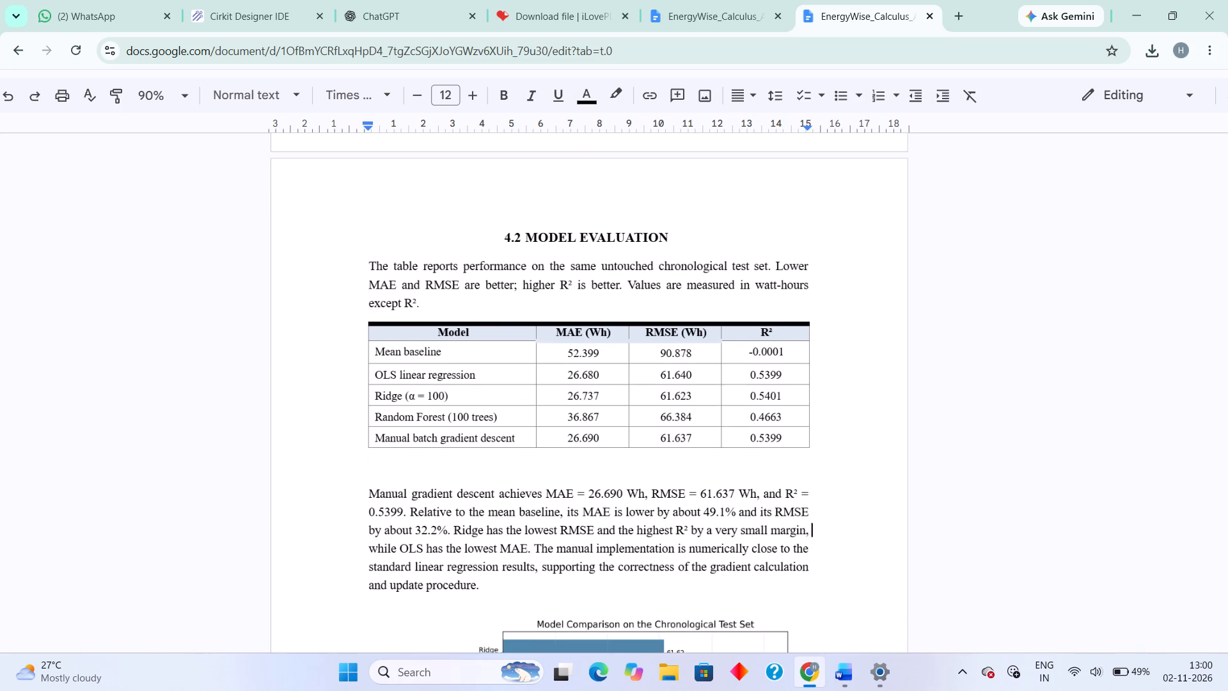
{"action": "scroll", "coordinate": [888, 448], "scroll_direction": "down", "scroll_amount": 7}
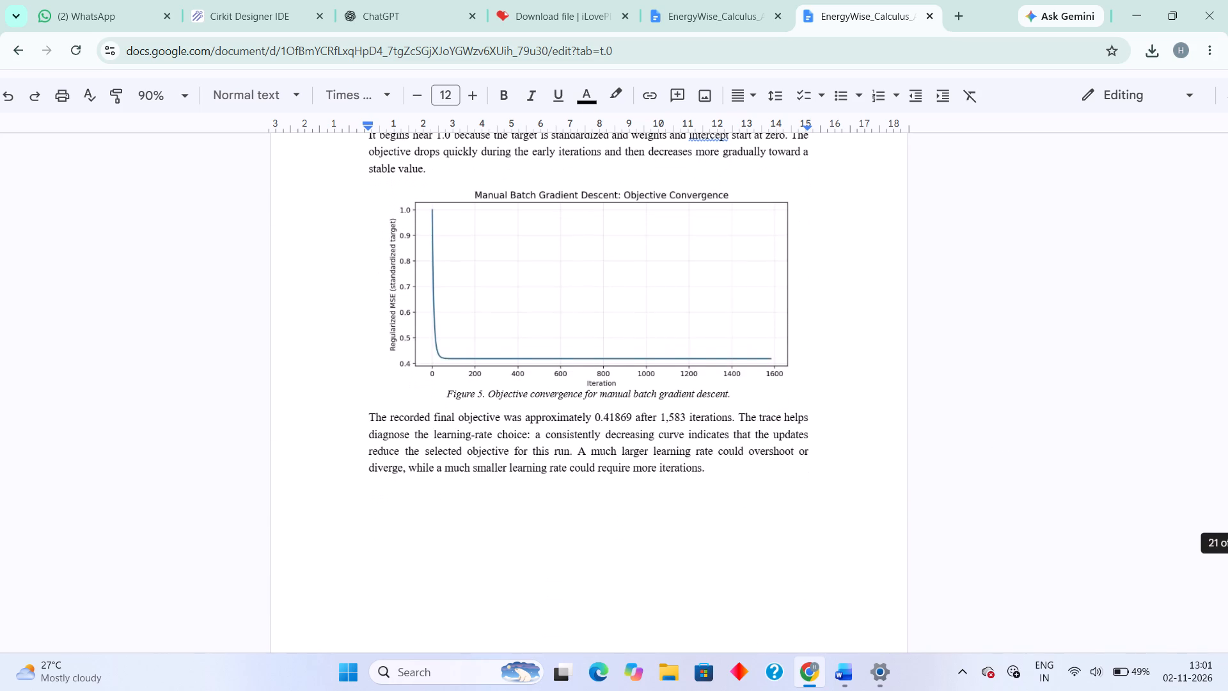
{"action": "scroll", "coordinate": [888, 448], "scroll_direction": "down", "scroll_amount": 1}
{"action": "scroll", "coordinate": [888, 448], "scroll_direction": "up", "scroll_amount": 2}
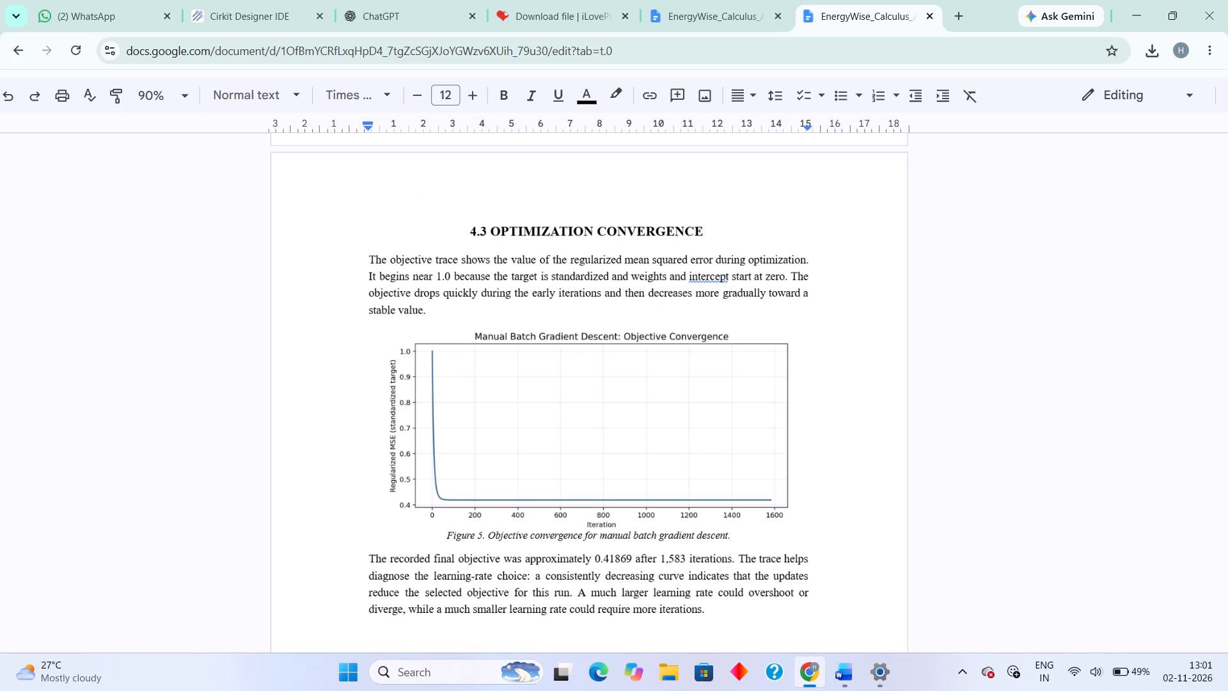
{"action": "left_click_drag", "start_coordinate": [332, 229], "coordinate": [436, 299]}
{"action": "left_click", "coordinate": [436, 299]}
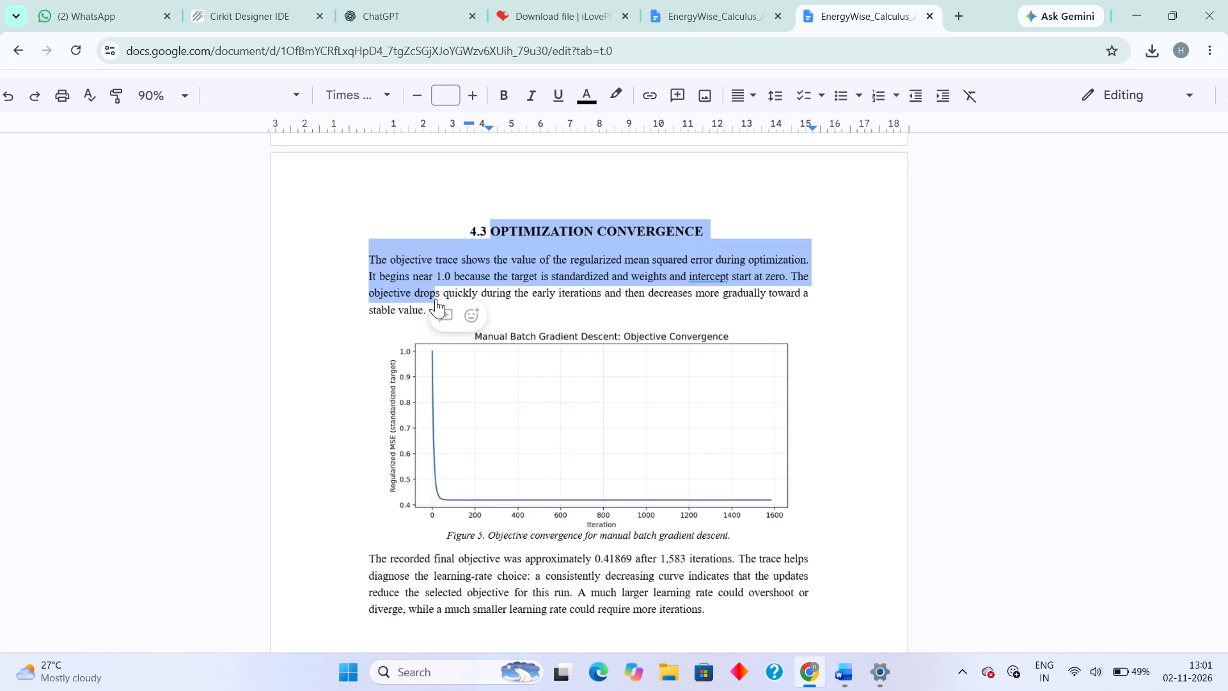
{"action": "left_click", "coordinate": [365, 251]}
{"action": "left_click_drag", "start_coordinate": [365, 251], "coordinate": [390, 278]}
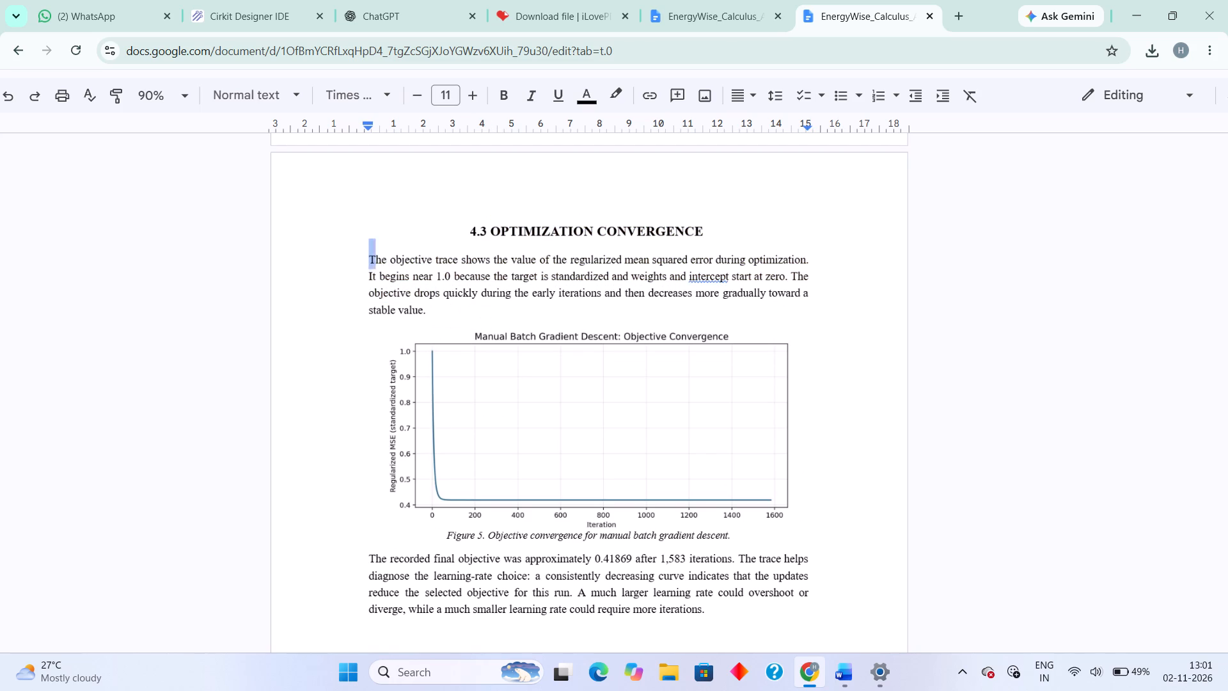
{"action": "left_click_drag", "start_coordinate": [390, 278], "coordinate": [776, 644]}
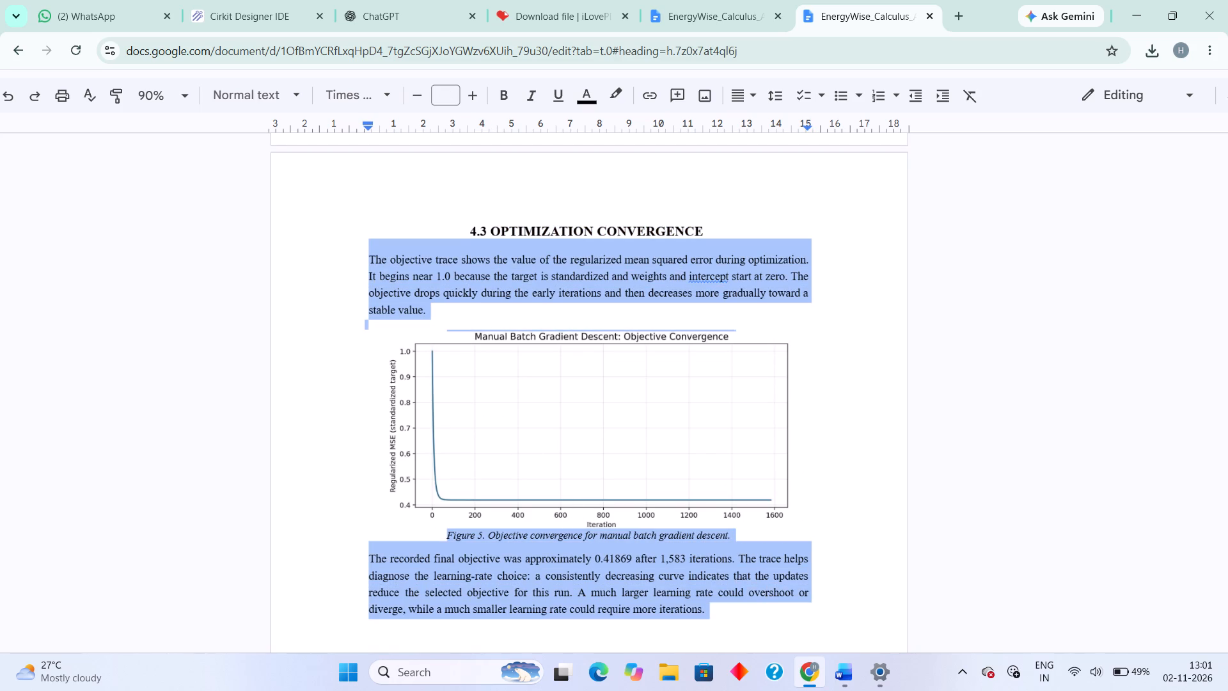
{"action": "left_click", "coordinate": [476, 99]}
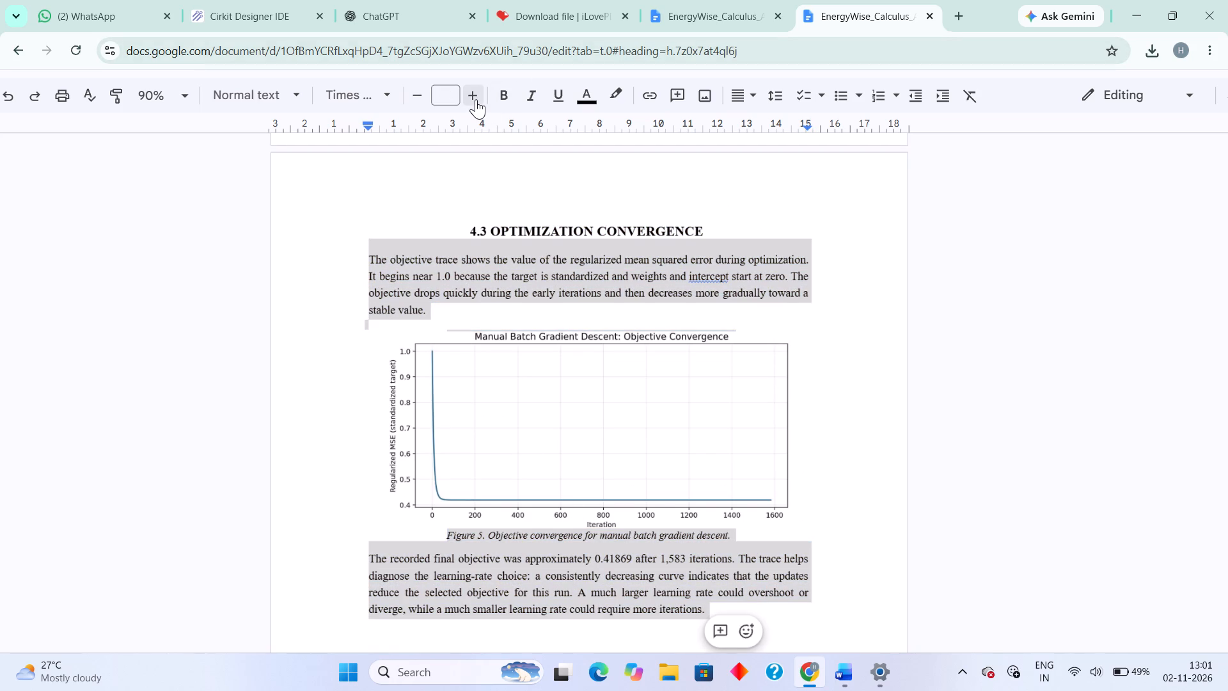
{"action": "left_click", "coordinate": [1058, 423]}
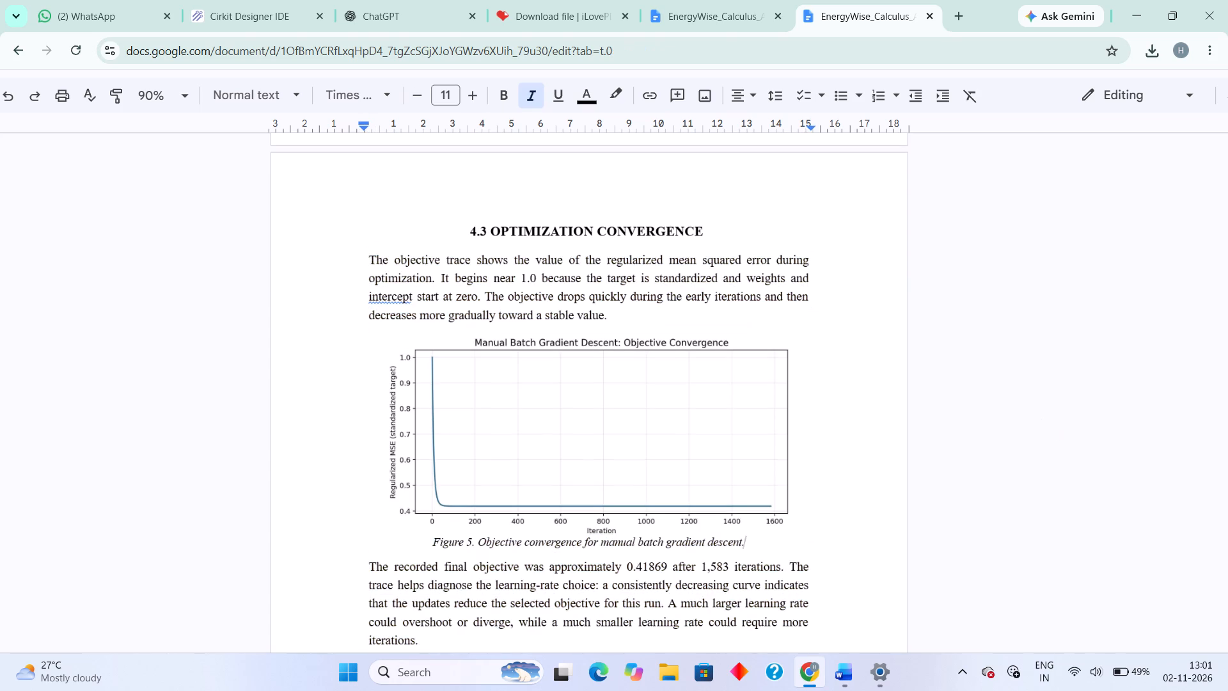
Insert an empty line above the Figure 5 convergence chart and another between its caption and the following paragraph.
{"action": "scroll", "coordinate": [851, 459], "scroll_direction": "down", "scroll_amount": 5}
{"action": "scroll", "coordinate": [851, 459], "scroll_direction": "up", "scroll_amount": 2}
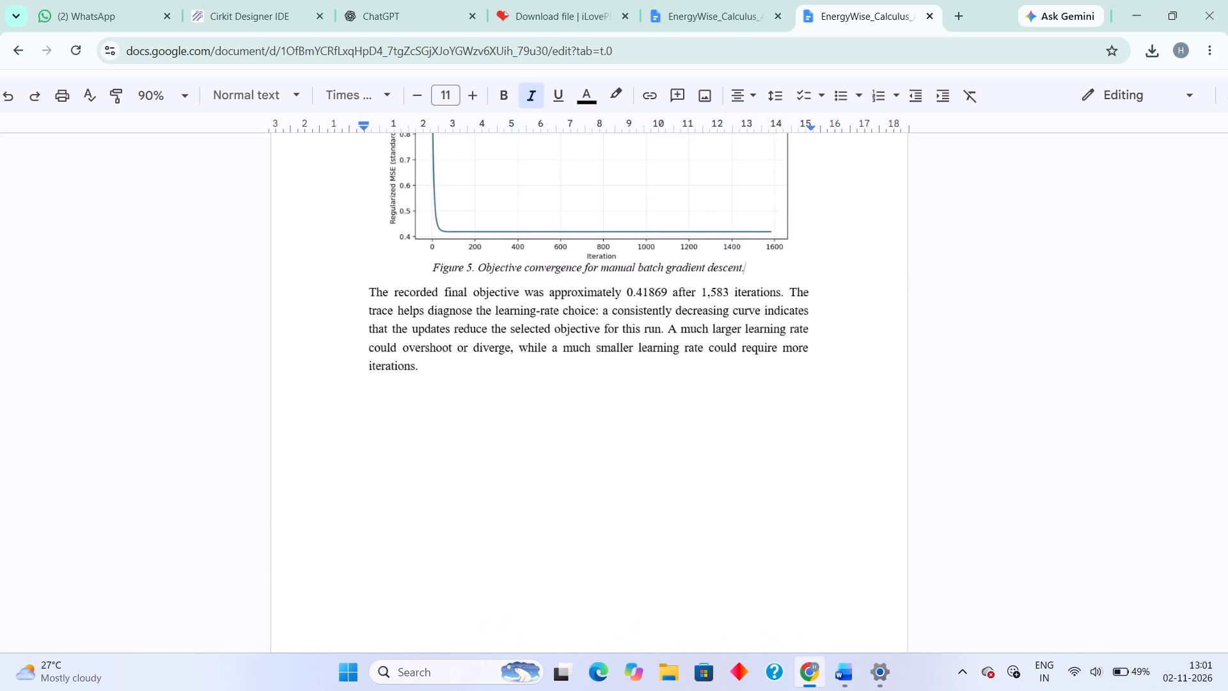
{"action": "scroll", "coordinate": [851, 459], "scroll_direction": "up", "scroll_amount": 3}
{"action": "left_click", "coordinate": [798, 215]}
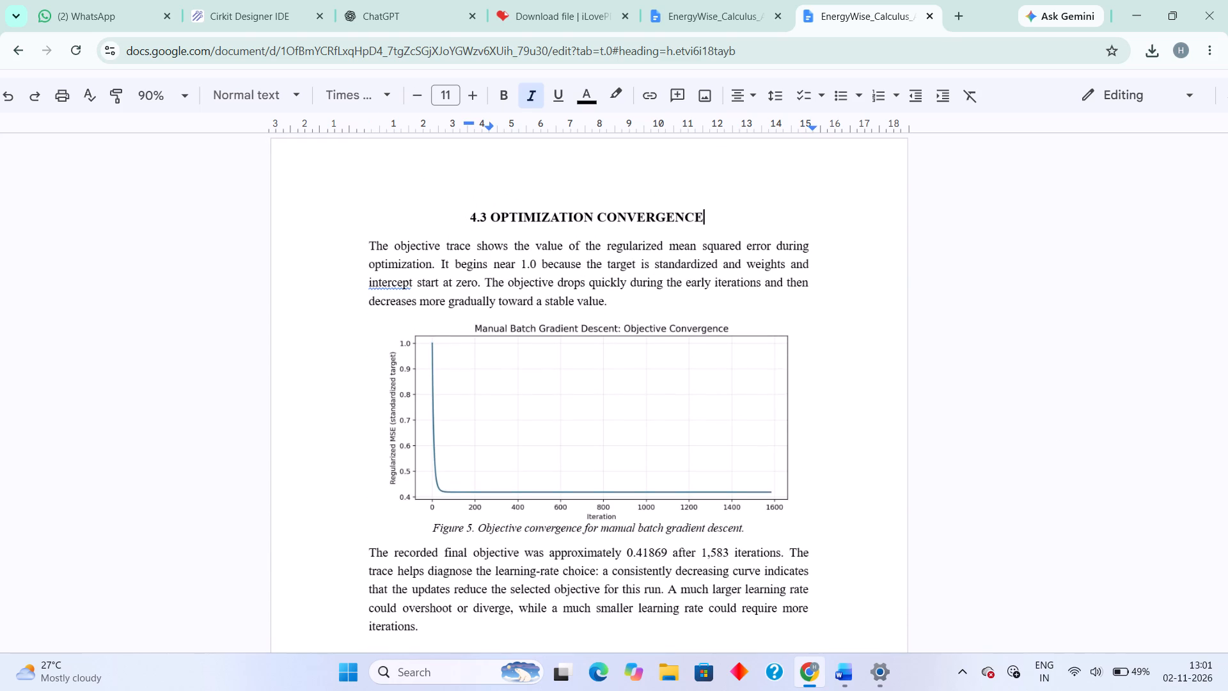
{"action": "left_click", "coordinate": [785, 294]}
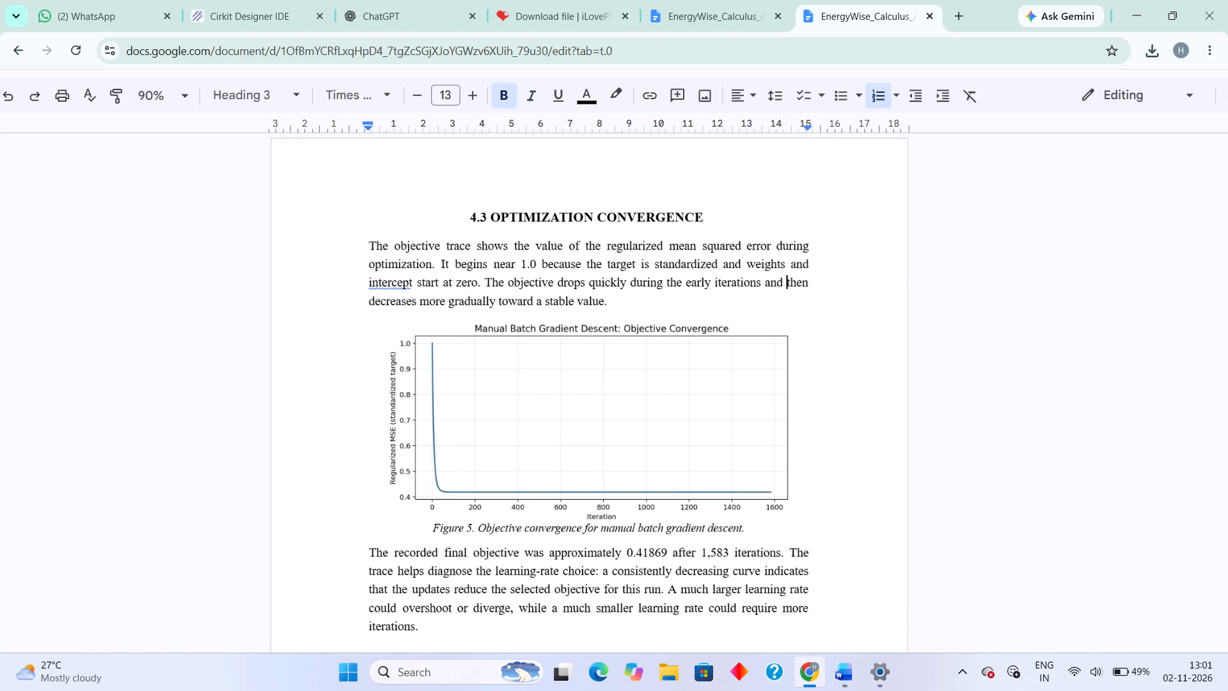
{"action": "left_click", "coordinate": [787, 310]}
{"action": "key", "text": "Return"}
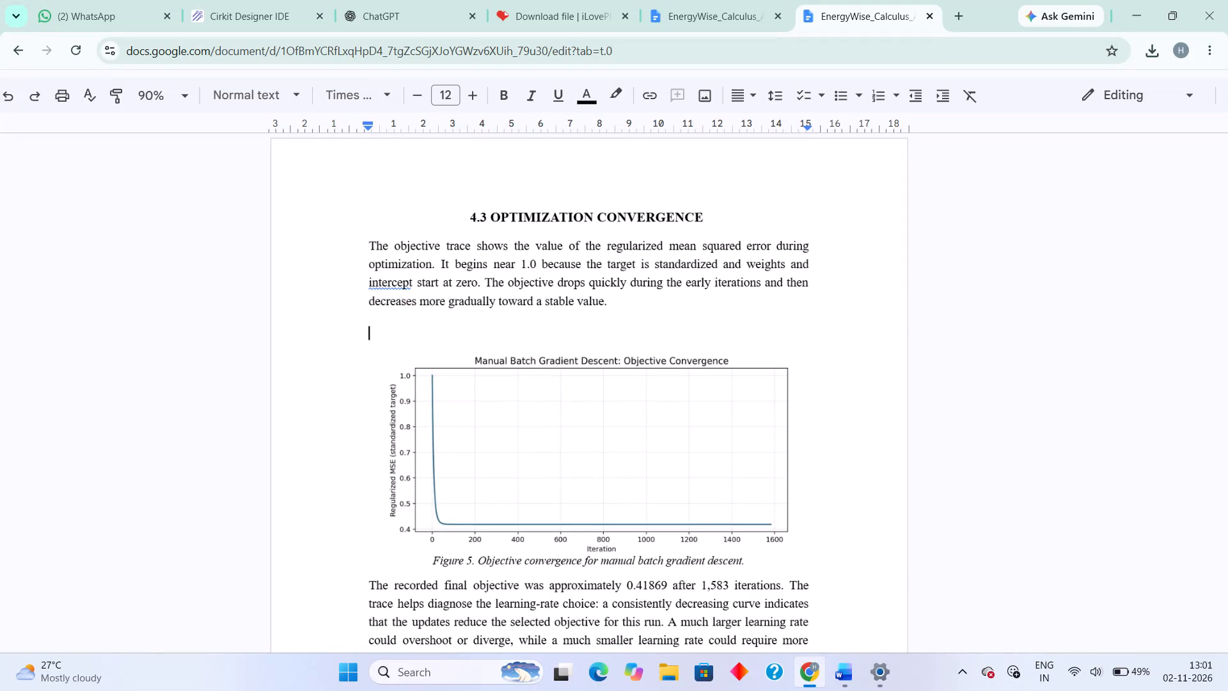
{"action": "key", "text": "Down"}
{"action": "key", "text": "Down"}
{"action": "key", "text": "Down"}
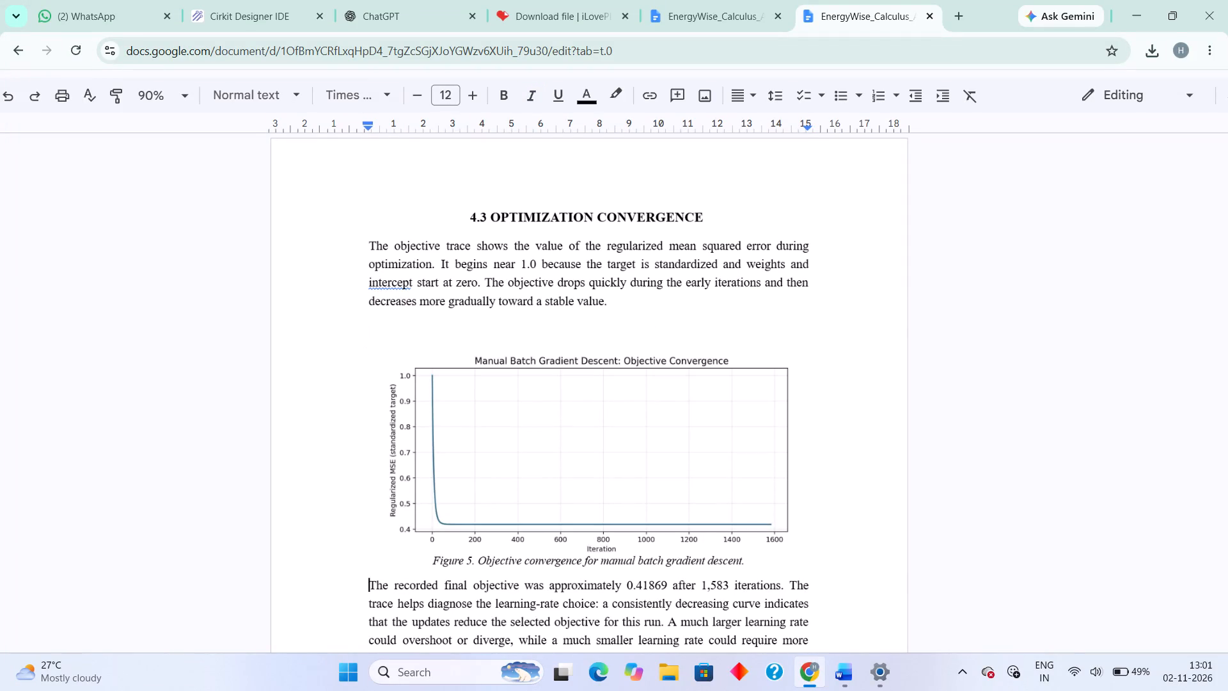
{"action": "key", "text": "Return"}
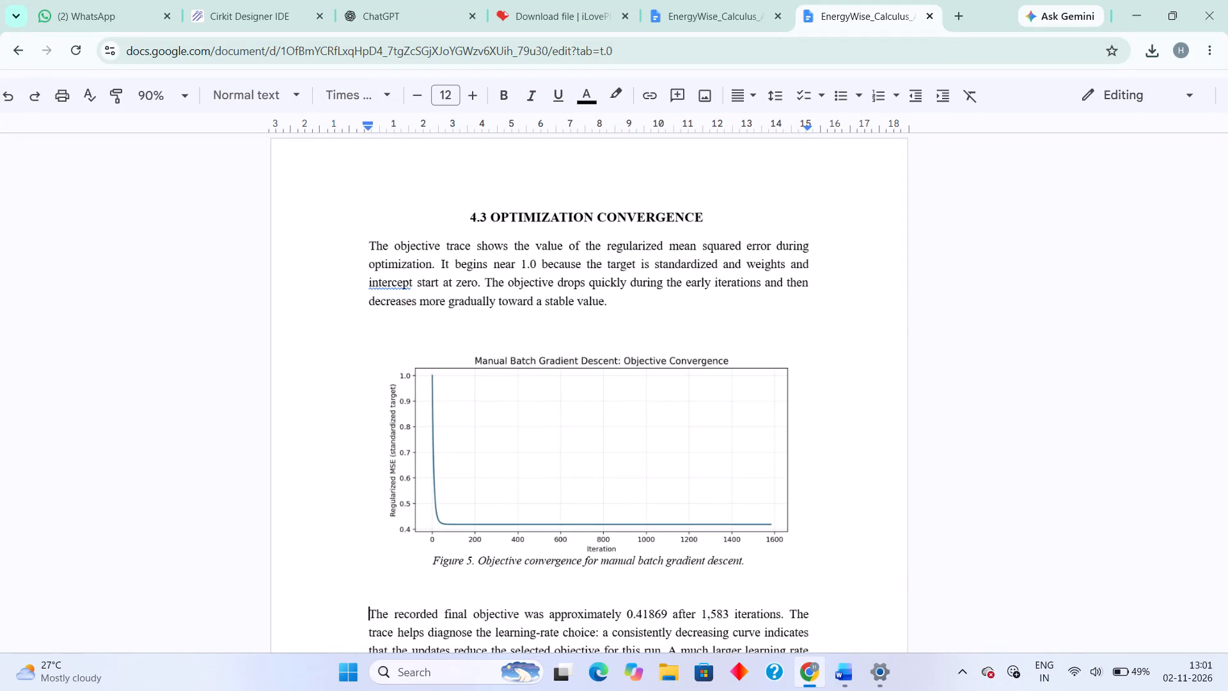
{"action": "scroll", "coordinate": [787, 310], "scroll_direction": "down", "scroll_amount": 1}
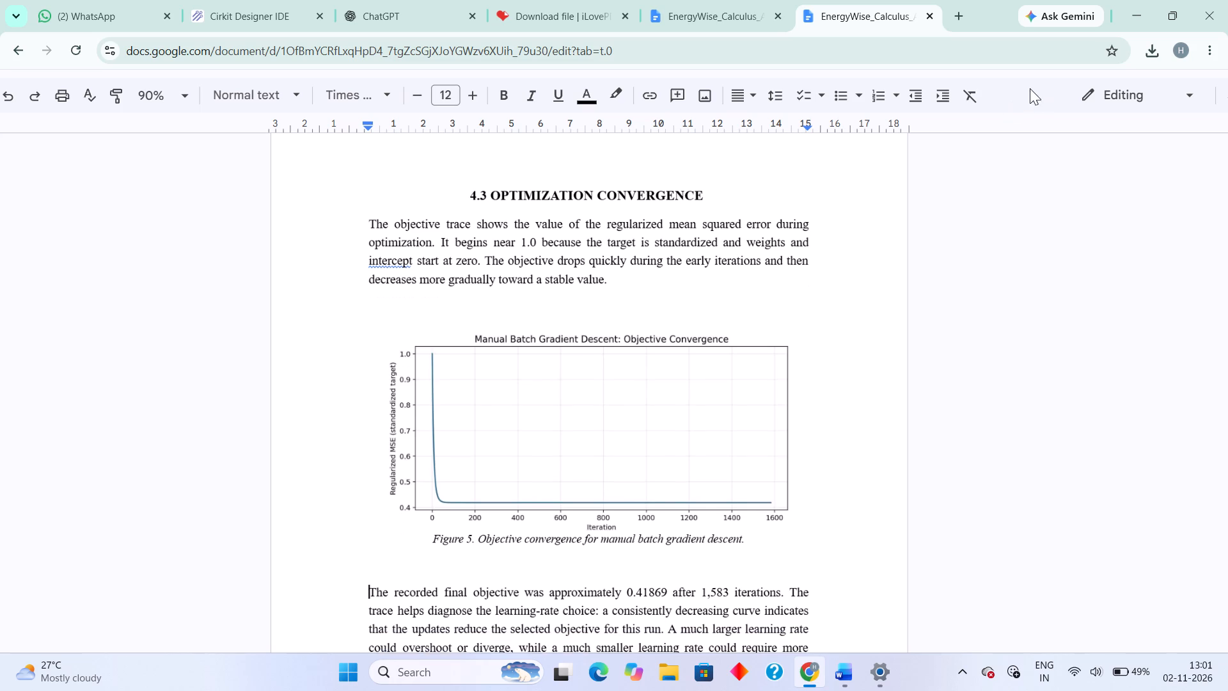
Set the line spacing of the two body paragraphs under 4.3 OPTIMIZATION CONVERGENCE to 1.5.
{"action": "left_click", "coordinate": [642, 274]}
{"action": "left_click_drag", "start_coordinate": [369, 219], "coordinate": [642, 302]}
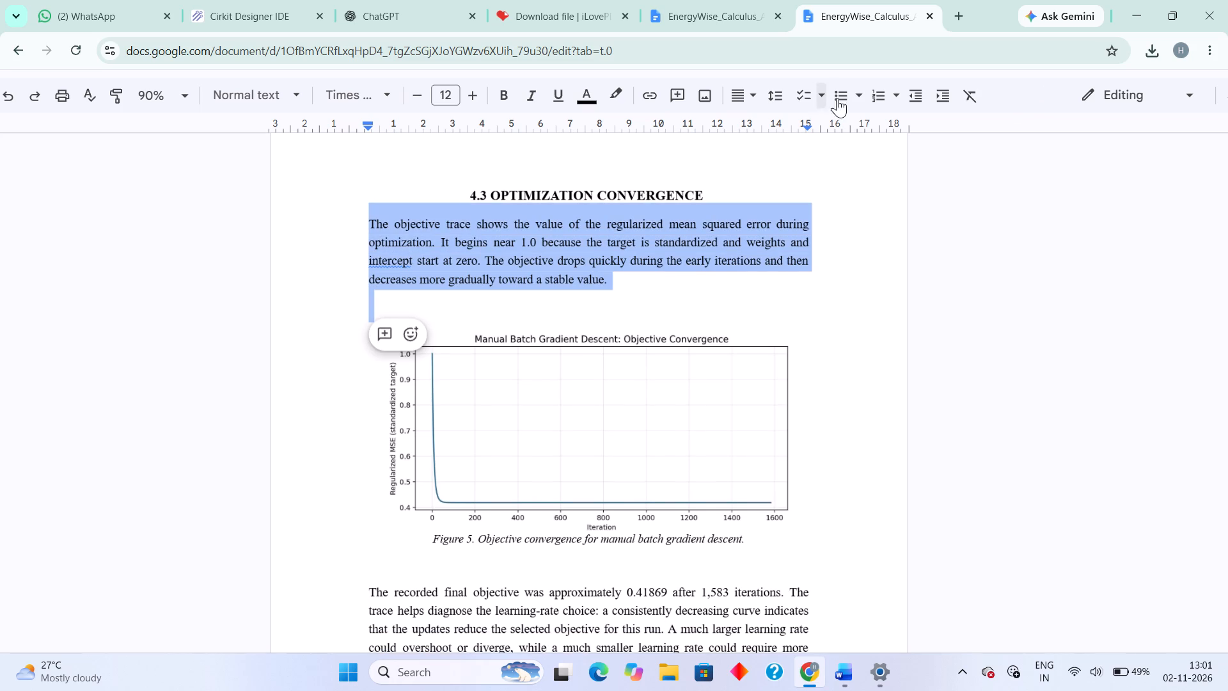
{"action": "left_click", "coordinate": [775, 94]}
{"action": "left_click", "coordinate": [819, 189]}
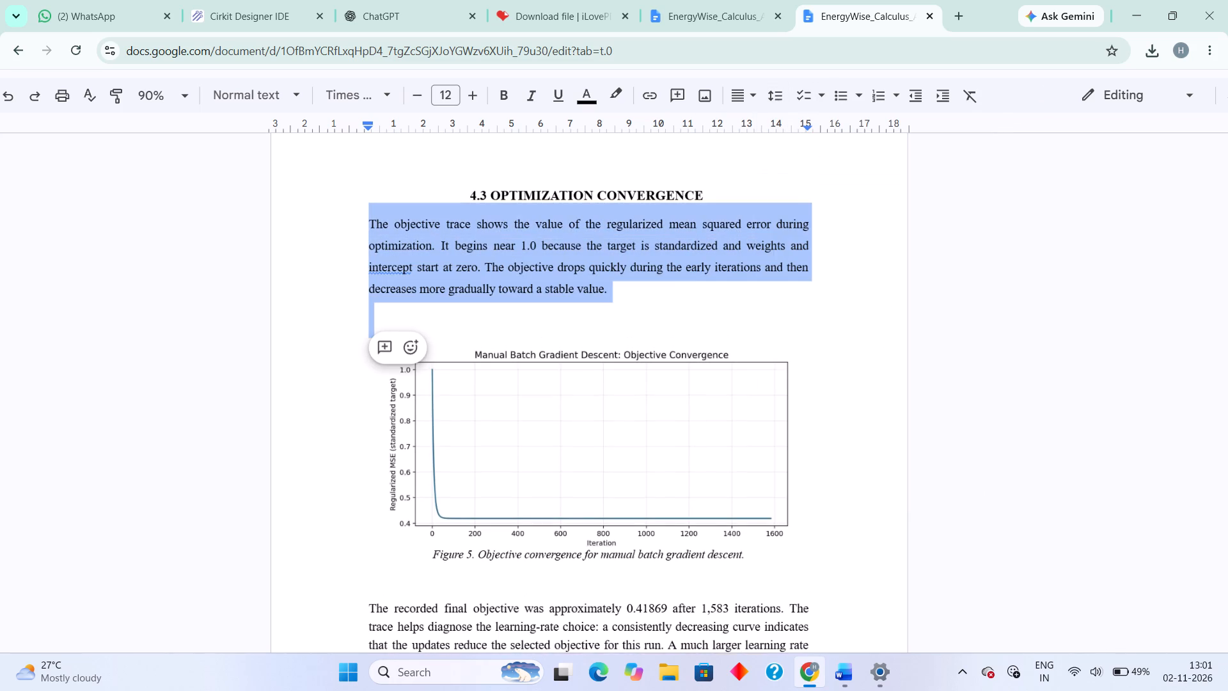
{"action": "scroll", "coordinate": [734, 377], "scroll_direction": "down", "scroll_amount": 2}
{"action": "left_click_drag", "start_coordinate": [461, 547], "coordinate": [356, 486]}
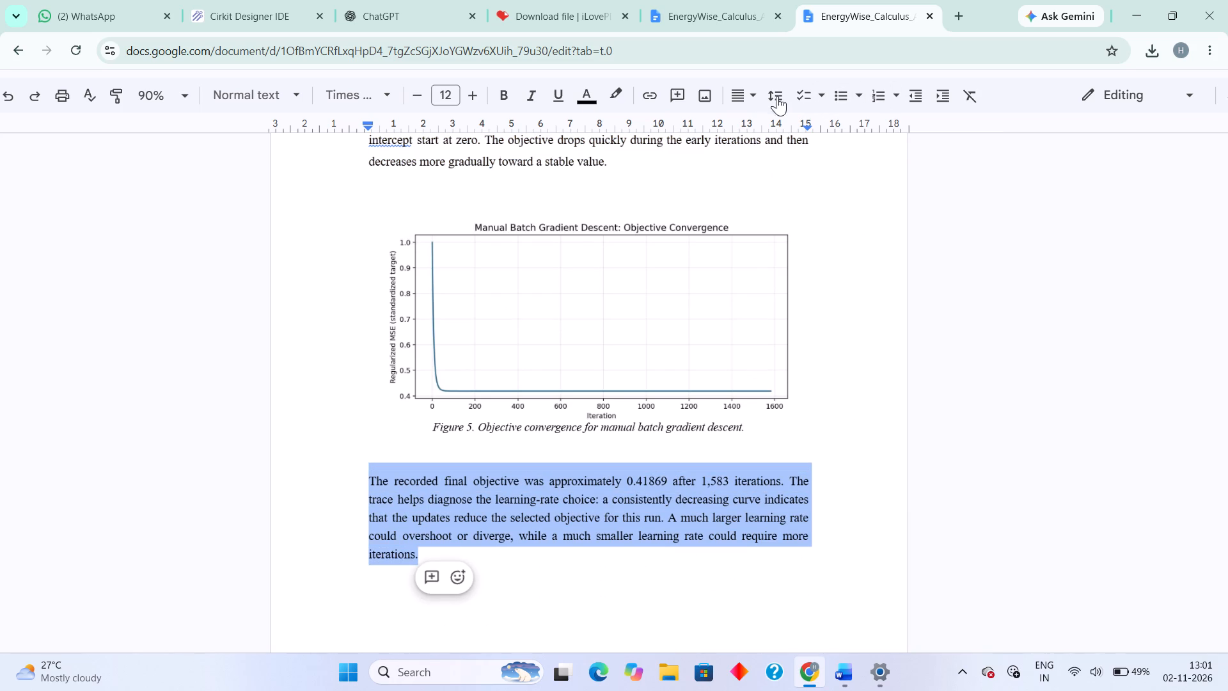
{"action": "left_click", "coordinate": [747, 92]}
{"action": "left_click", "coordinate": [778, 91]}
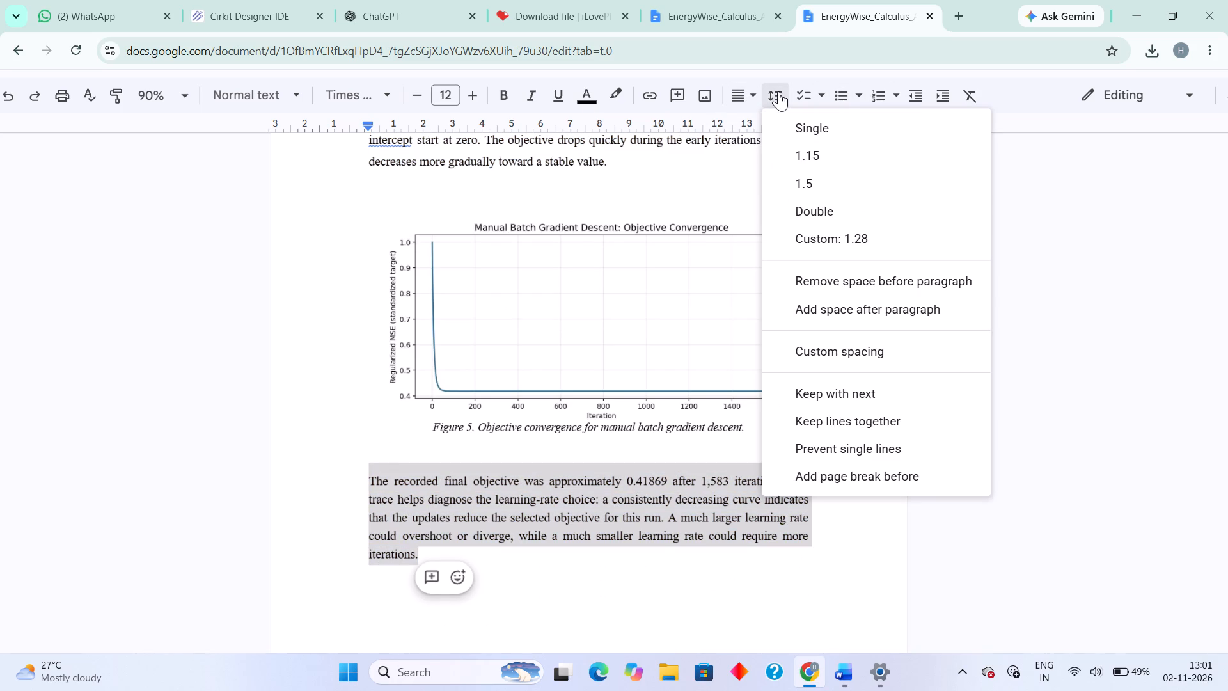
{"action": "left_click", "coordinate": [808, 176]}
Give the opening paragraph of 4.4 PREDICTION AND RESIDUAL ANALYSIS 1.5 line spacing and font size 12.
{"action": "scroll", "coordinate": [675, 493], "scroll_direction": "down", "scroll_amount": 2}
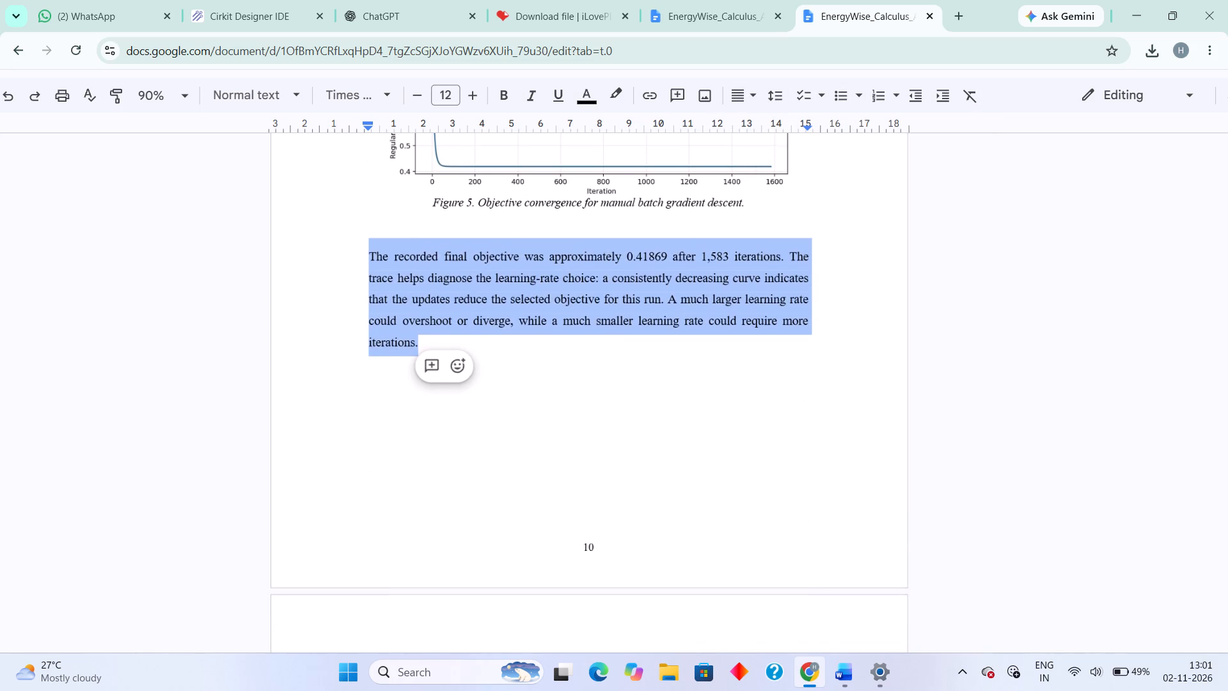
{"action": "scroll", "coordinate": [675, 493], "scroll_direction": "down", "scroll_amount": 3}
{"action": "left_click_drag", "start_coordinate": [481, 493], "coordinate": [358, 435]}
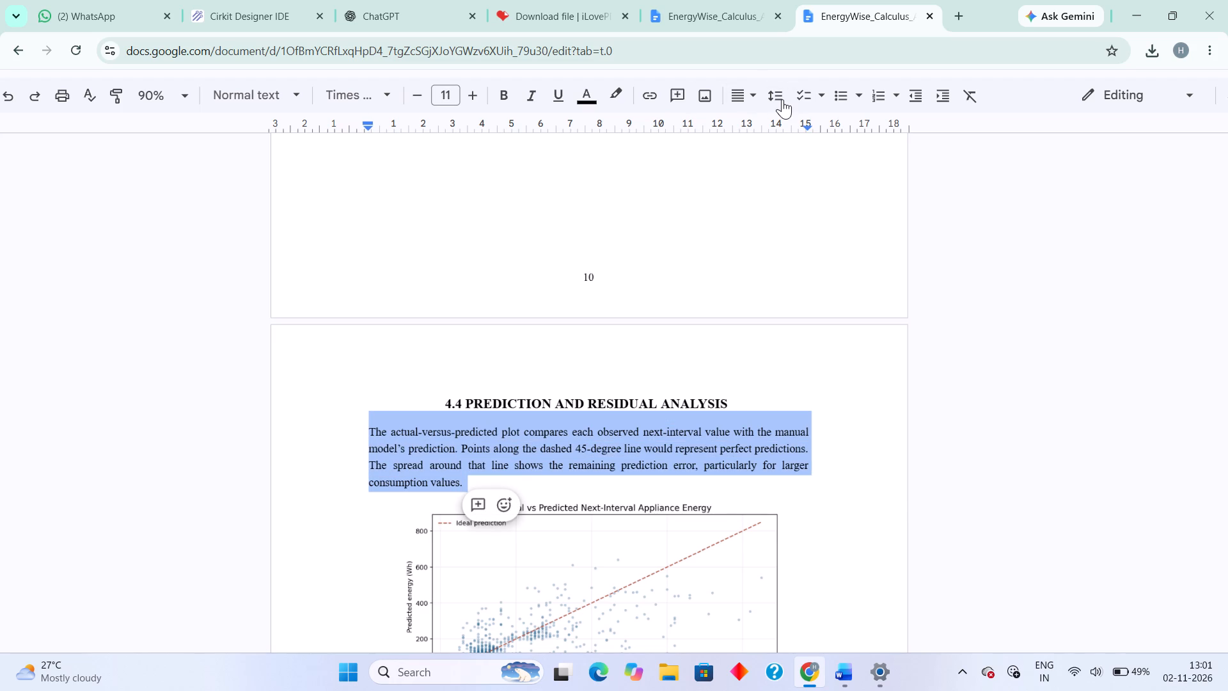
{"action": "left_click", "coordinate": [782, 99]}
{"action": "left_click", "coordinate": [803, 186]}
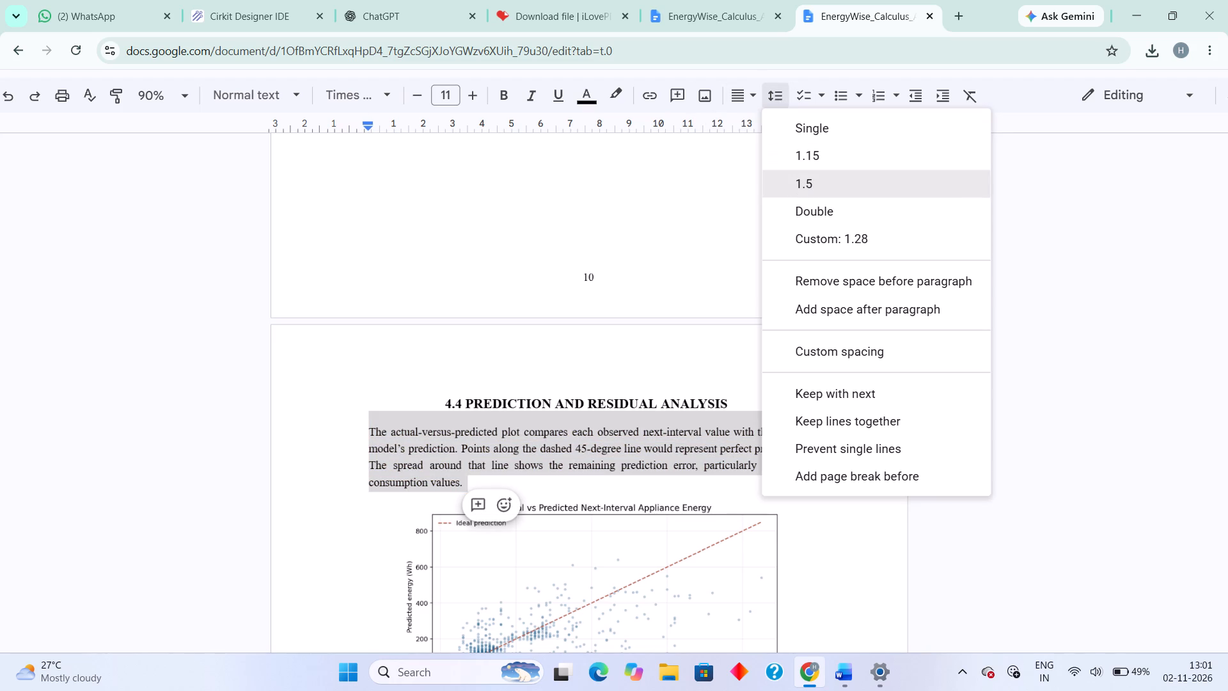
{"action": "scroll", "coordinate": [760, 354], "scroll_direction": "down", "scroll_amount": 5}
{"action": "scroll", "coordinate": [747, 358], "scroll_direction": "up", "scroll_amount": 3}
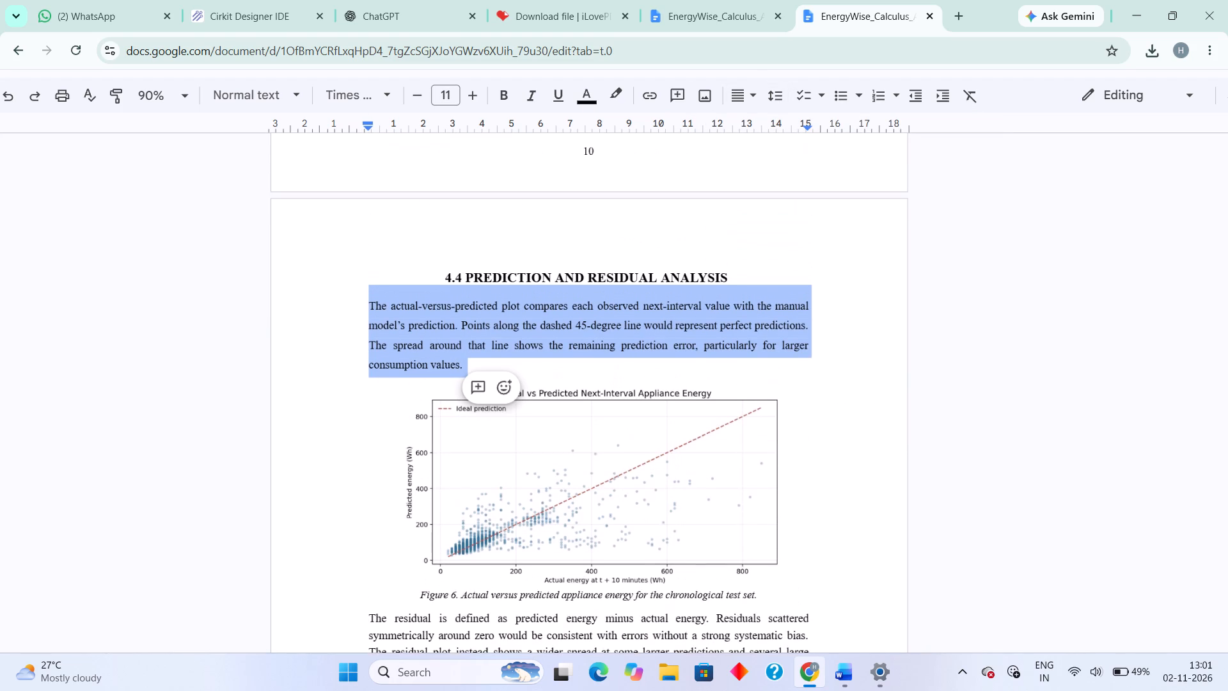
{"action": "left_click", "coordinate": [476, 98]}
Set the residual-definition paragraph below the Figure 6 caption to font size 12 and 1.5 line spacing.
{"action": "scroll", "coordinate": [542, 444], "scroll_direction": "down", "scroll_amount": 2}
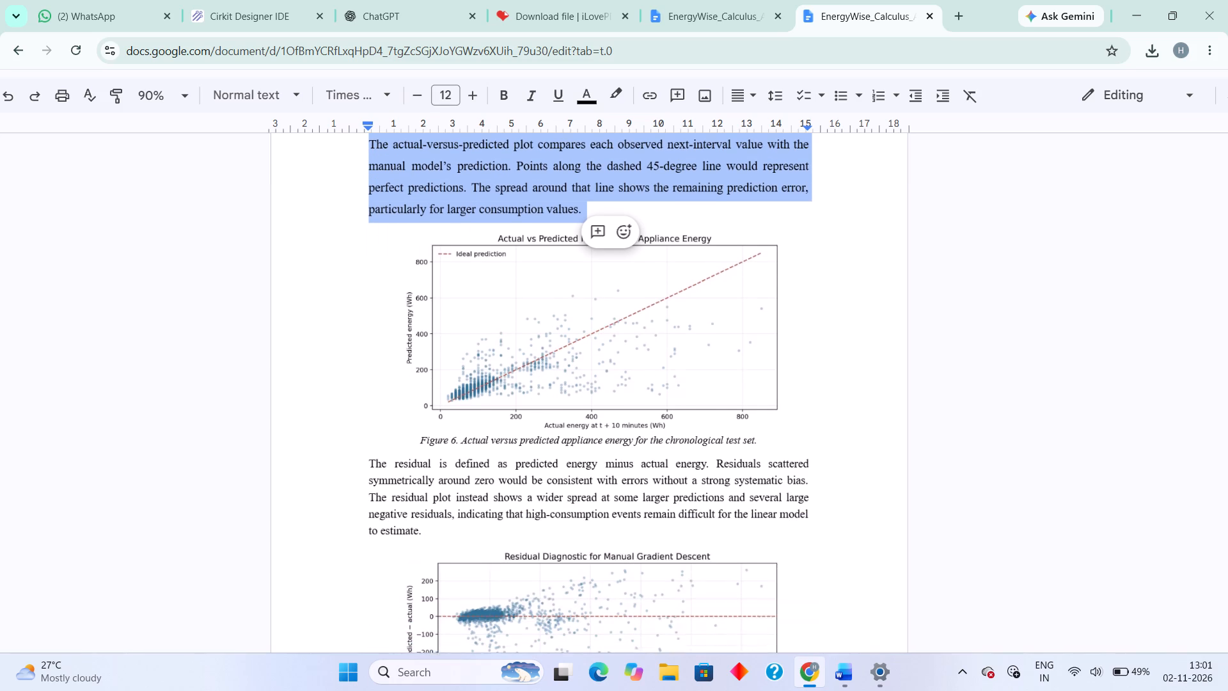
{"action": "left_click_drag", "start_coordinate": [427, 543], "coordinate": [327, 460]}
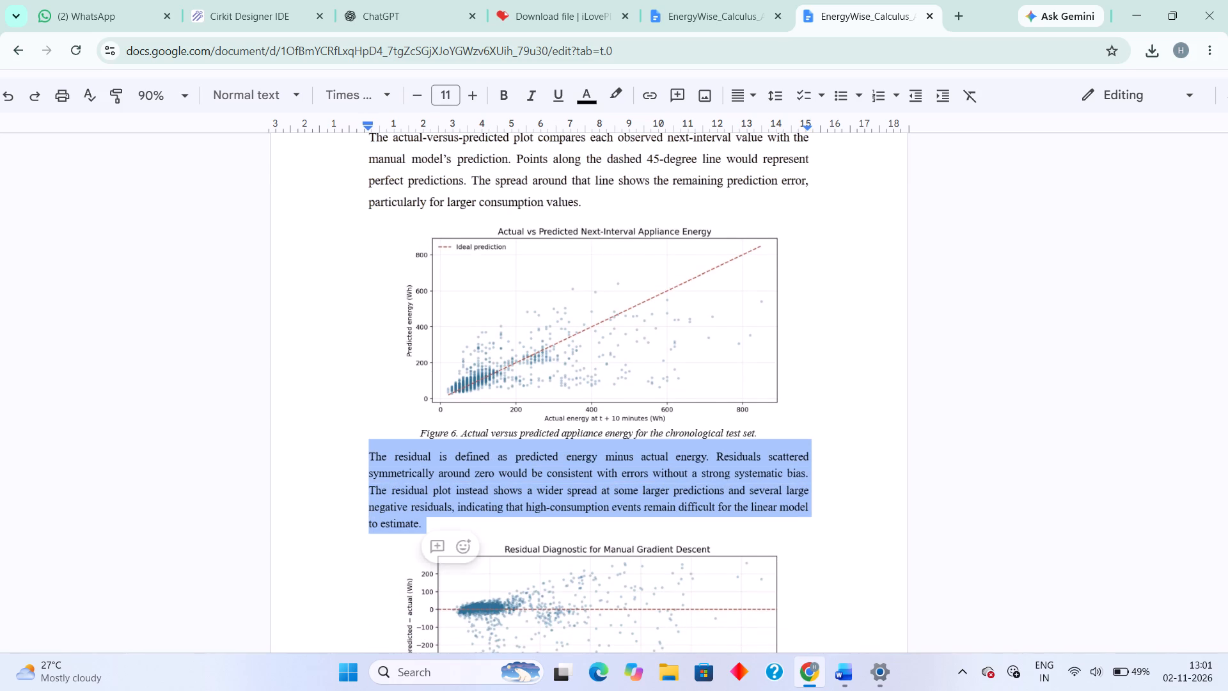
{"action": "left_click", "coordinate": [475, 100]}
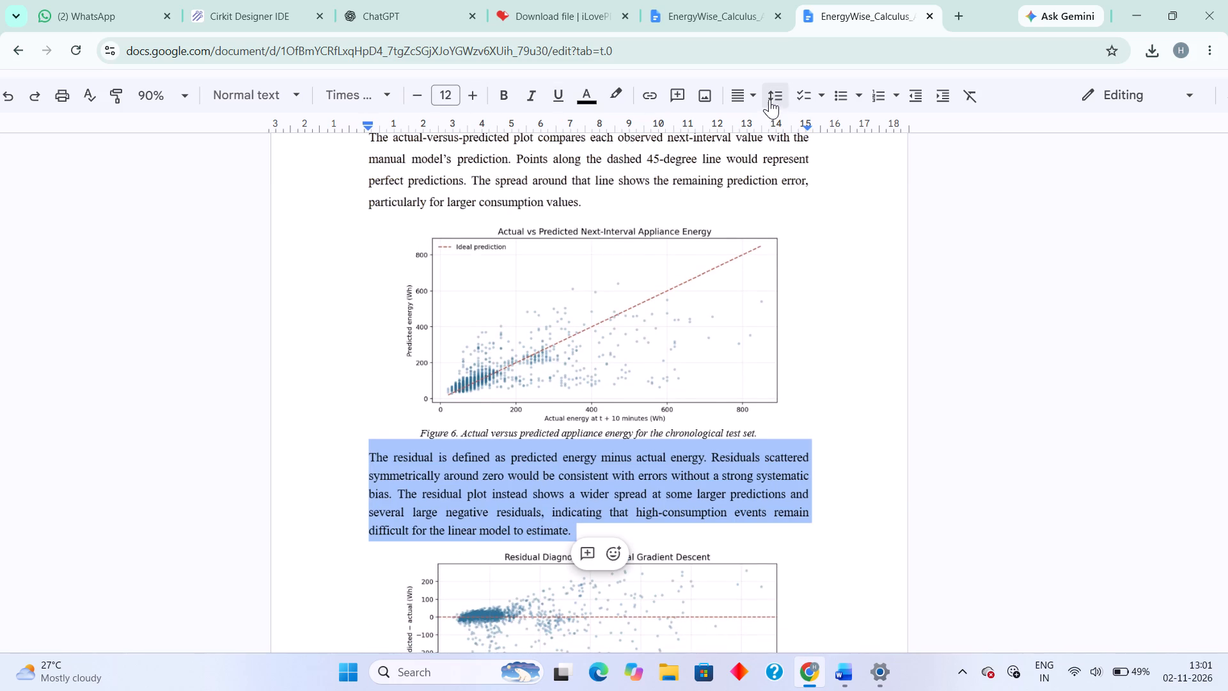
{"action": "left_click", "coordinate": [773, 98]}
{"action": "left_click", "coordinate": [816, 189]}
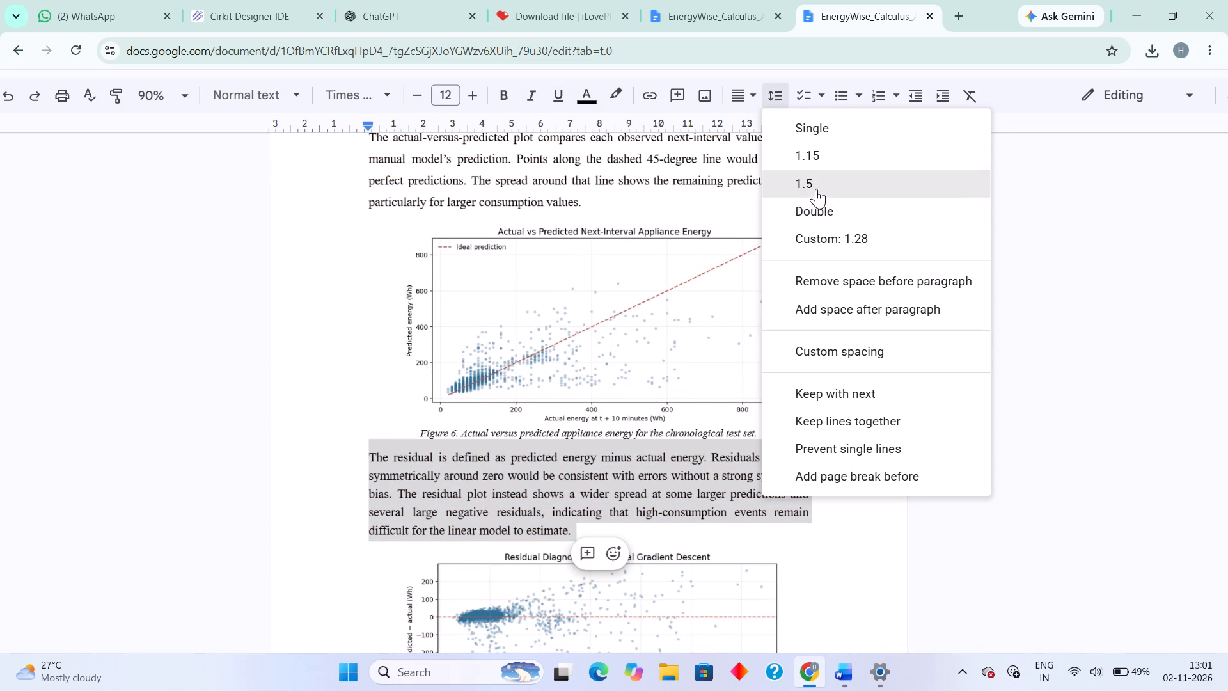
Set all four paragraphs under 4.5 INTERPRETATION AND LIMITATIONS to 1.5 line spacing and font size 12.
{"action": "scroll", "coordinate": [754, 466], "scroll_direction": "down", "scroll_amount": 6}
{"action": "left_click", "coordinate": [754, 466]}
{"action": "left_click_drag", "start_coordinate": [740, 507], "coordinate": [438, 260]}
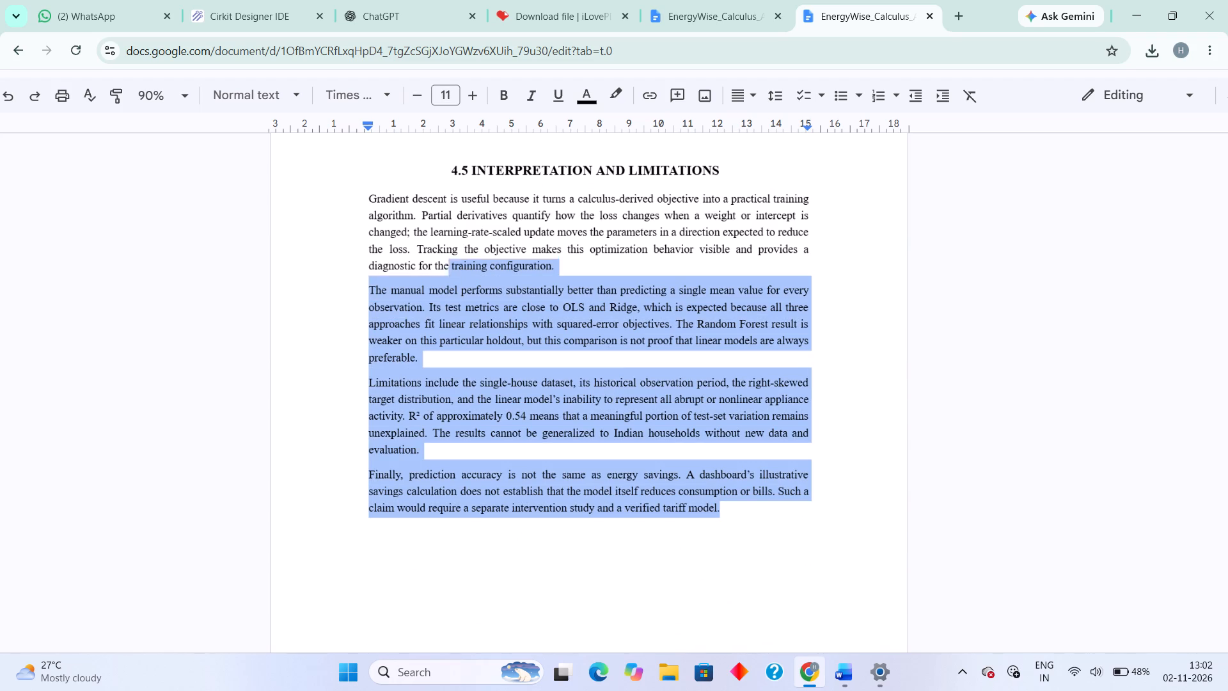
{"action": "left_click_drag", "start_coordinate": [438, 260], "coordinate": [364, 202]}
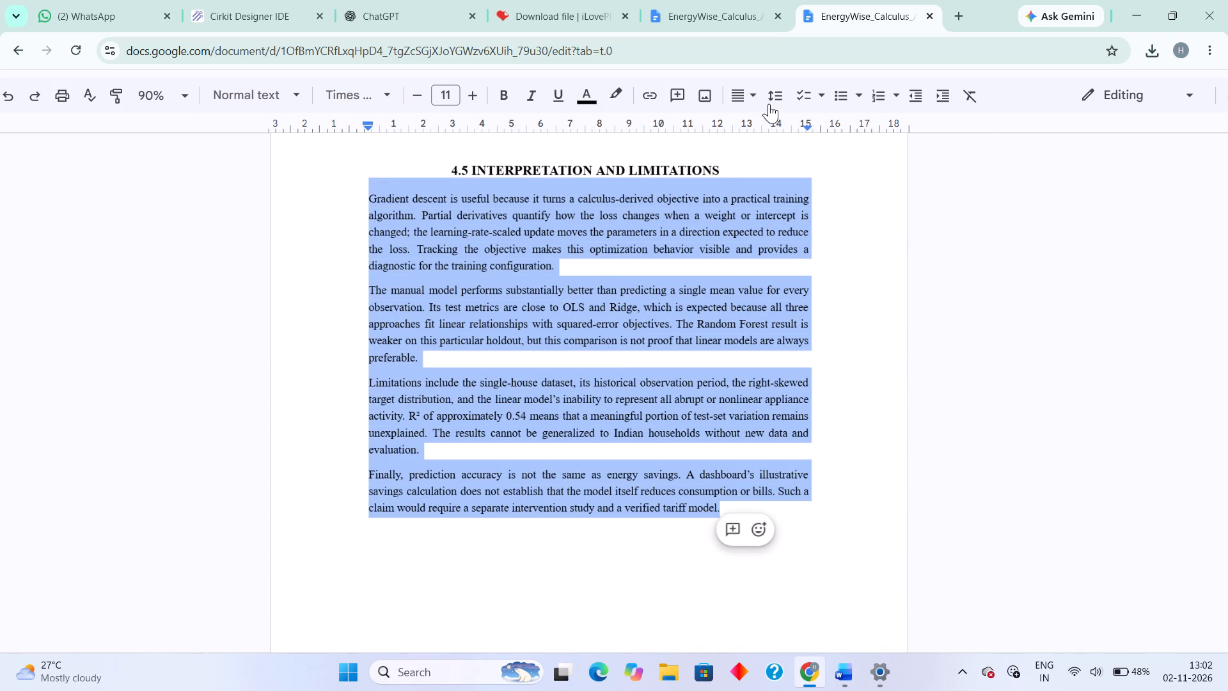
{"action": "left_click", "coordinate": [769, 104]}
{"action": "left_click", "coordinate": [811, 187]}
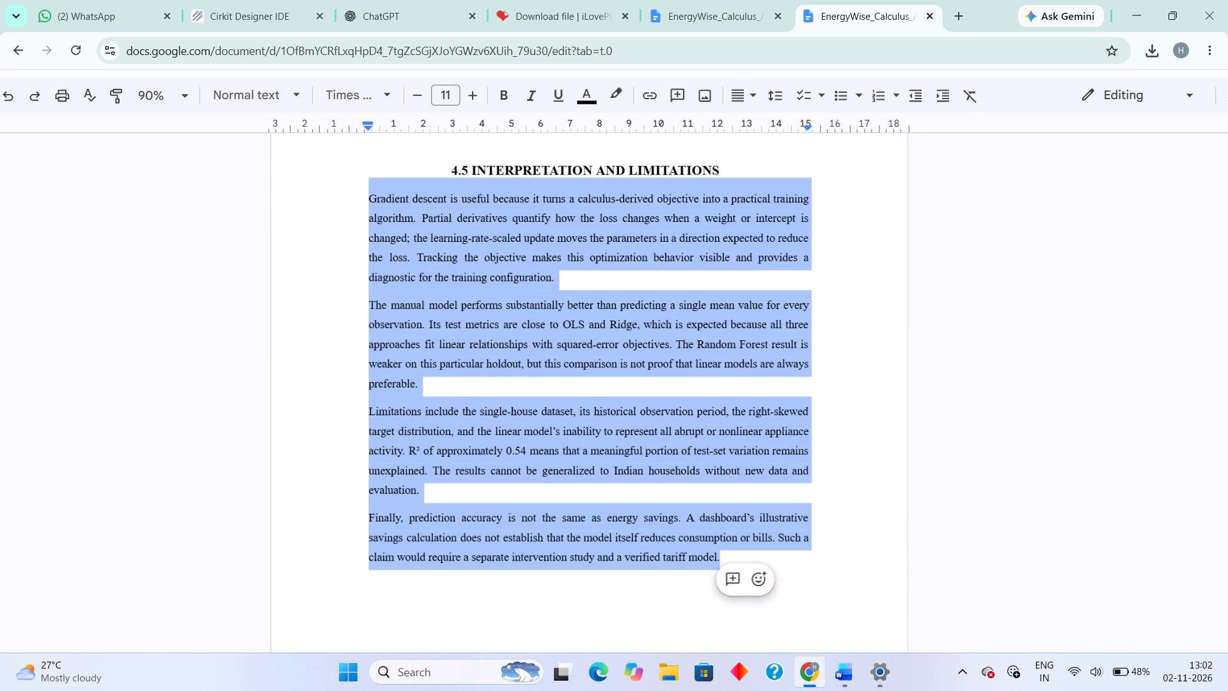
{"action": "left_click", "coordinate": [468, 91]}
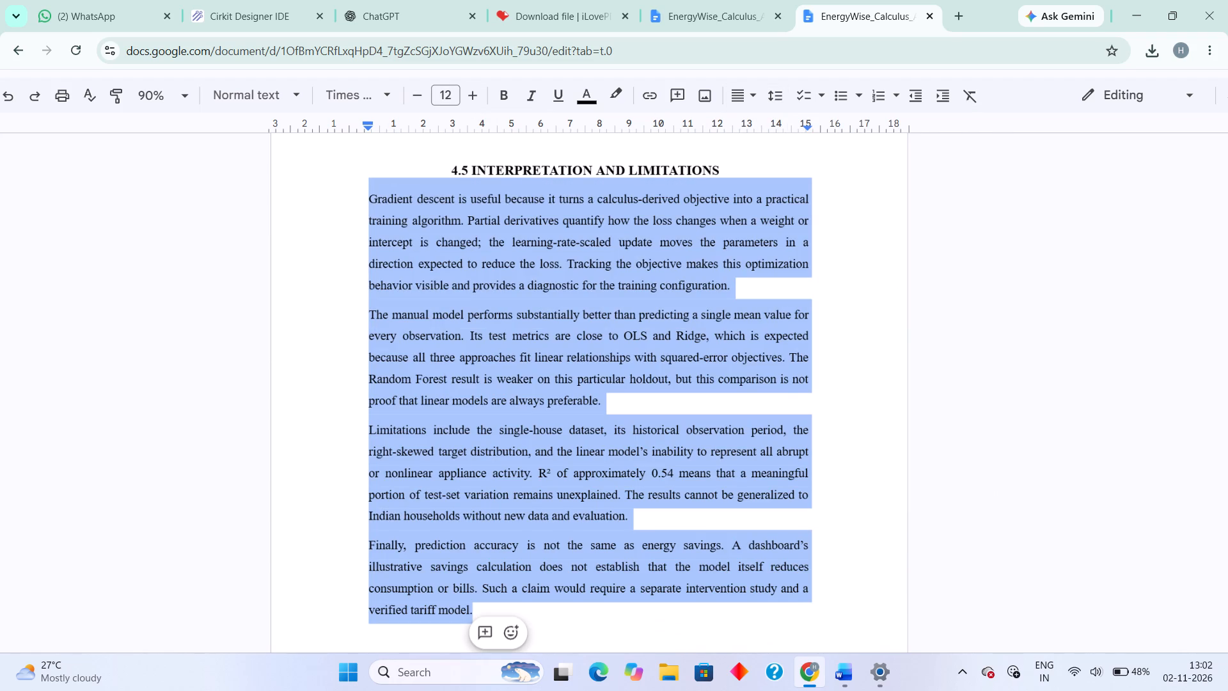
{"action": "left_click", "coordinate": [1007, 504]}
Set the three paragraphs under 5.0 CONCLUSION to 1.5 line spacing and font size 12.
{"action": "scroll", "coordinate": [663, 486], "scroll_direction": "down", "scroll_amount": 5}
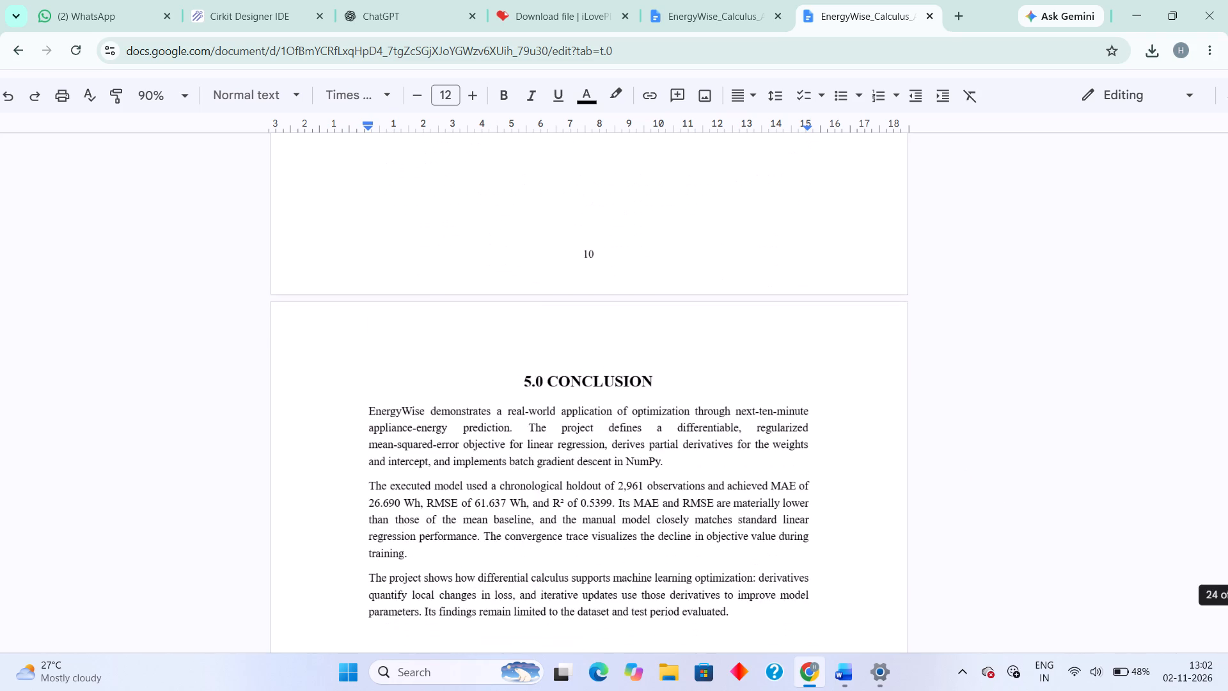
{"action": "scroll", "coordinate": [663, 486], "scroll_direction": "down", "scroll_amount": 1}
{"action": "left_click_drag", "start_coordinate": [772, 510], "coordinate": [369, 274]}
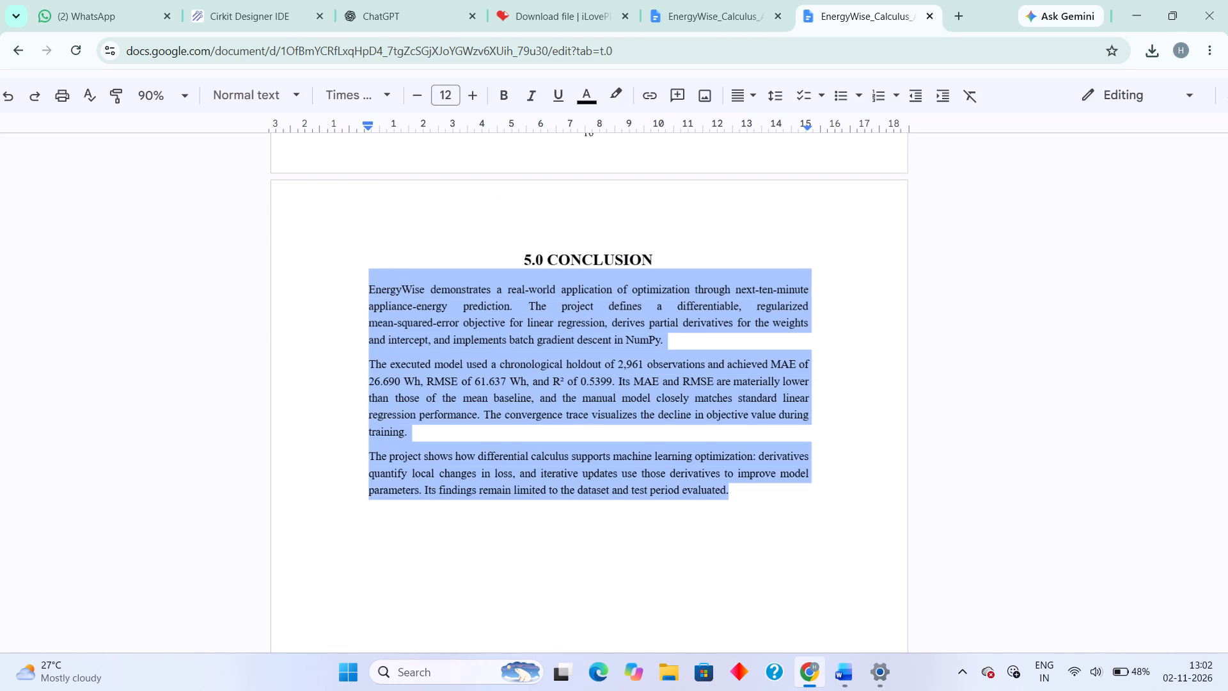
{"action": "left_click_drag", "start_coordinate": [369, 274], "coordinate": [365, 274]}
{"action": "left_click", "coordinate": [767, 96]}
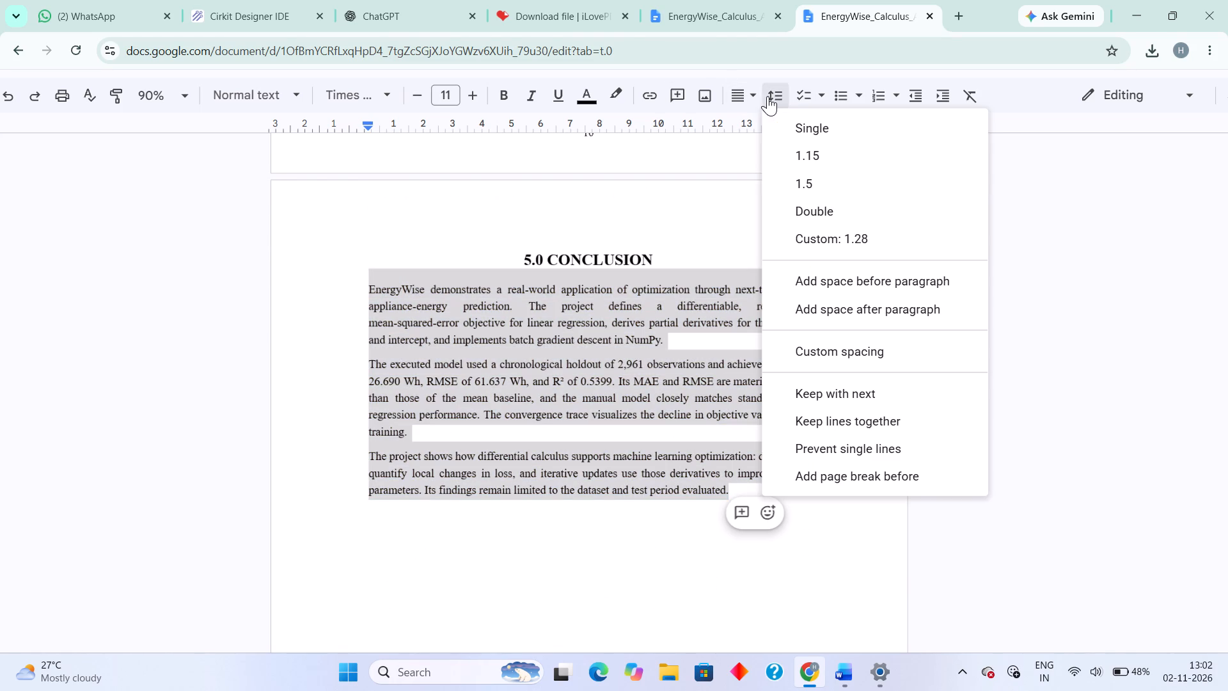
{"action": "left_click", "coordinate": [790, 187]}
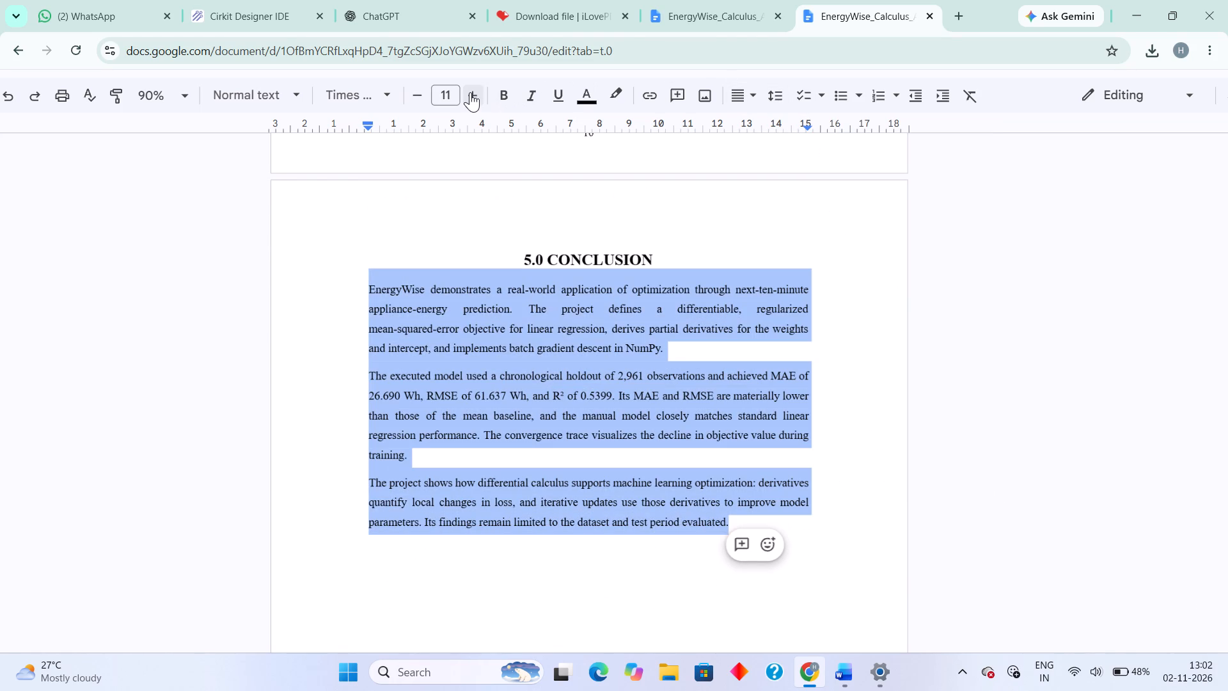
{"action": "left_click", "coordinate": [470, 92]}
Set the bulleted list under 6.0 FUTURE SCOPE to font size 12 and 1.5 line spacing.
{"action": "scroll", "coordinate": [544, 436], "scroll_direction": "down", "scroll_amount": 6}
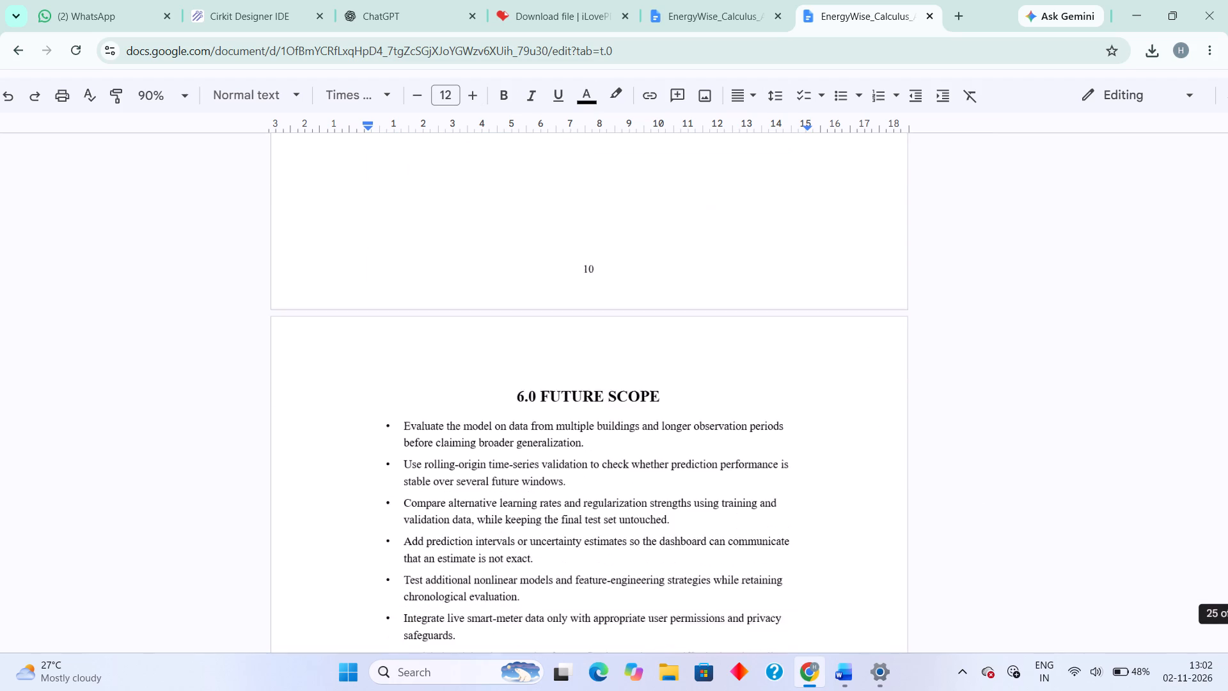
{"action": "scroll", "coordinate": [544, 436], "scroll_direction": "down", "scroll_amount": 1}
{"action": "left_click_drag", "start_coordinate": [544, 447], "coordinate": [395, 199]}
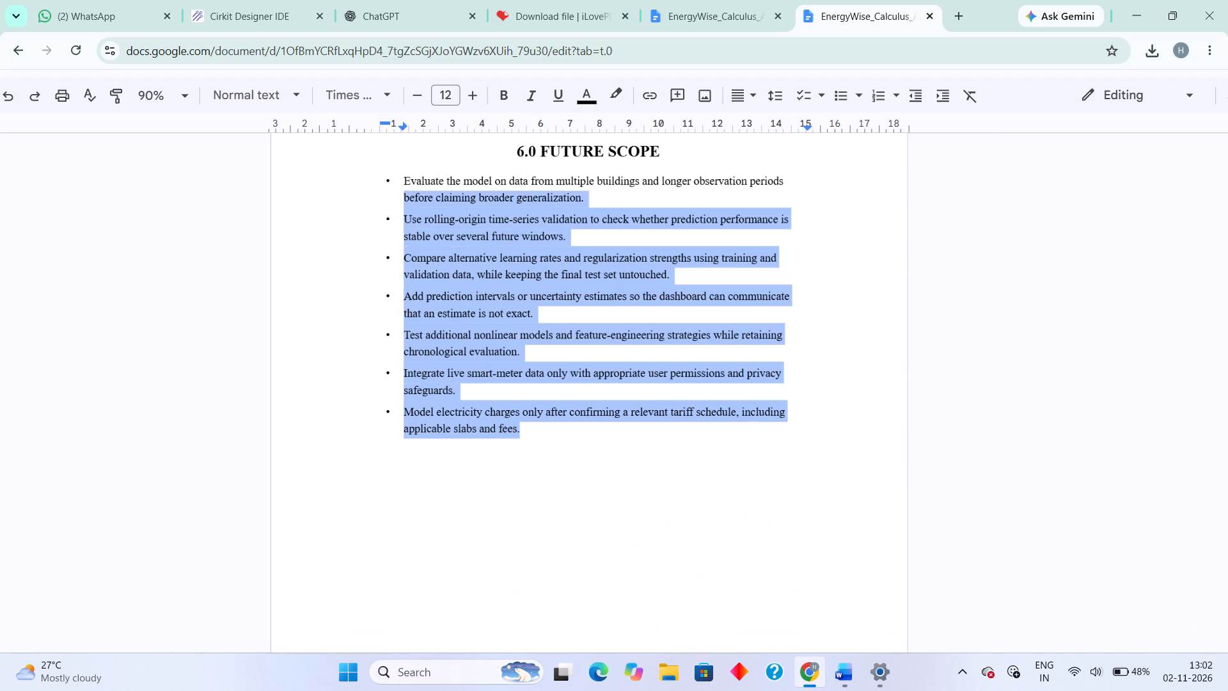
{"action": "left_click_drag", "start_coordinate": [395, 199], "coordinate": [394, 186]}
{"action": "left_click", "coordinate": [478, 92]}
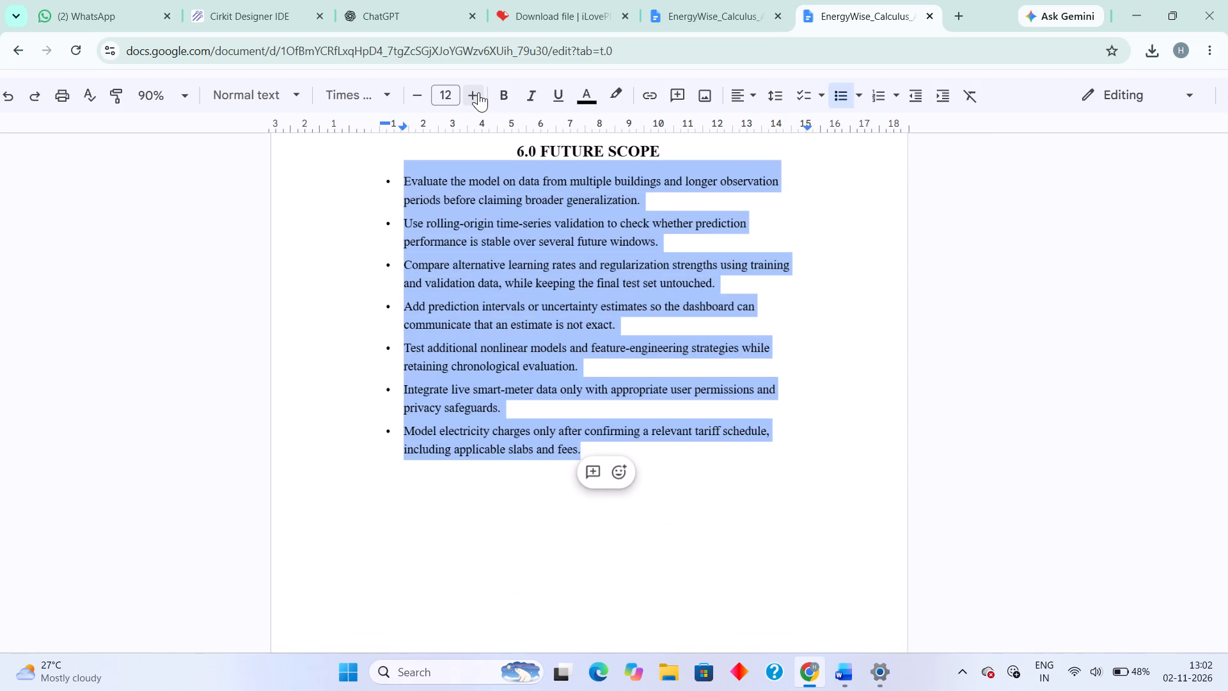
{"action": "left_click", "coordinate": [784, 104]}
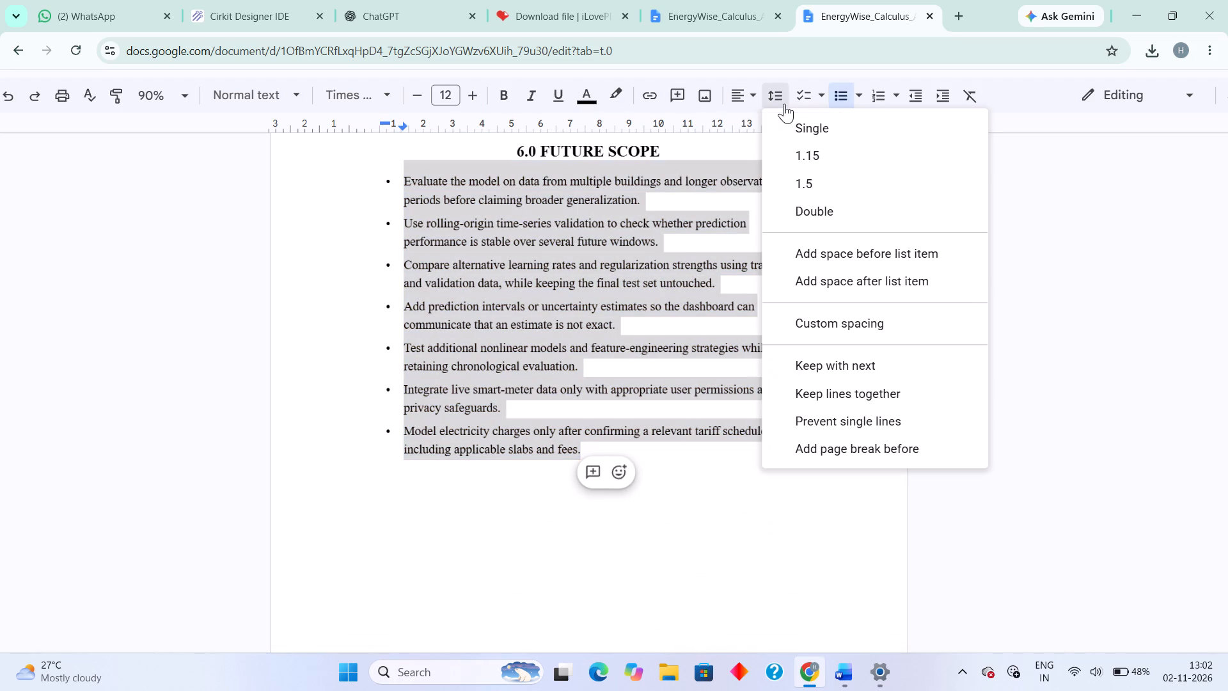
{"action": "left_click", "coordinate": [808, 182]}
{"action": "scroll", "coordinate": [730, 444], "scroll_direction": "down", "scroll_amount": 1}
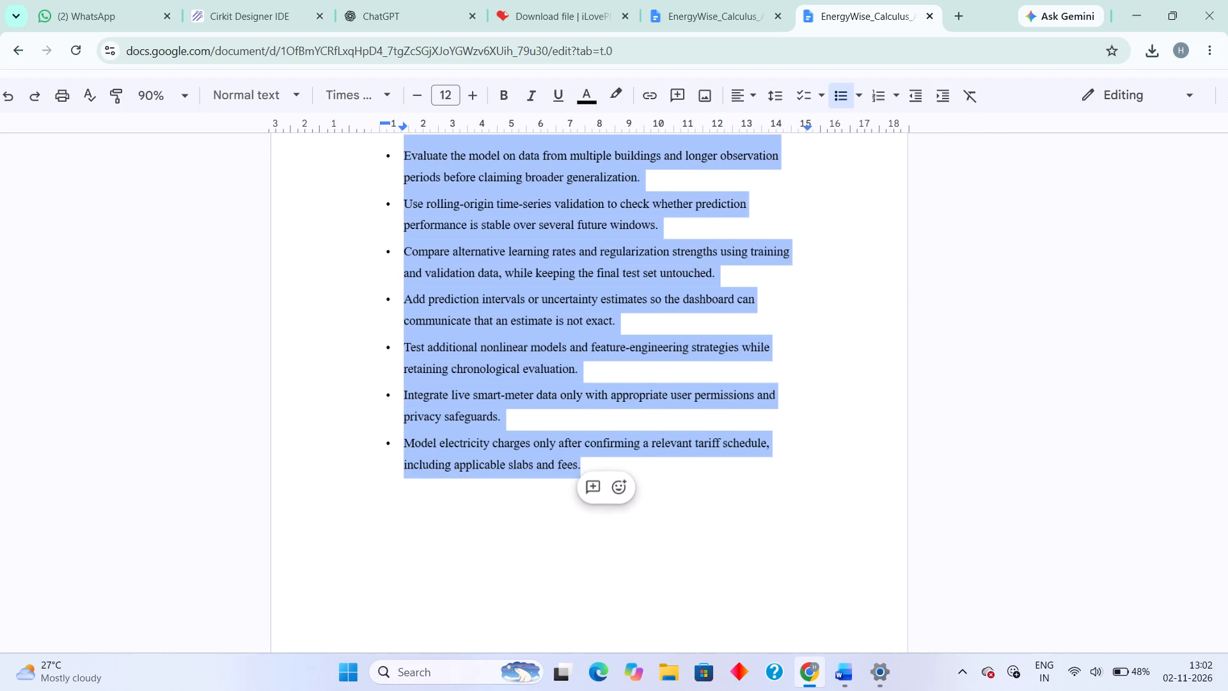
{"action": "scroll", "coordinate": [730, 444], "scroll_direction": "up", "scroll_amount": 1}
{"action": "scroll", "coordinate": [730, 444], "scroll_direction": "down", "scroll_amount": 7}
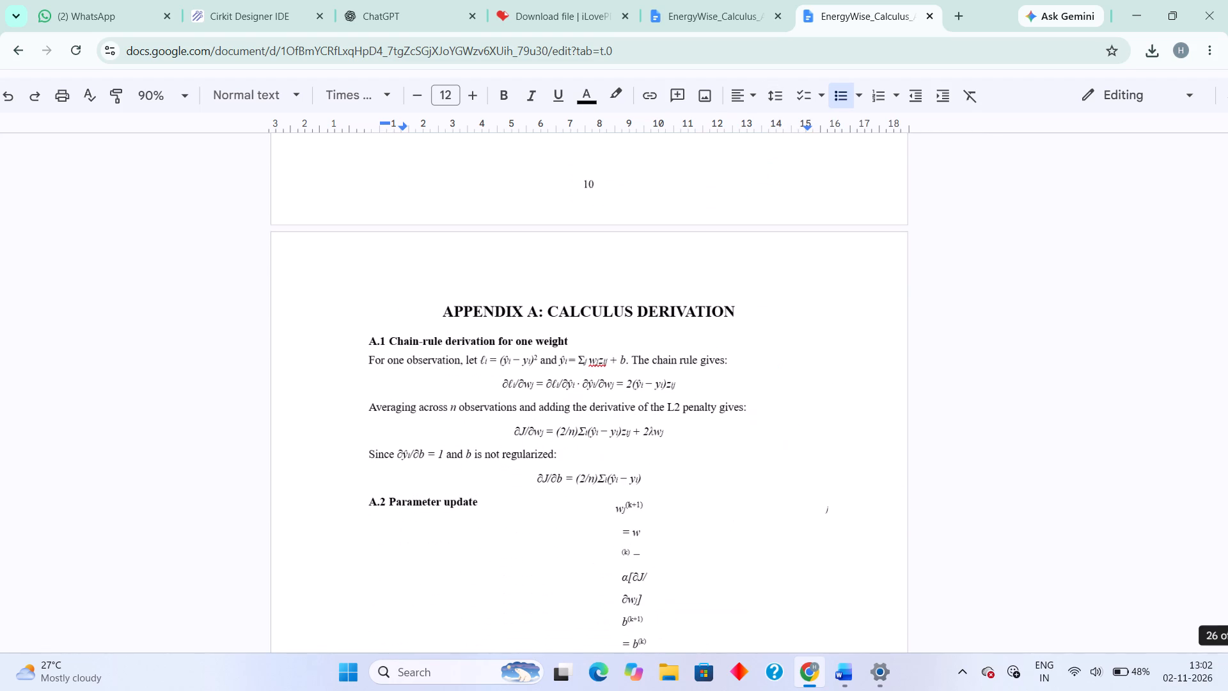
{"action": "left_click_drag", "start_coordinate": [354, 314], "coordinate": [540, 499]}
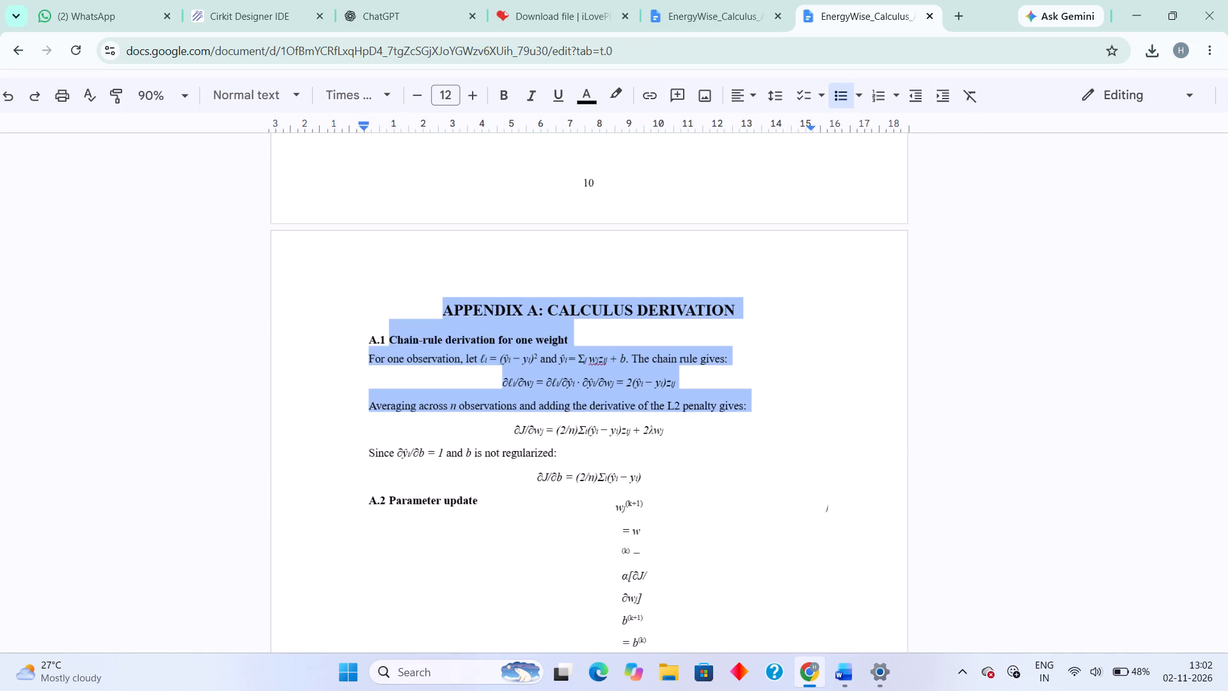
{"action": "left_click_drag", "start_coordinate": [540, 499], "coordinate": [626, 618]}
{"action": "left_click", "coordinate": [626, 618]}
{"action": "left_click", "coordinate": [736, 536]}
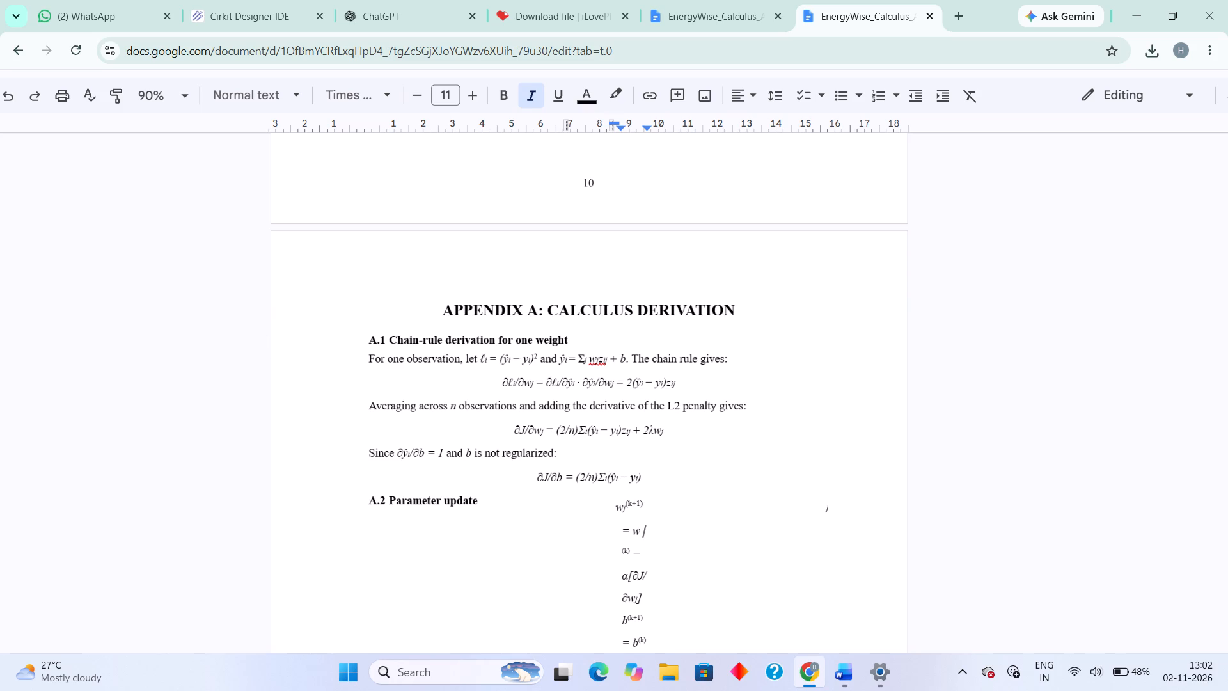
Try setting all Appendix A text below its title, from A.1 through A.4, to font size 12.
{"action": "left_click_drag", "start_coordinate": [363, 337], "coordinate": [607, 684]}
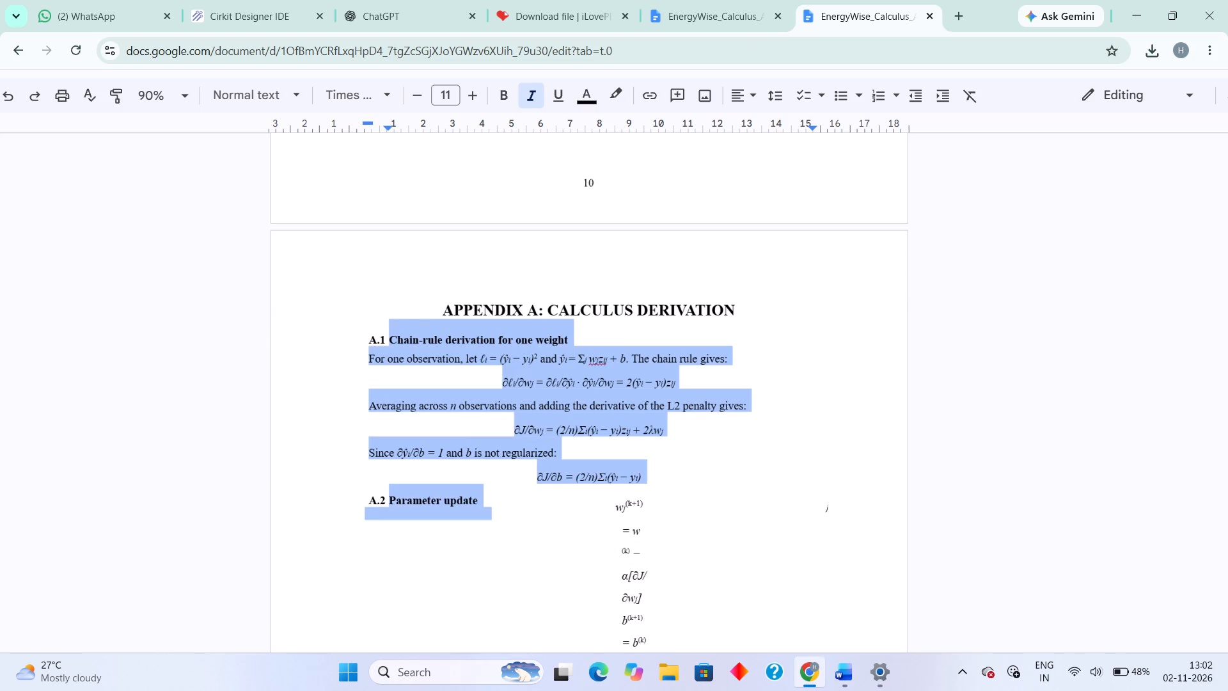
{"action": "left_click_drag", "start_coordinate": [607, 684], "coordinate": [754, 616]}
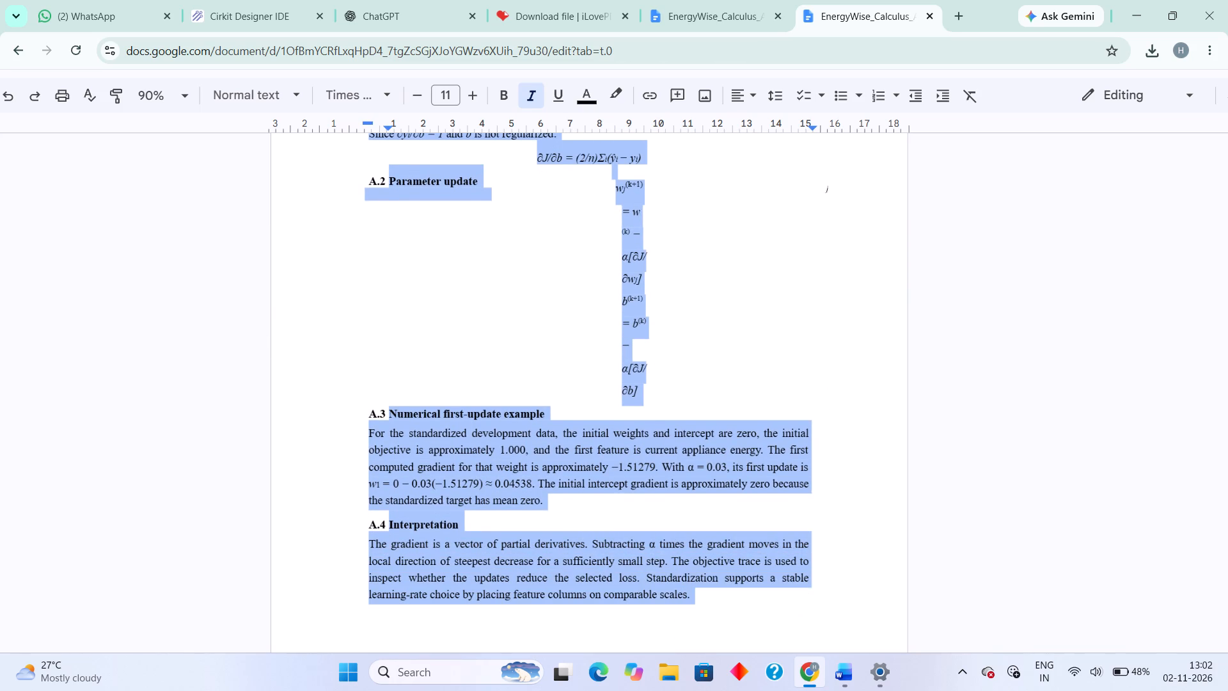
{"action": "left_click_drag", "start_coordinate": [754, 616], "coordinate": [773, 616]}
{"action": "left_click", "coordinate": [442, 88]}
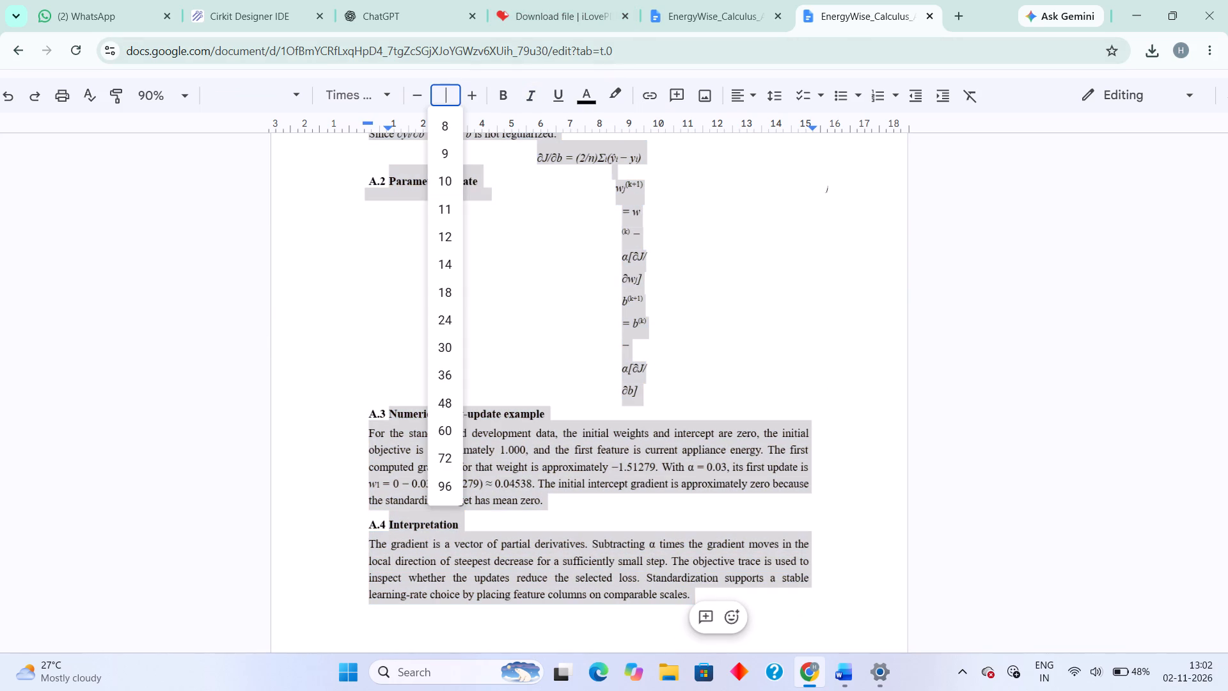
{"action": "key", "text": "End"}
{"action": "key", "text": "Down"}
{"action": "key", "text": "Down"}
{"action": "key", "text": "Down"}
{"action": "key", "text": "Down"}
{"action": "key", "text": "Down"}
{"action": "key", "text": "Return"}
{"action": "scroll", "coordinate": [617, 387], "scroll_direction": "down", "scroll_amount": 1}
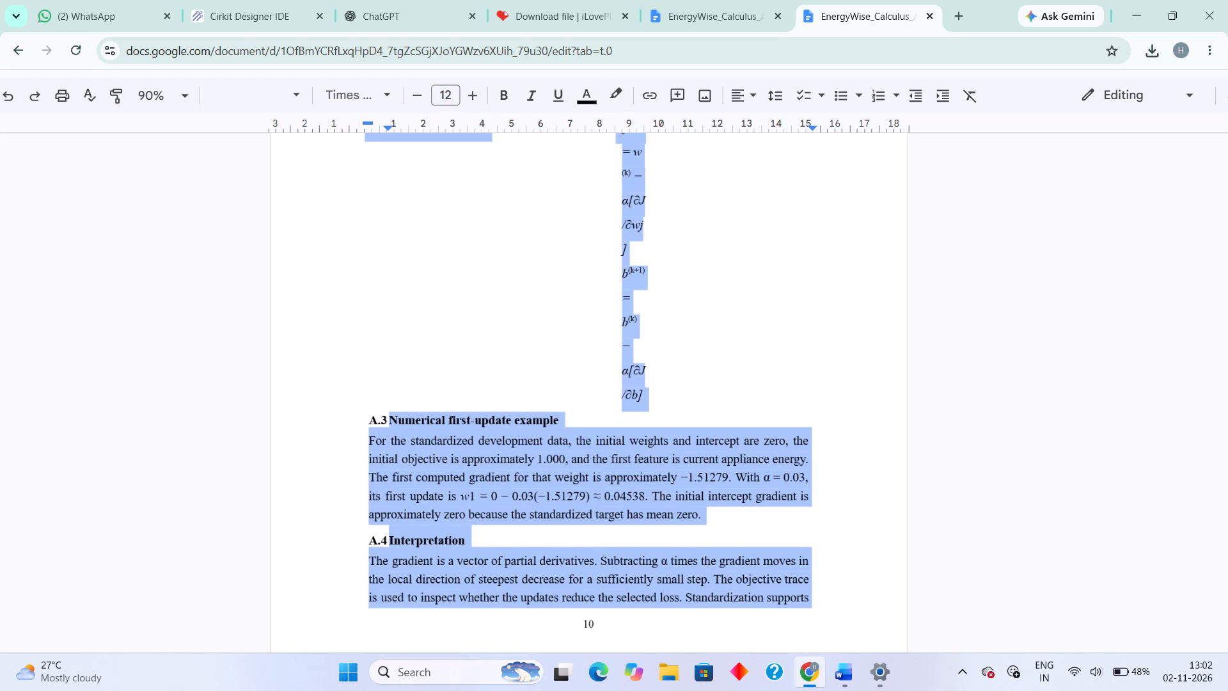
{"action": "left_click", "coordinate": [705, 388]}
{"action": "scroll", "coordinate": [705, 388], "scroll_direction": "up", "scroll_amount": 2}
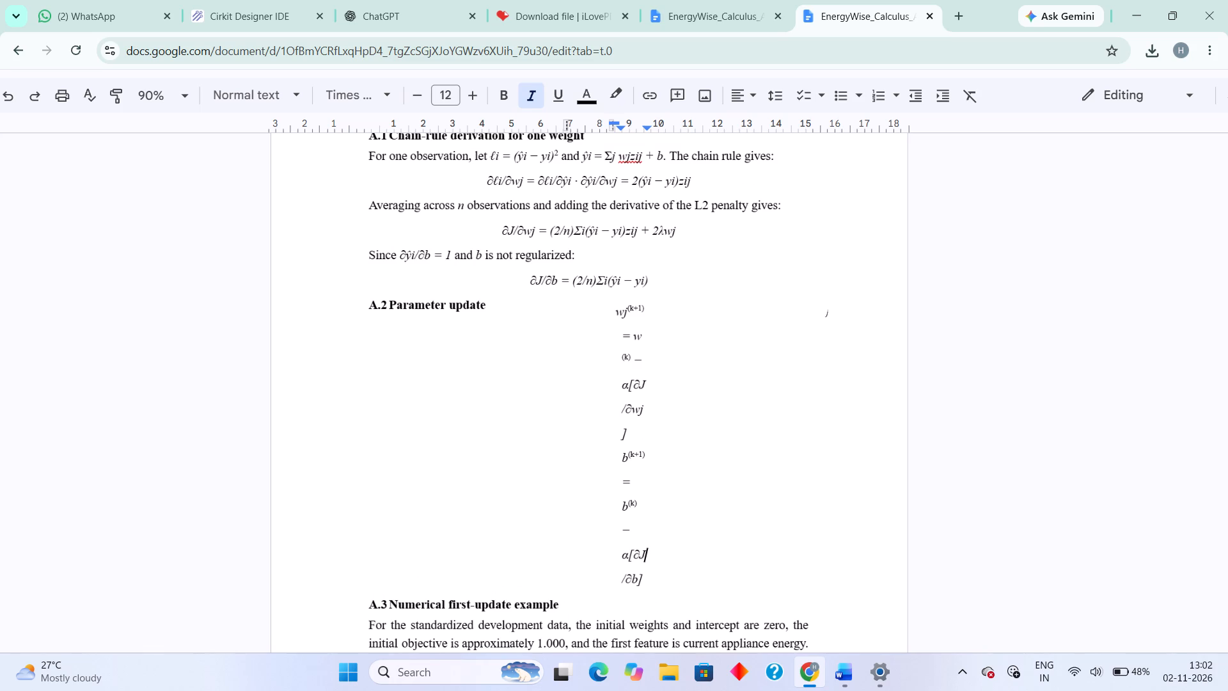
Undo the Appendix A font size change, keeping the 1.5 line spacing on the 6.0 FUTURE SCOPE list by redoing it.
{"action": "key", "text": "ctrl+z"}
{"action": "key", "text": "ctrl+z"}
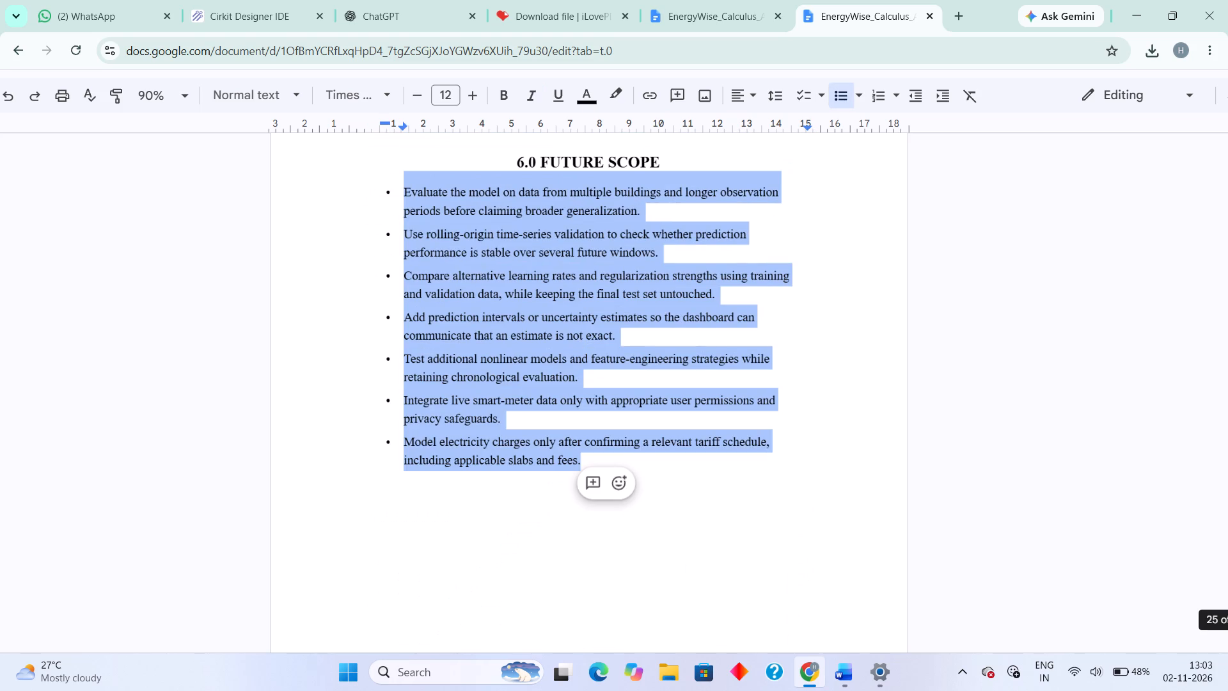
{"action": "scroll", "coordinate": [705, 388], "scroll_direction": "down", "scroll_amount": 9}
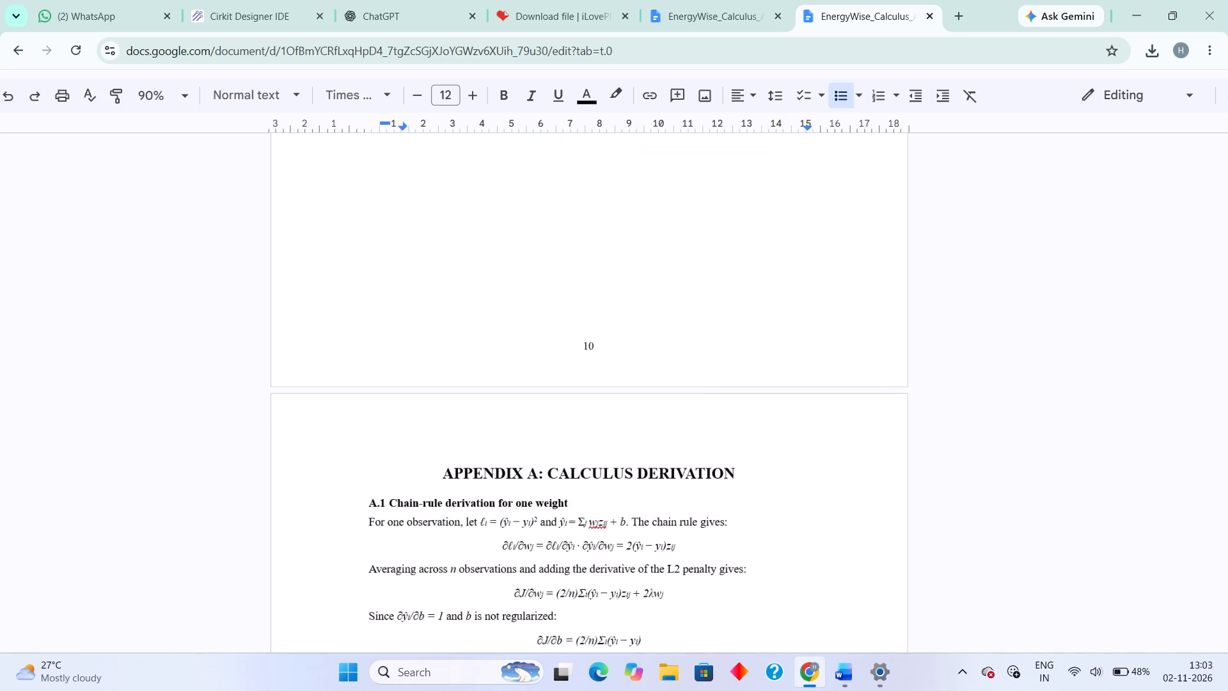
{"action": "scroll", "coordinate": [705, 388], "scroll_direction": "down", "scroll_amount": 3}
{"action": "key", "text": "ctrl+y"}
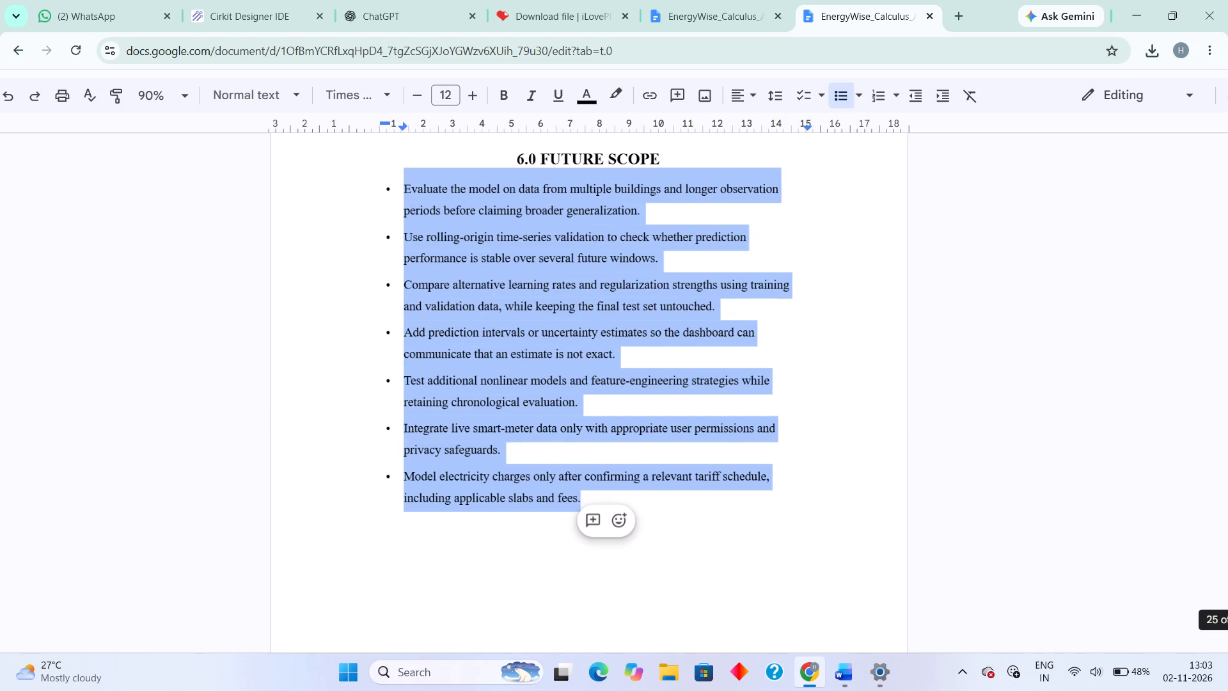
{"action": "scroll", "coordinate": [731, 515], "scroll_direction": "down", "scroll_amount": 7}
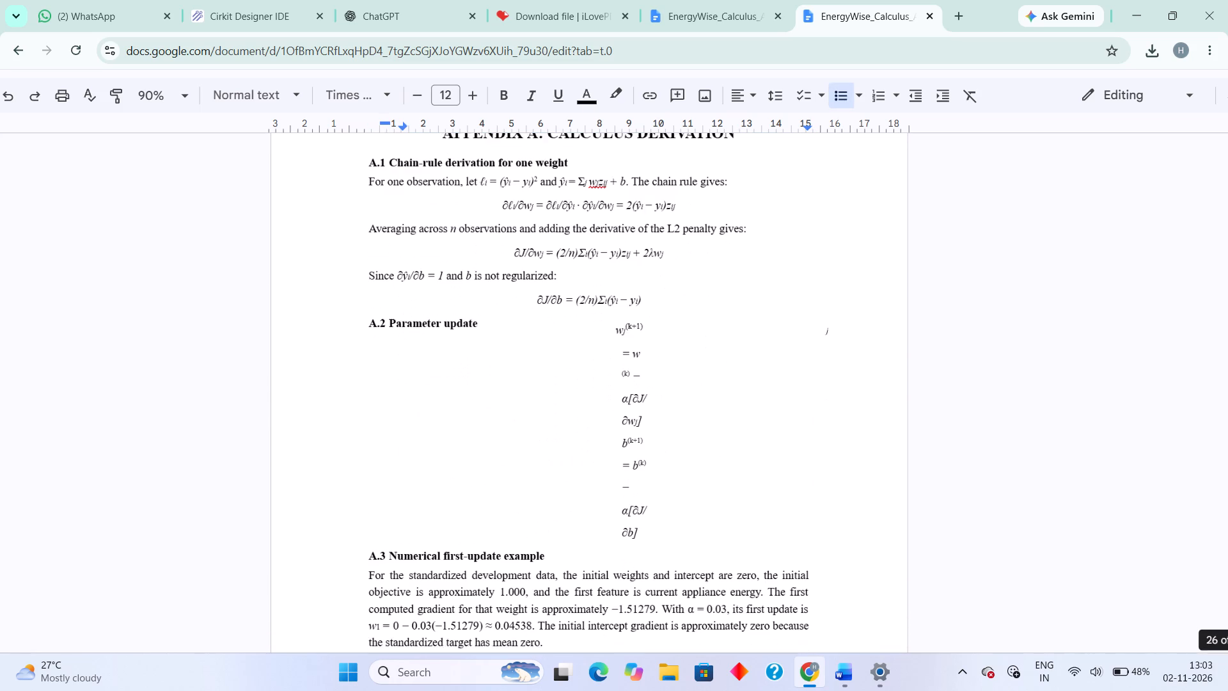
Place the text cursor in the vertically broken equations beside the A.2 Parameter update heading in Appendix A.
{"action": "scroll", "coordinate": [731, 515], "scroll_direction": "down", "scroll_amount": 1}
{"action": "left_click", "coordinate": [731, 515]}
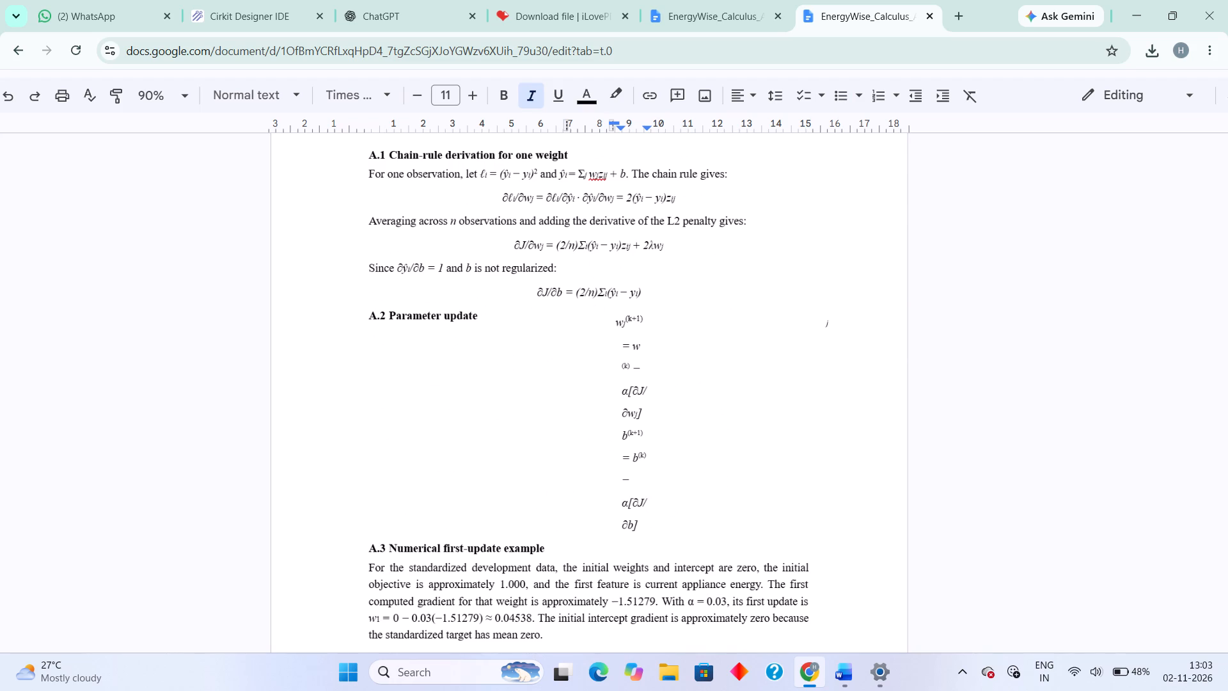
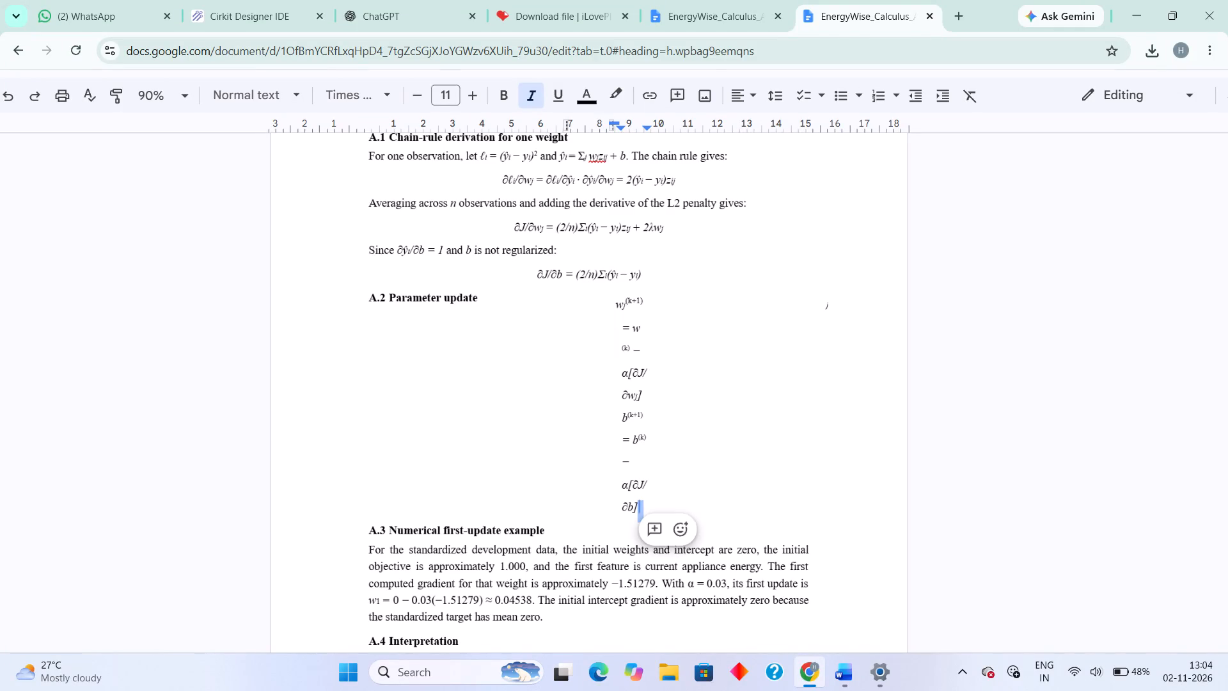
Delete the vertically broken w and b update equations beside the A.2 Parameter update heading and insert a blank line in their place.
{"action": "left_click_drag", "start_coordinate": [649, 504], "coordinate": [634, 485]}
{"action": "key", "text": "BackSpace"}
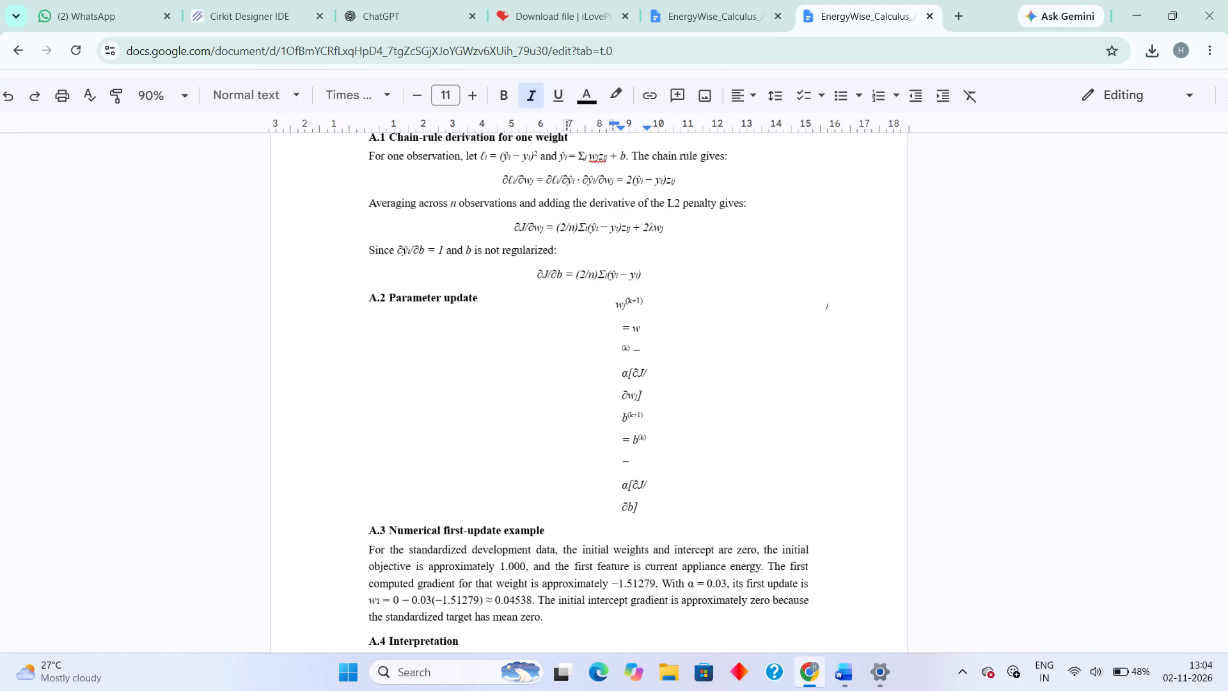
{"action": "key", "text": "Down"}
{"action": "key", "text": "Right"}
{"action": "key", "text": "BackSpace"}
{"action": "key", "text": "BackSpace"}
{"action": "key", "text": "BackSpace"}
{"action": "key", "text": "BackSpace"}
{"action": "key", "text": "BackSpace"}
{"action": "key", "text": "BackSpace"}
{"action": "key", "text": "BackSpace"}
{"action": "key", "text": "BackSpace"}
{"action": "key", "text": "BackSpace"}
{"action": "key", "text": "BackSpace"}
{"action": "key", "text": "BackSpace"}
{"action": "key", "text": "BackSpace"}
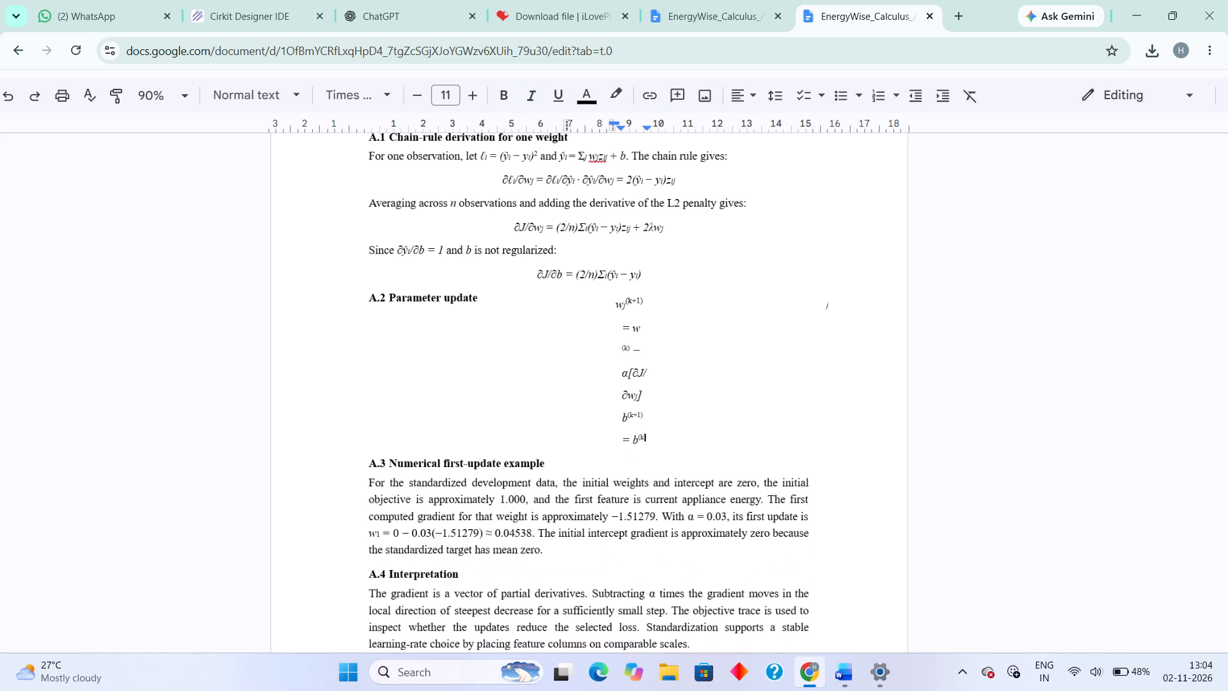
{"action": "key", "text": "BackSpace"}
{"action": "key", "text": "ctrl+BackSpace"}
{"action": "key", "text": "ctrl+BackSpace"}
{"action": "key", "text": "ctrl+BackSpace"}
{"action": "key", "text": "ctrl+BackSpace"}
{"action": "key", "text": "ctrl+BackSpace"}
{"action": "key", "text": "ctrl+BackSpace"}
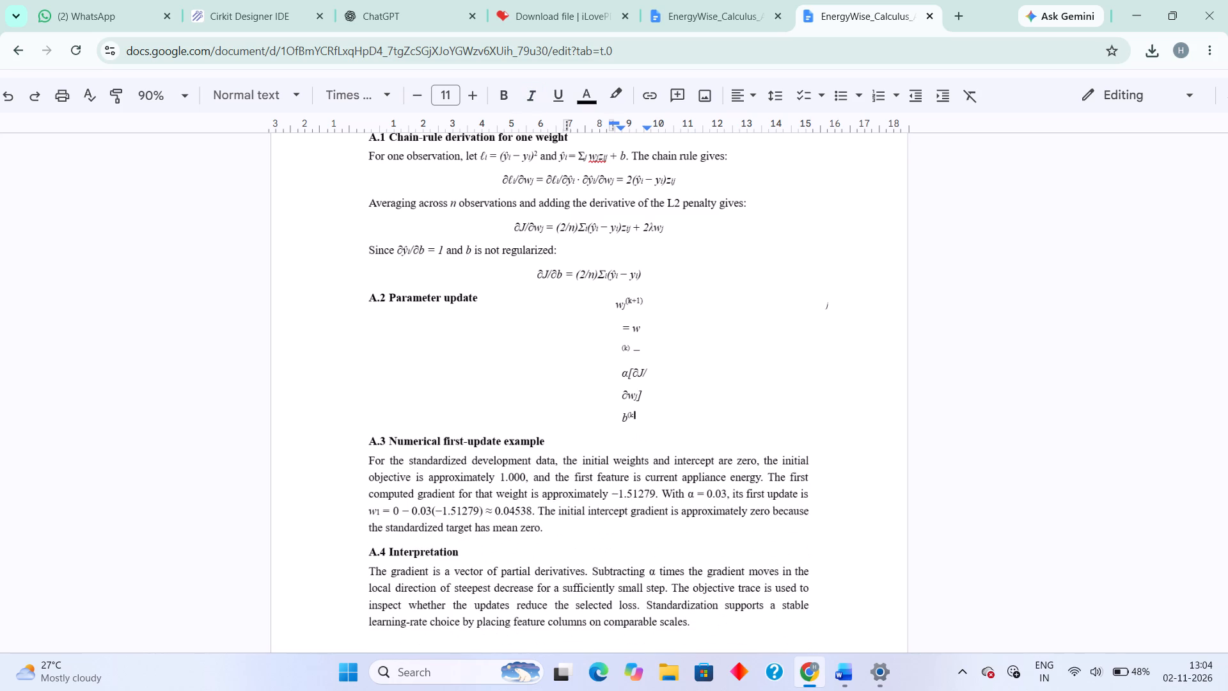
{"action": "key", "text": "ctrl+BackSpace"}
{"action": "key", "text": "ctrl+BackSpace"}
{"action": "key", "text": "ctrl+BackSpace"}
{"action": "key", "text": "ctrl+BackSpace"}
{"action": "key", "text": "ctrl+BackSpace"}
{"action": "key", "text": "ctrl+BackSpace"}
{"action": "key", "text": "ctrl+BackSpace"}
{"action": "key", "text": "ctrl+BackSpace"}
{"action": "key", "text": "ctrl+BackSpace"}
{"action": "key", "text": "ctrl+BackSpace"}
{"action": "key", "text": "ctrl+BackSpace"}
{"action": "key", "text": "ctrl+BackSpace"}
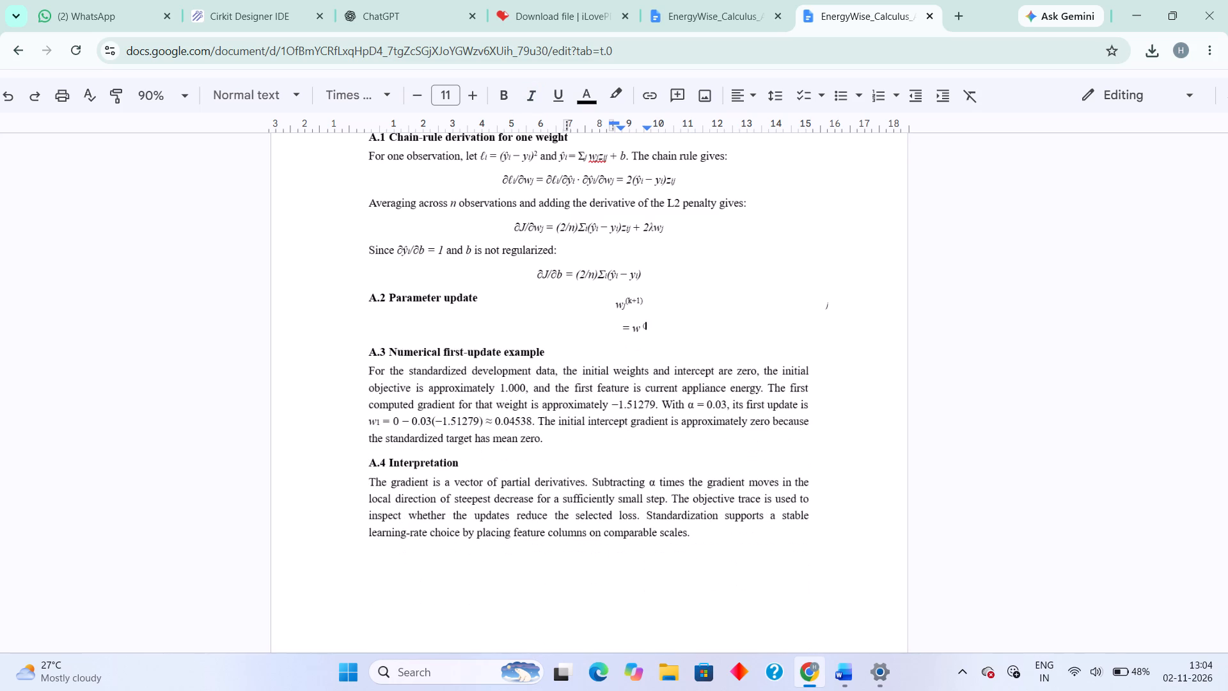
{"action": "key", "text": "ctrl+BackSpace"}
{"action": "key", "text": "ctrl+BackSpace"}
{"action": "key", "text": "ctrl+BackSpace"}
{"action": "key", "text": "ctrl+BackSpace"}
{"action": "key", "text": "ctrl+BackSpace"}
{"action": "key", "text": "ctrl+BackSpace"}
{"action": "key", "text": "ctrl+BackSpace"}
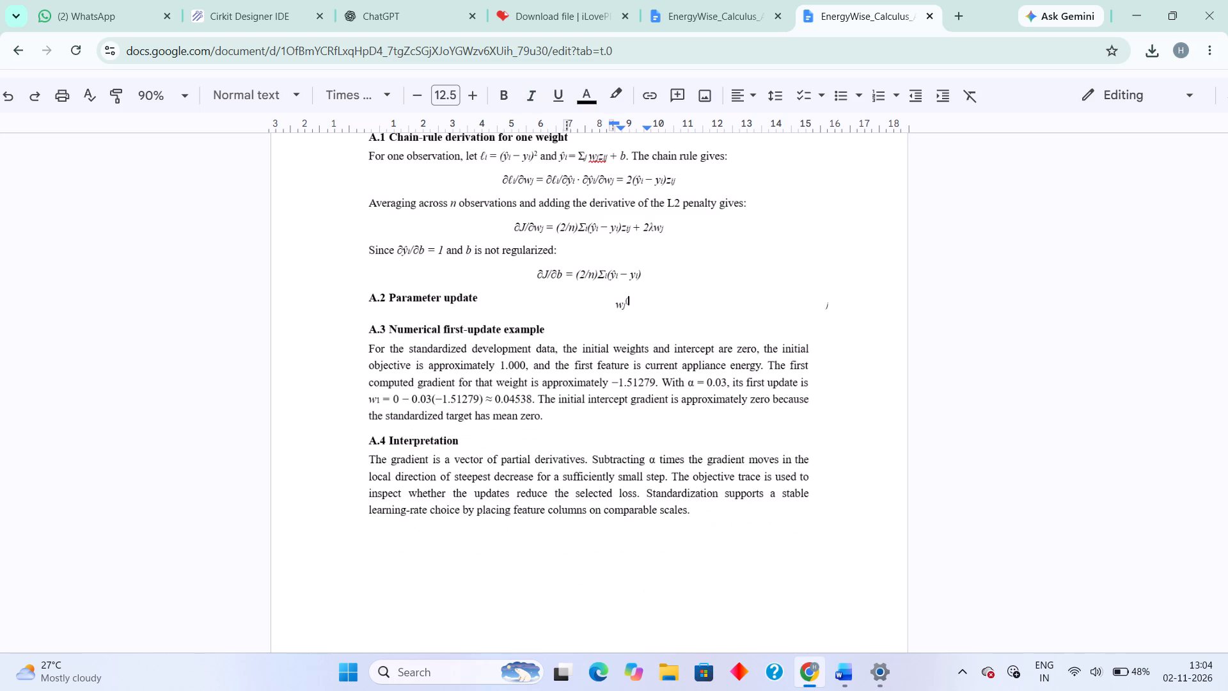
{"action": "key", "text": "ctrl+BackSpace"}
{"action": "key", "text": "ctrl+BackSpace"}
{"action": "key", "text": "Return"}
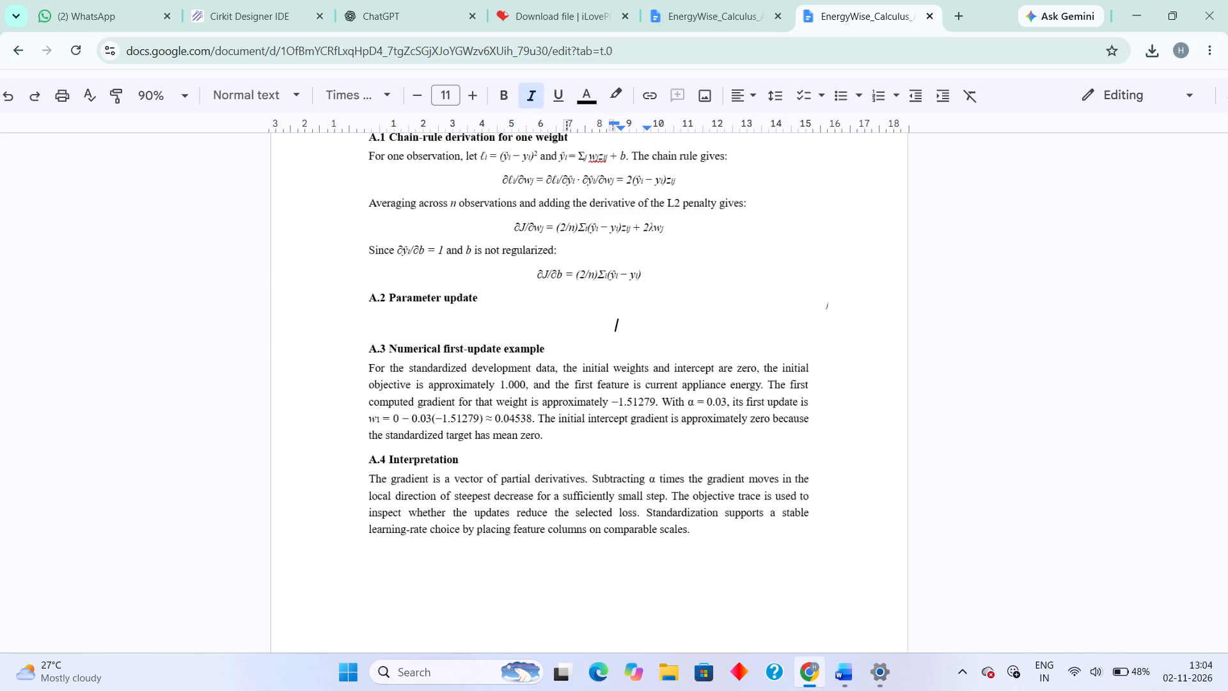
Paste the copied update equations for w(k+1) and b(k+1) into the empty equation line under A.2 Parameter update.
{"action": "key", "text": "ctrl+v"}
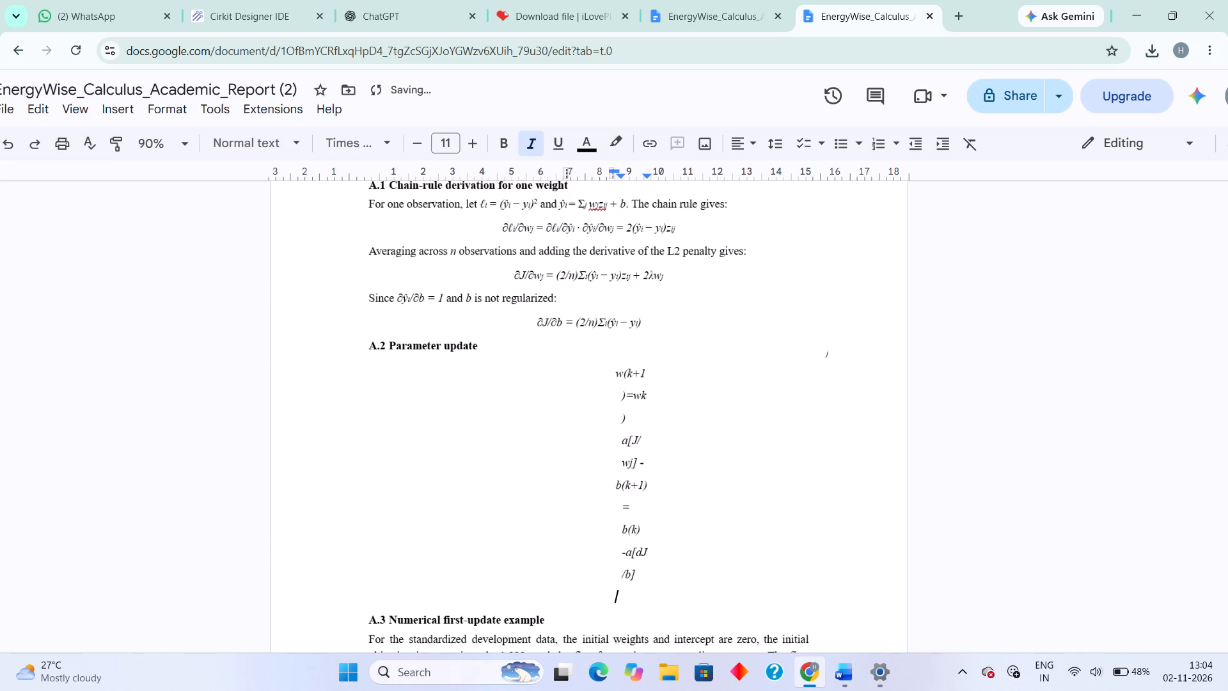
{"action": "scroll", "coordinate": [634, 485], "scroll_direction": "down", "scroll_amount": 1}
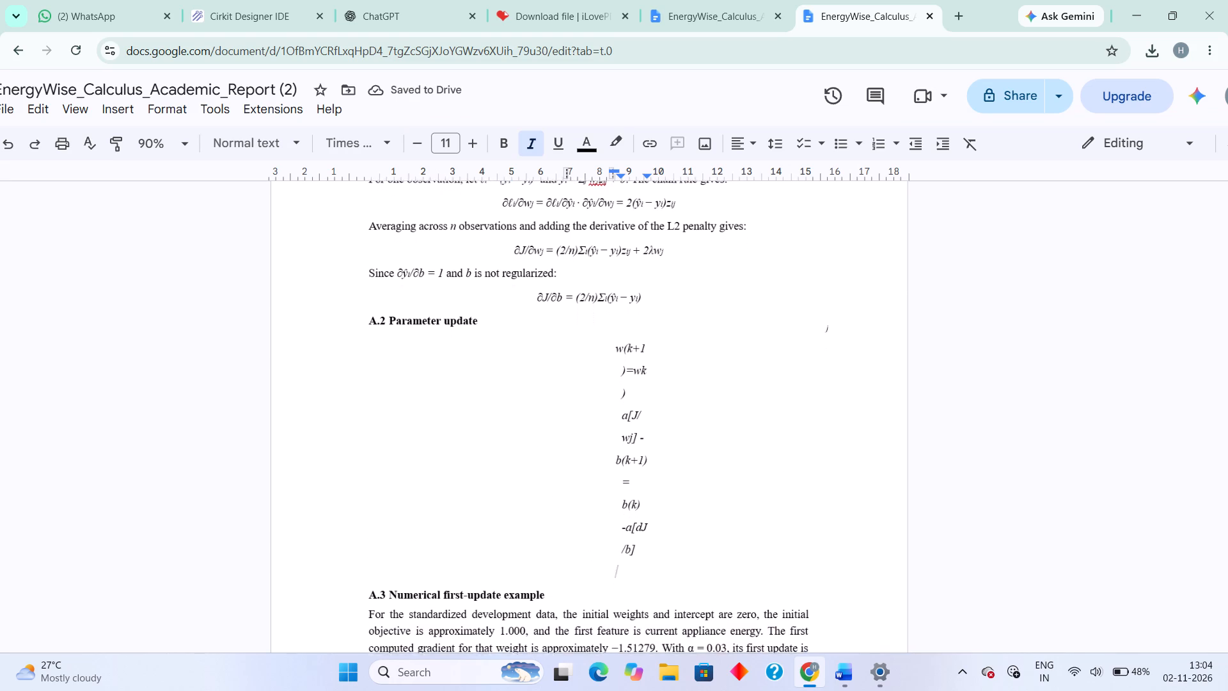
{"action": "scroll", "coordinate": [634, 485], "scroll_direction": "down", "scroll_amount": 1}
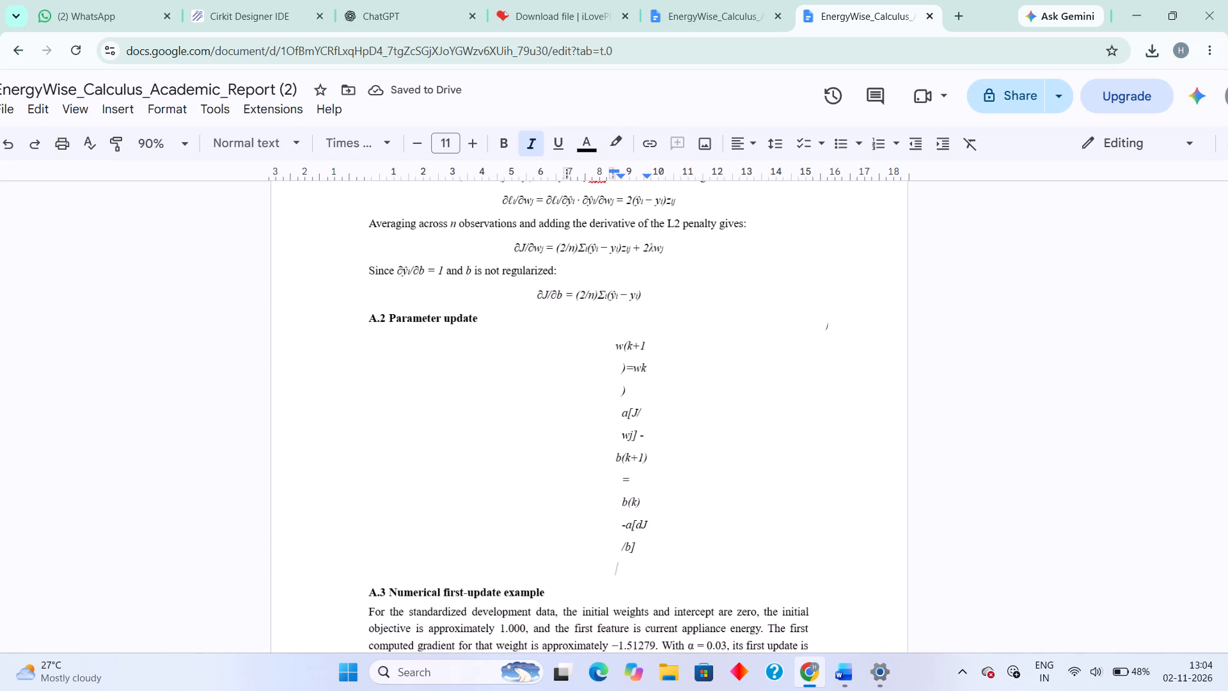
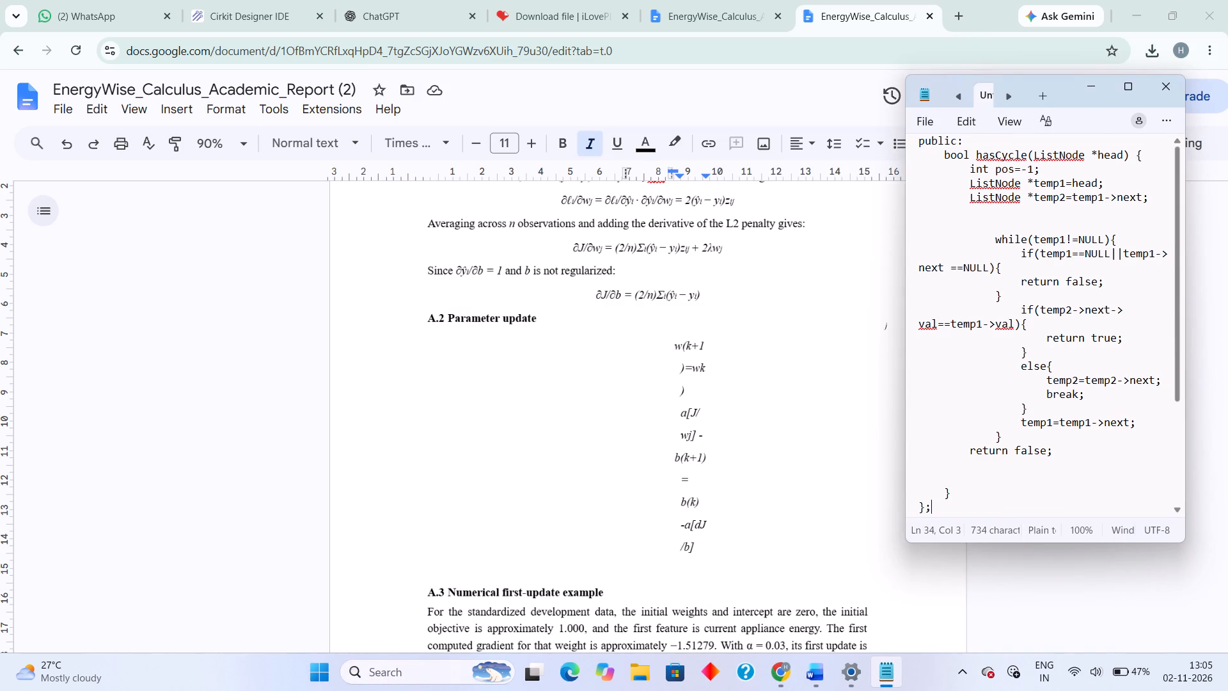
Paste the copied w(k+1) and b(k+1) update equations after the existing code in the Notepad file.
{"action": "key", "text": "ctrl+v"}
{"action": "left_click", "coordinate": [1082, 488]}
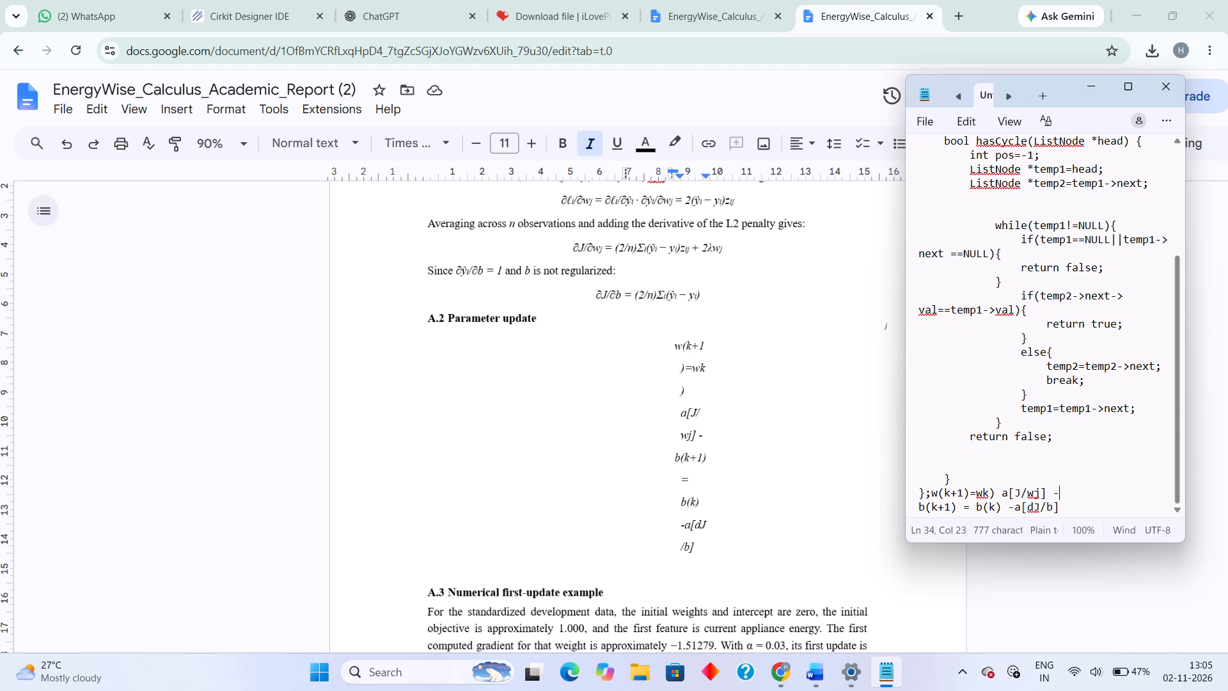
{"action": "left_click", "coordinate": [1078, 500]}
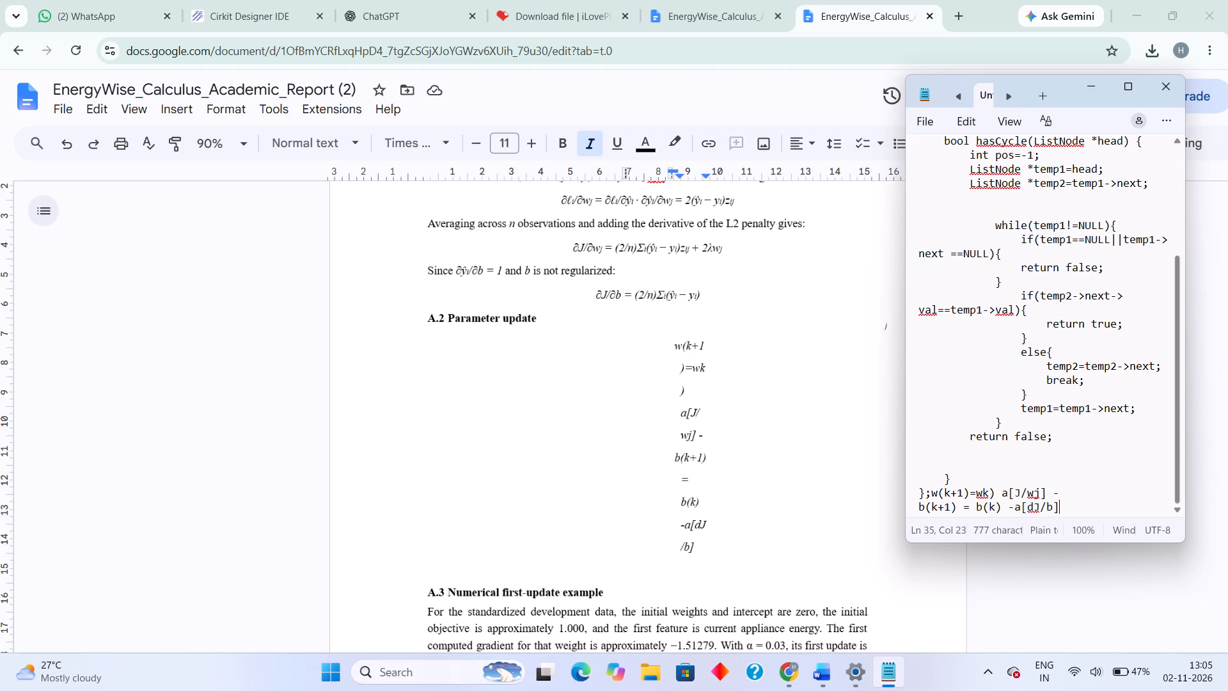
Delete the narrow, wrapped w(k+1) and b(k+1) update equations and their extra blank lines under A.2 Parameter update in the report.
{"action": "left_click", "coordinate": [1086, 95]}
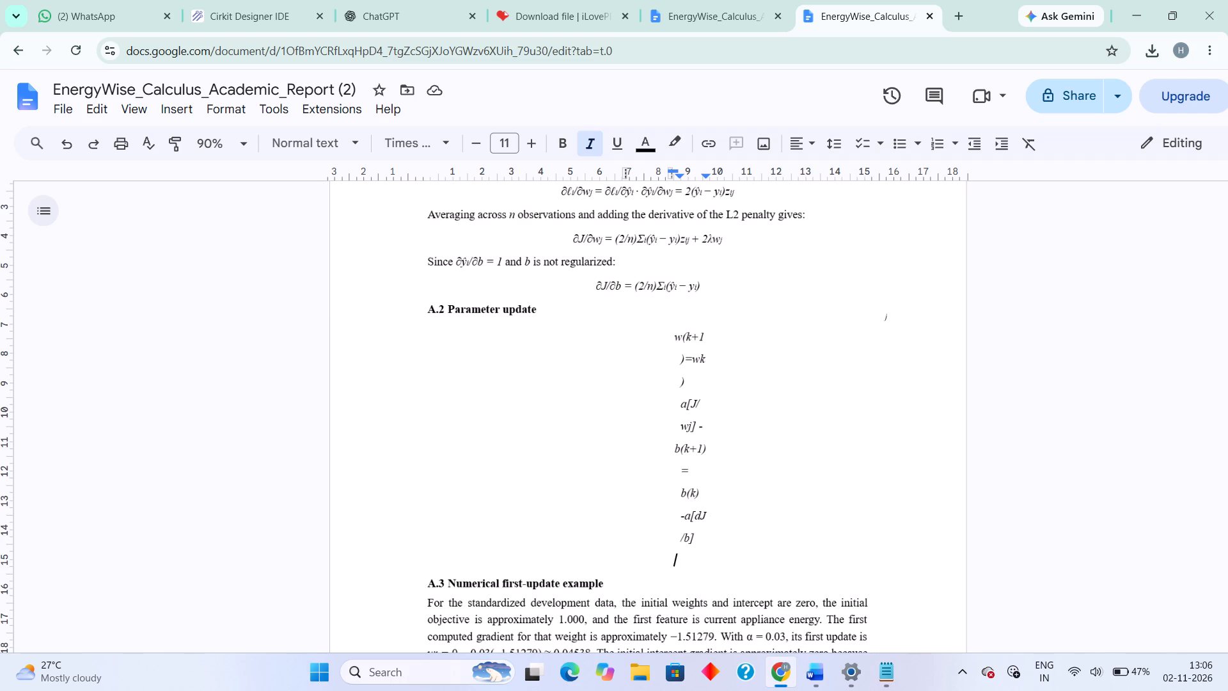
{"action": "left_click", "coordinate": [681, 471]}
{"action": "key", "text": "BackSpace"}
{"action": "key", "text": "BackSpace"}
{"action": "key", "text": "BackSpace"}
{"action": "key", "text": "BackSpace"}
{"action": "key", "text": "BackSpace"}
{"action": "key", "text": "BackSpace"}
{"action": "key", "text": "BackSpace"}
{"action": "key", "text": "BackSpace"}
{"action": "key", "text": "BackSpace"}
{"action": "key", "text": "BackSpace"}
{"action": "key", "text": "BackSpace"}
{"action": "key", "text": "BackSpace"}
{"action": "key", "text": "BackSpace"}
{"action": "key", "text": "BackSpace"}
{"action": "key", "text": "BackSpace"}
{"action": "key", "text": "BackSpace"}
{"action": "key", "text": "BackSpace"}
{"action": "key", "text": "BackSpace"}
{"action": "key", "text": "BackSpace"}
{"action": "key", "text": "BackSpace"}
{"action": "key", "text": "BackSpace"}
{"action": "key", "text": "BackSpace"}
{"action": "key", "text": "BackSpace"}
{"action": "key", "text": "BackSpace"}
{"action": "key", "text": "BackSpace"}
{"action": "key", "text": "BackSpace"}
{"action": "key", "text": "BackSpace"}
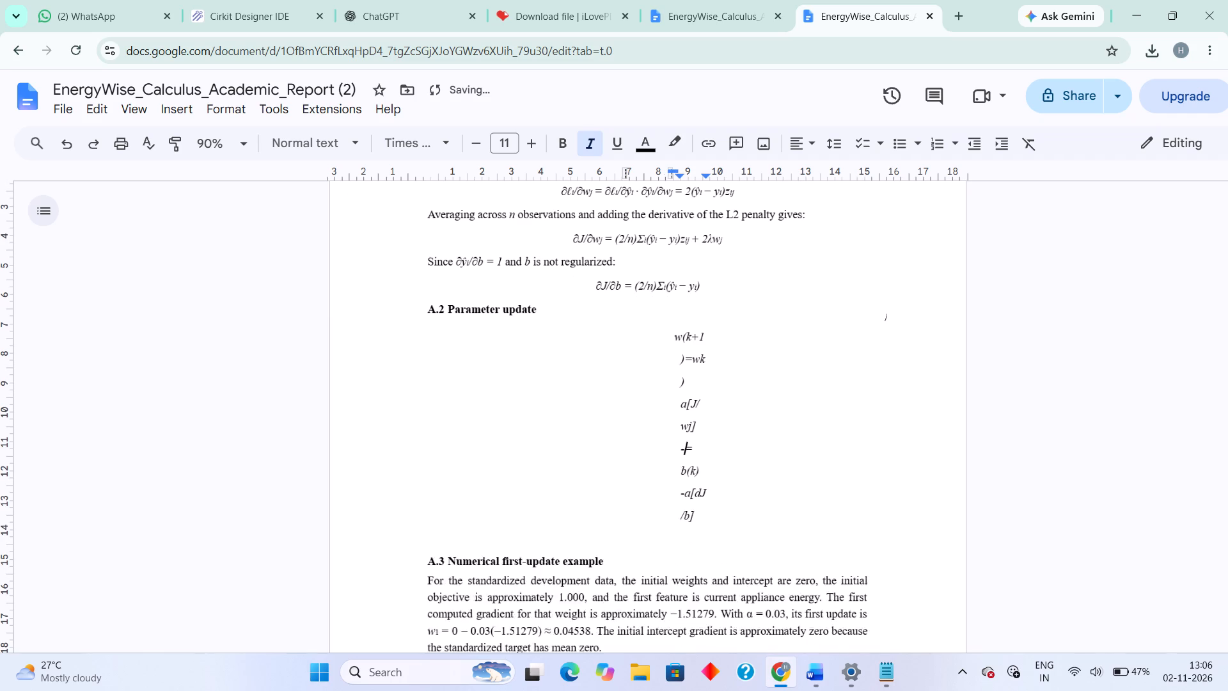
{"action": "key", "text": "BackSpace"}
{"action": "key", "text": "BackSpace"}
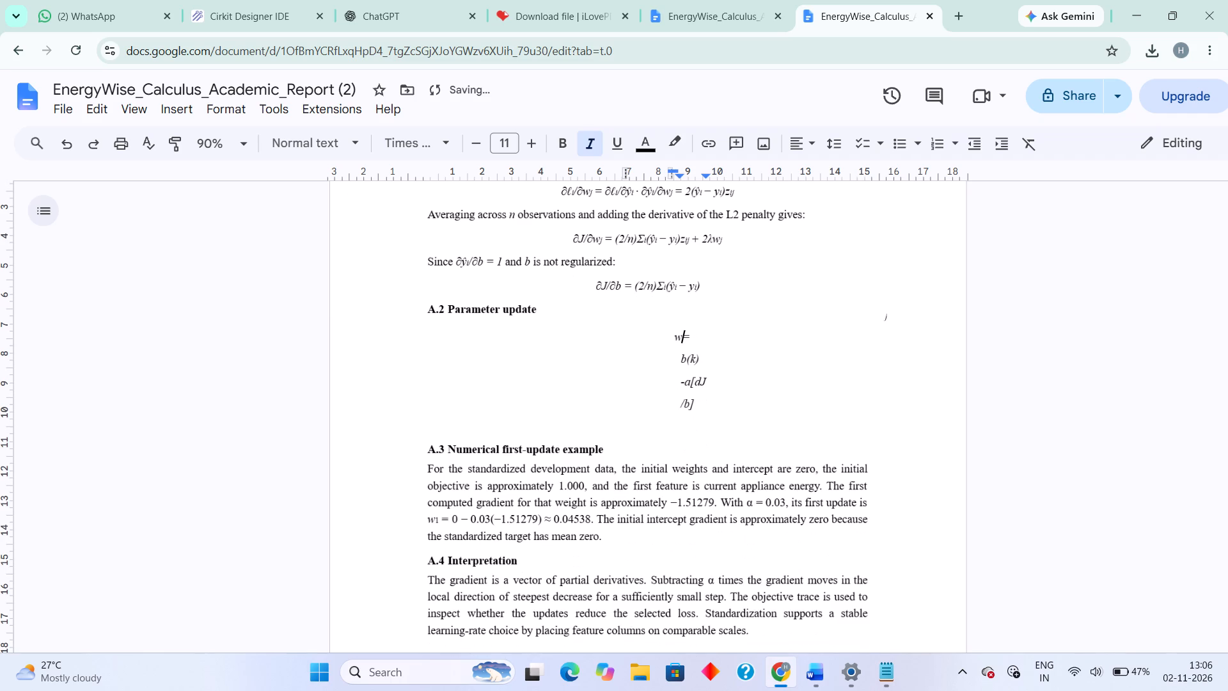
{"action": "left_click_drag", "start_coordinate": [737, 399], "coordinate": [661, 333]}
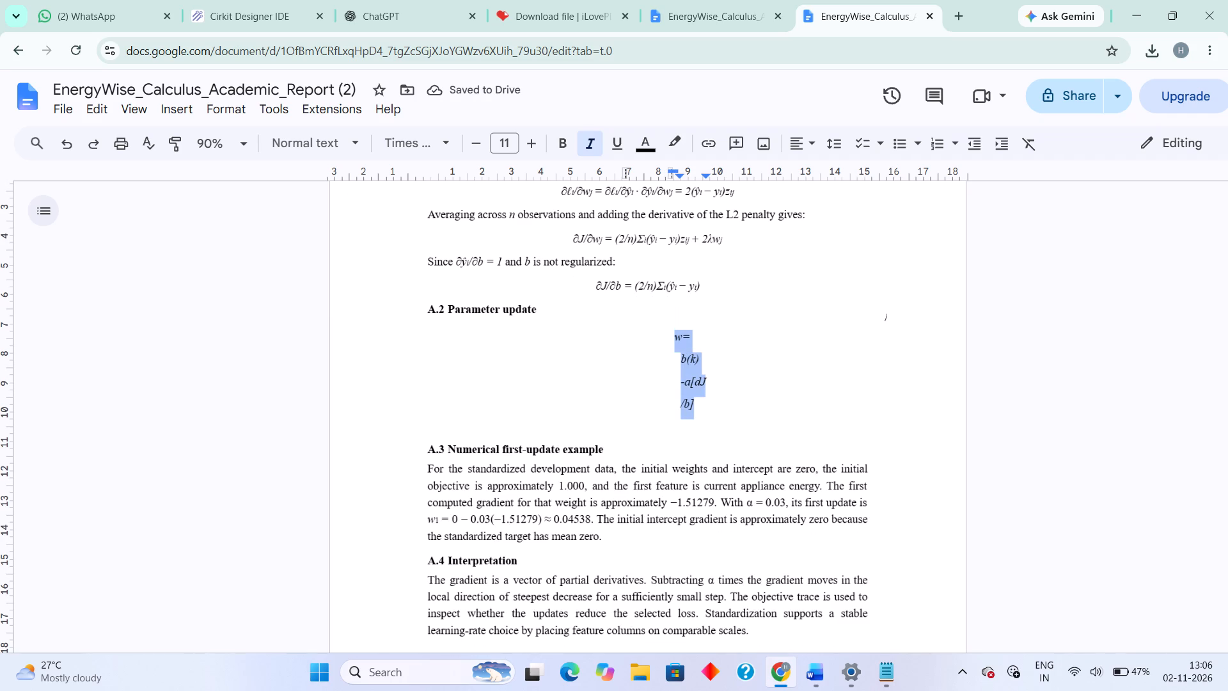
{"action": "left_click_drag", "start_coordinate": [661, 333], "coordinate": [662, 332]}
{"action": "key", "text": "BackSpace"}
{"action": "key", "text": "BackSpace"}
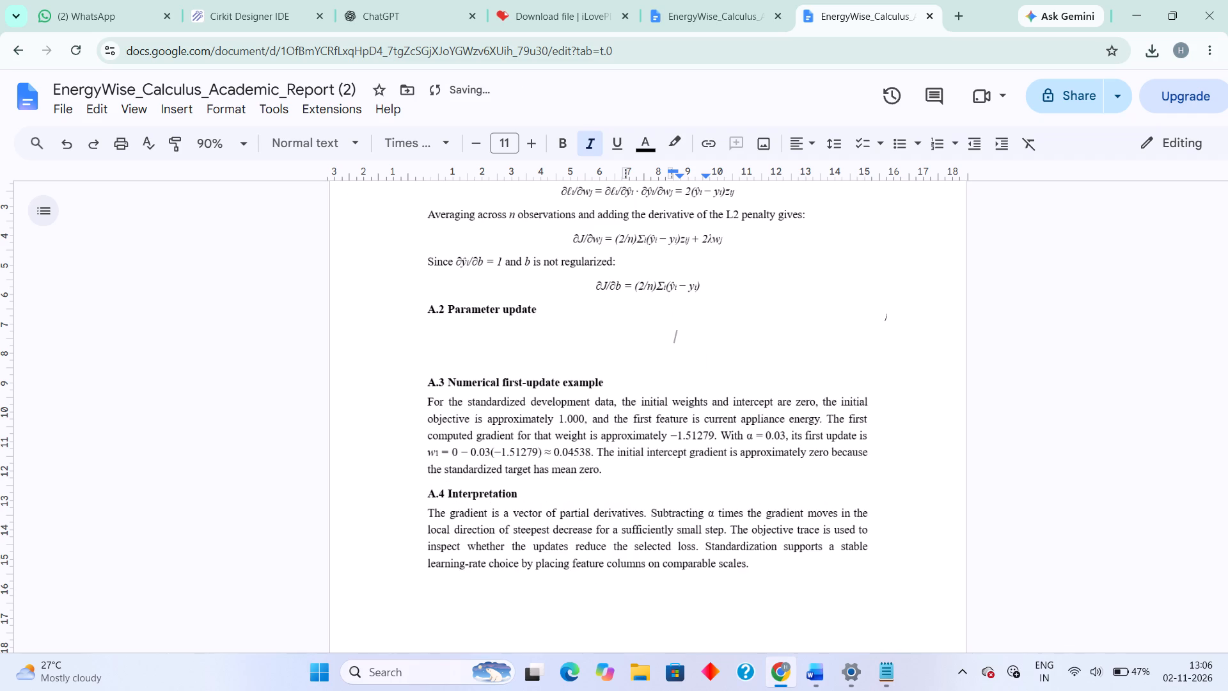
{"action": "key", "text": "BackSpace"}
{"action": "key", "text": "BackSpace"}
{"action": "key", "text": "BackSpace"}
{"action": "key", "text": "BackSpace"}
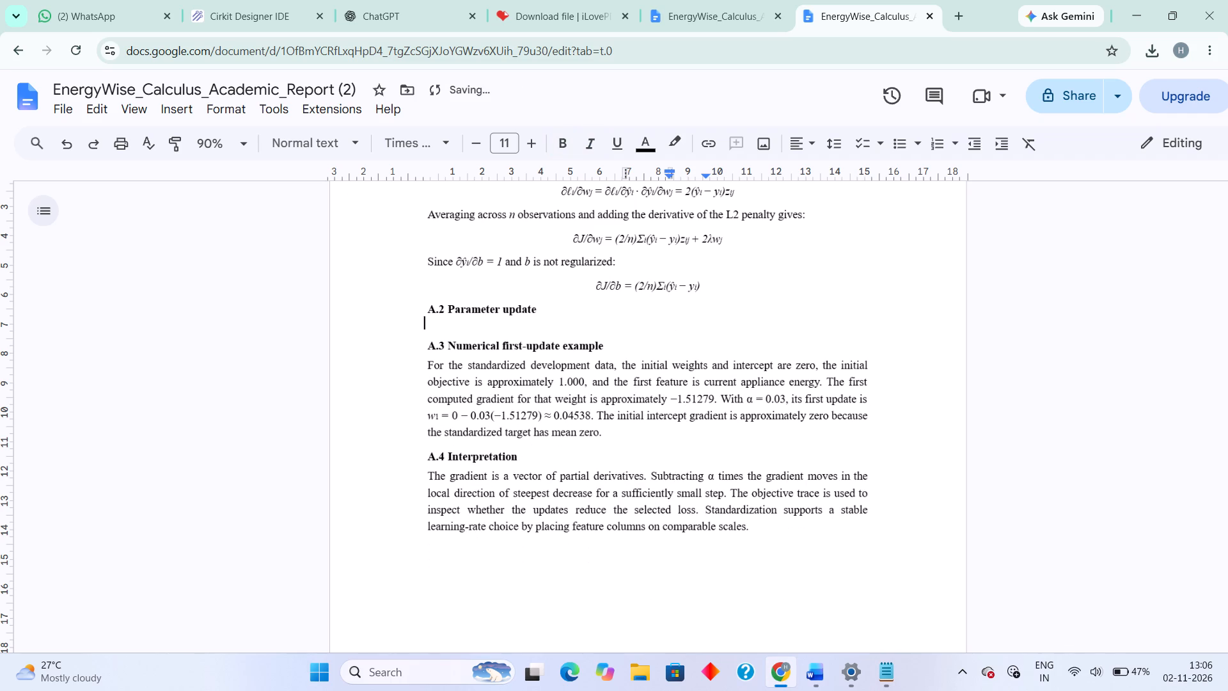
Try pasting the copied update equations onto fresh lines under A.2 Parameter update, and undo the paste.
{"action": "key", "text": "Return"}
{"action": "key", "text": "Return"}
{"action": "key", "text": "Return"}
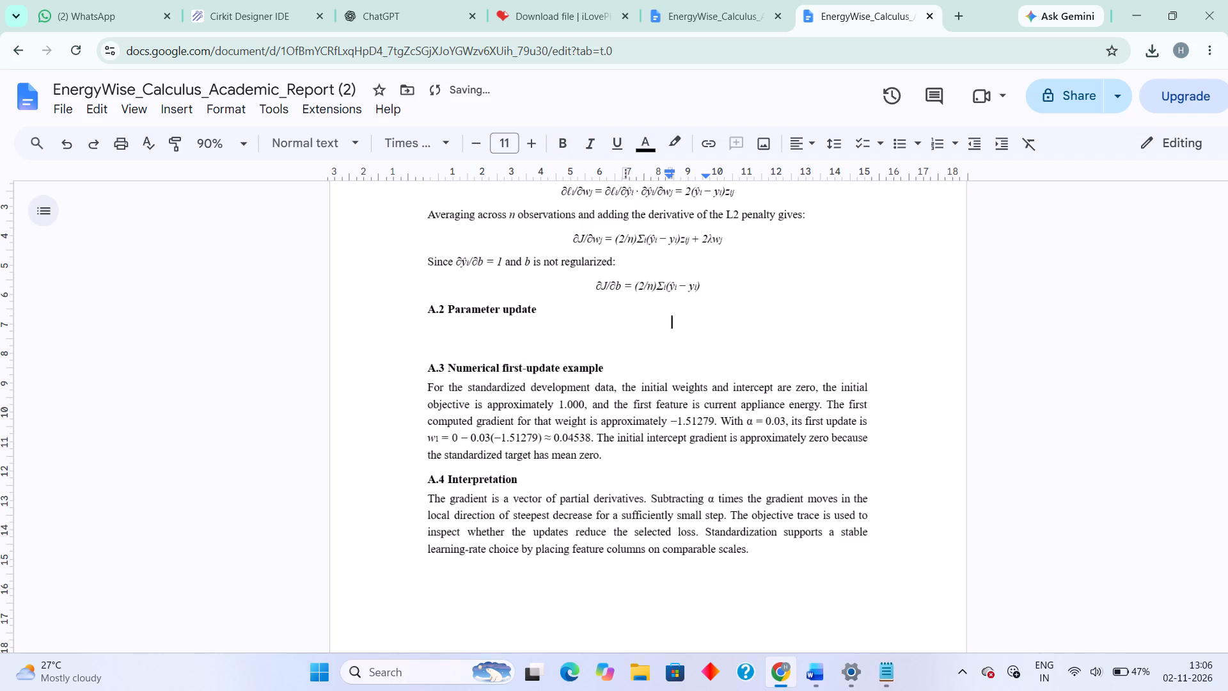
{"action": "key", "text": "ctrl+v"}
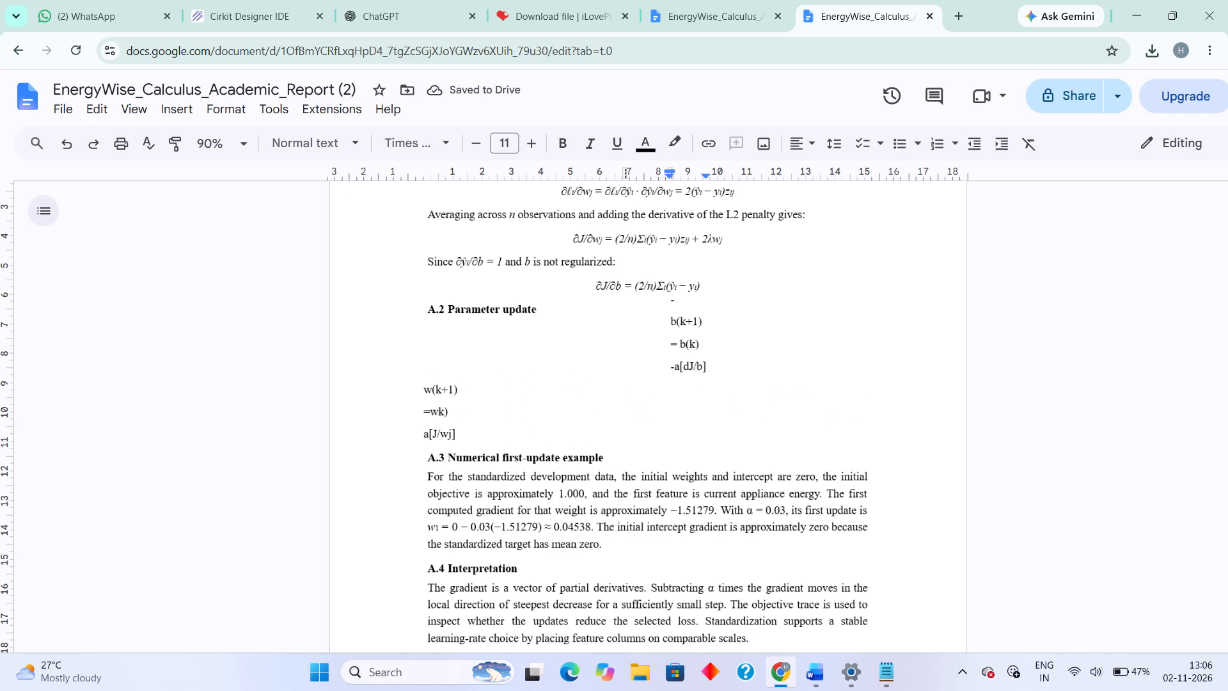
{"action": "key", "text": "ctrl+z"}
Switch to the EnergyWise_Calculus_Academic_Report (1) document.
{"action": "left_click", "coordinate": [693, 2]}
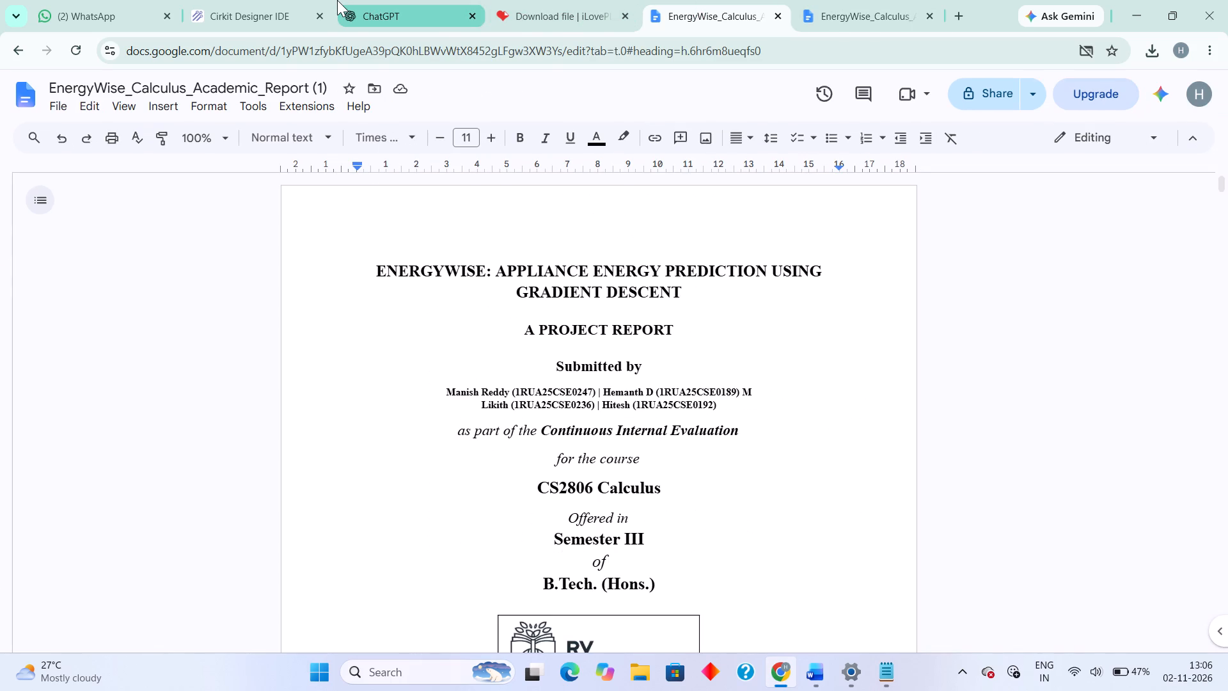
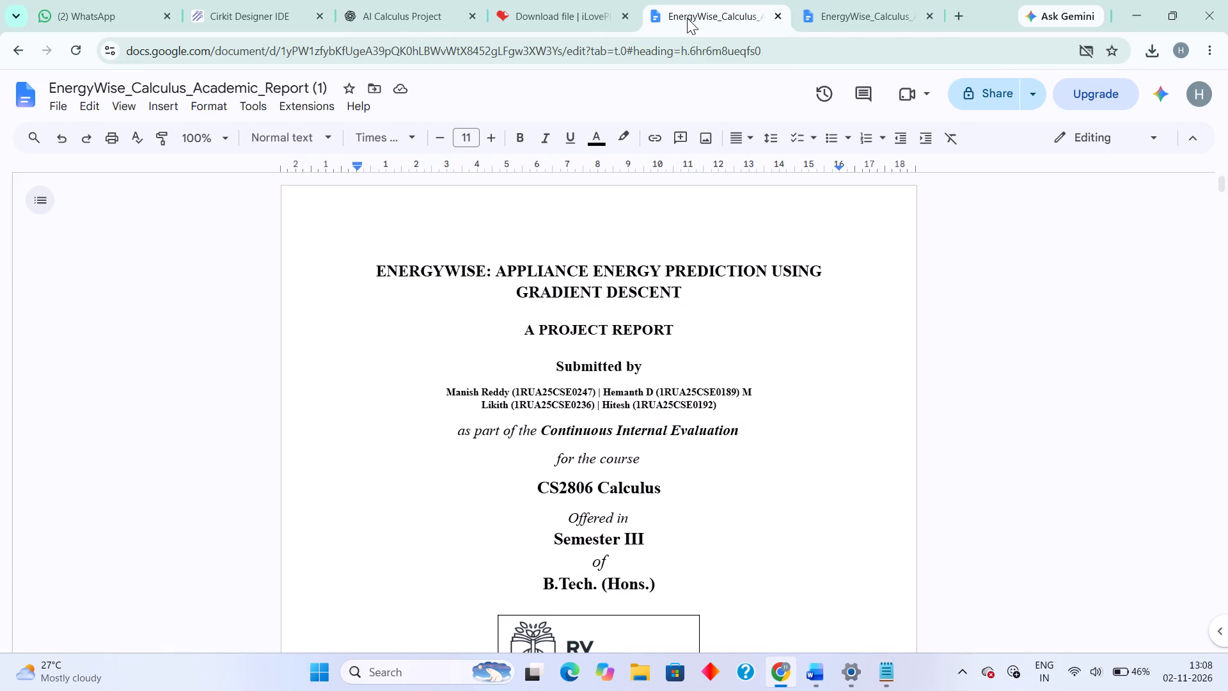
{"action": "left_click", "coordinate": [856, 14]}
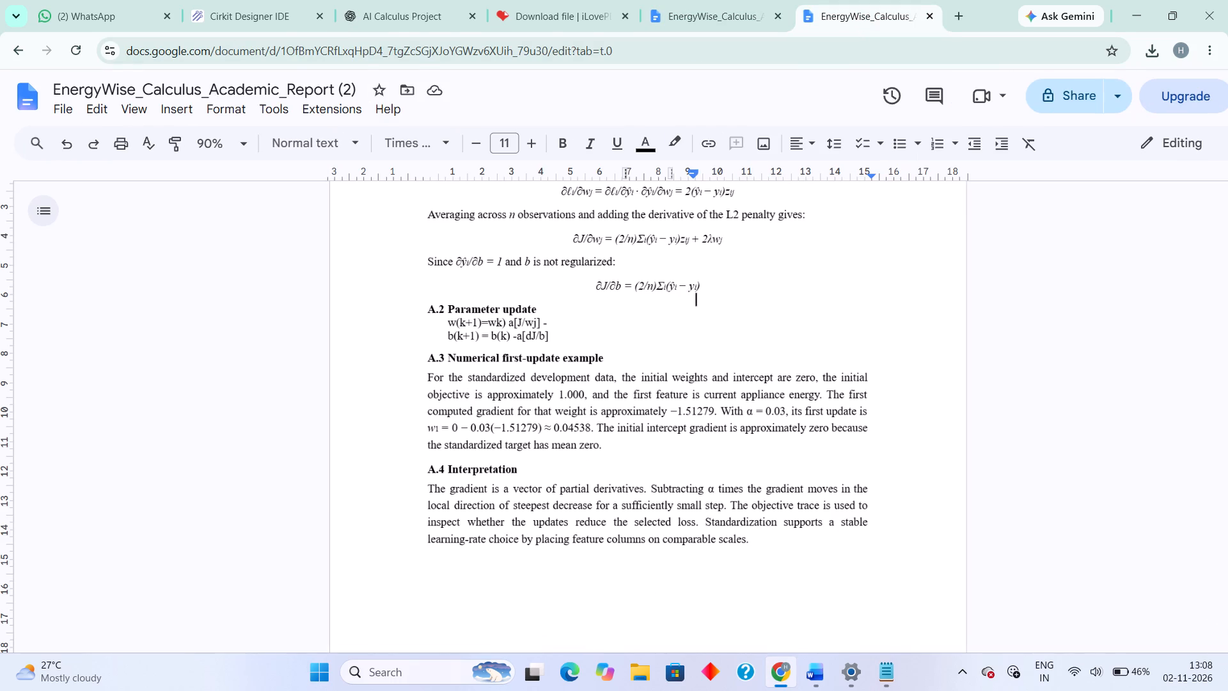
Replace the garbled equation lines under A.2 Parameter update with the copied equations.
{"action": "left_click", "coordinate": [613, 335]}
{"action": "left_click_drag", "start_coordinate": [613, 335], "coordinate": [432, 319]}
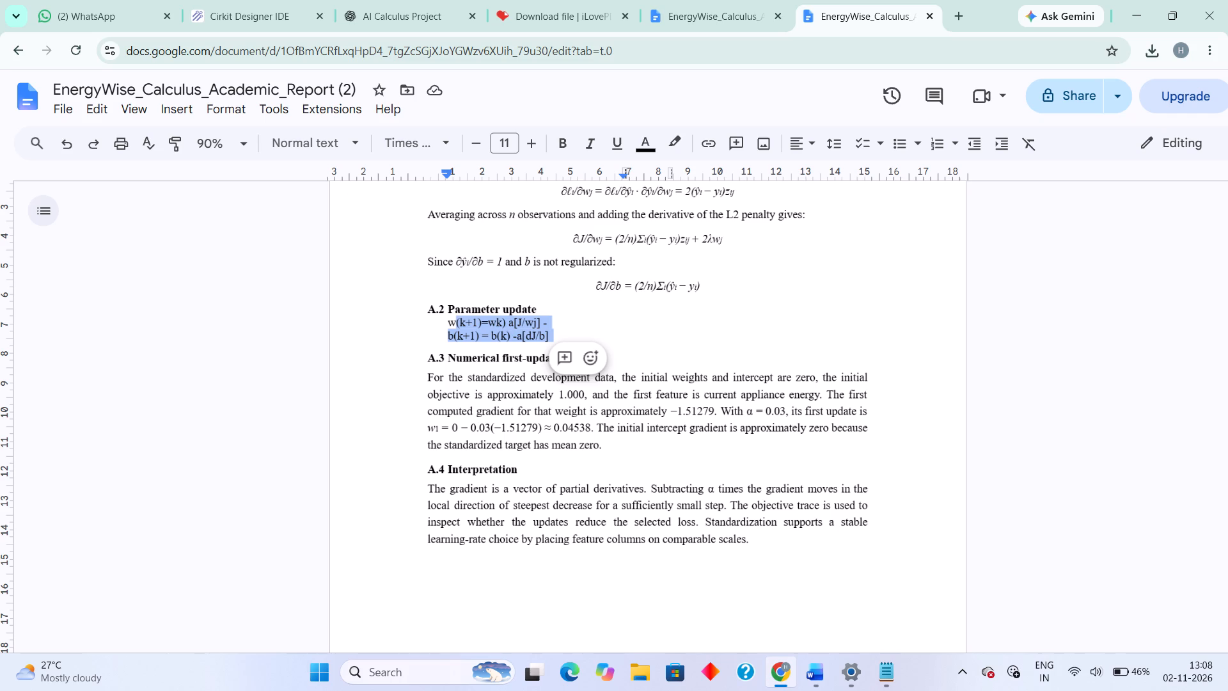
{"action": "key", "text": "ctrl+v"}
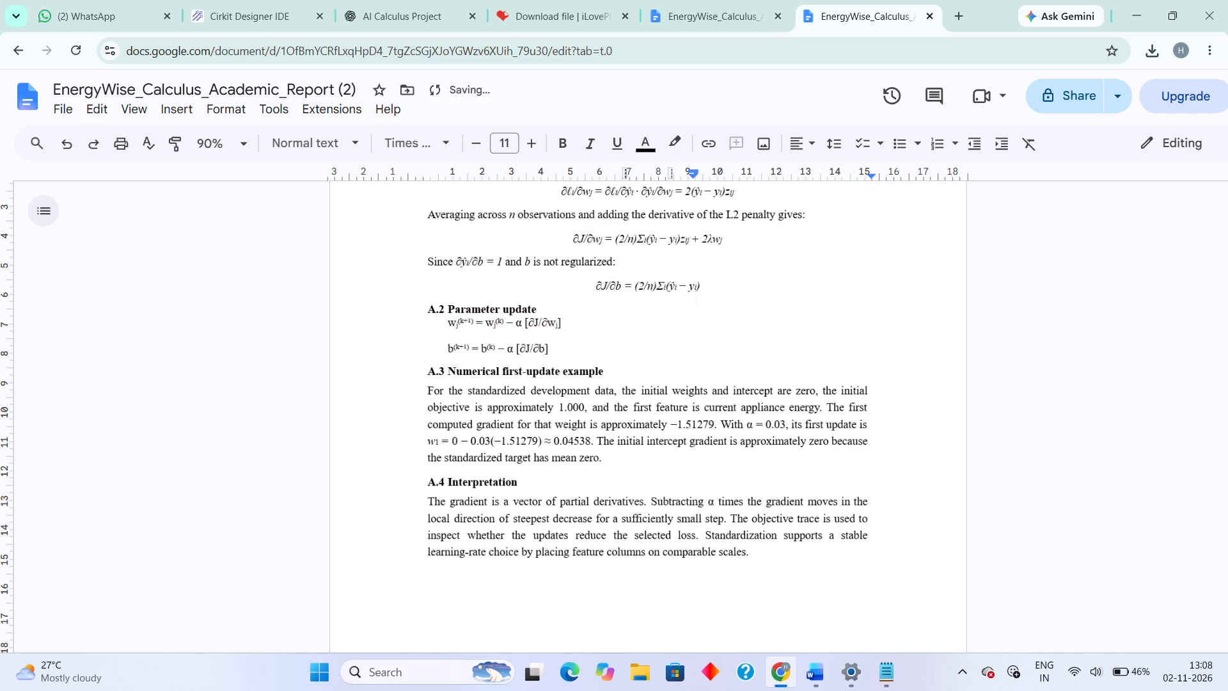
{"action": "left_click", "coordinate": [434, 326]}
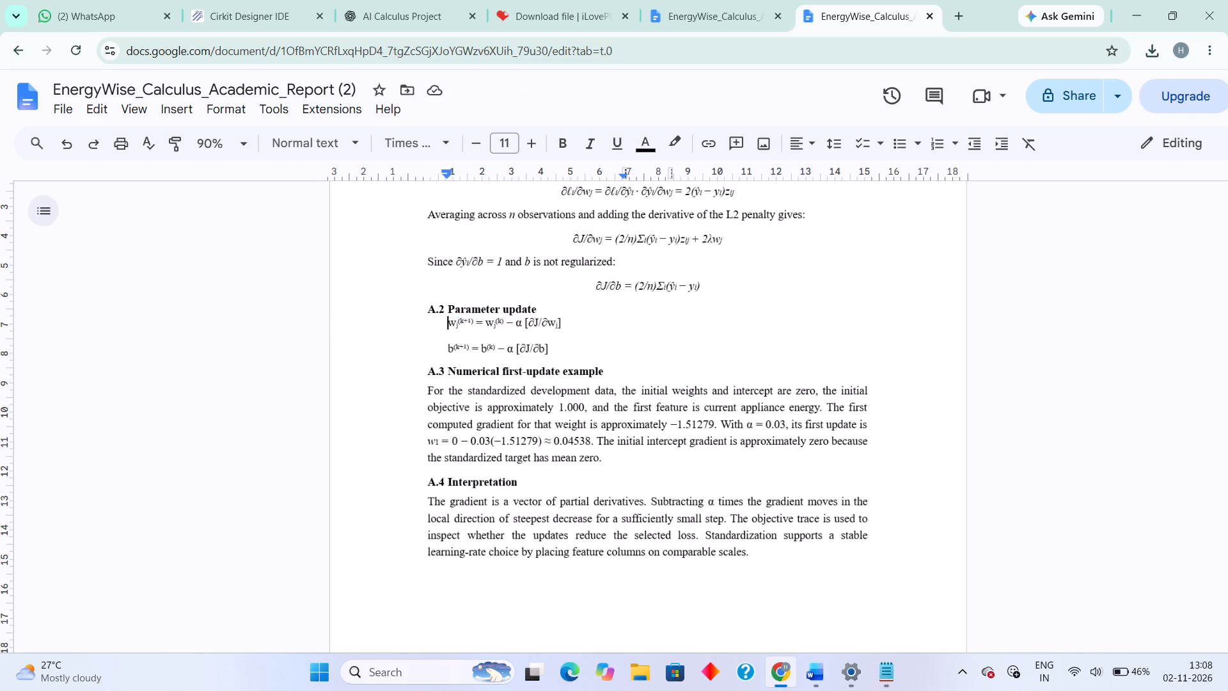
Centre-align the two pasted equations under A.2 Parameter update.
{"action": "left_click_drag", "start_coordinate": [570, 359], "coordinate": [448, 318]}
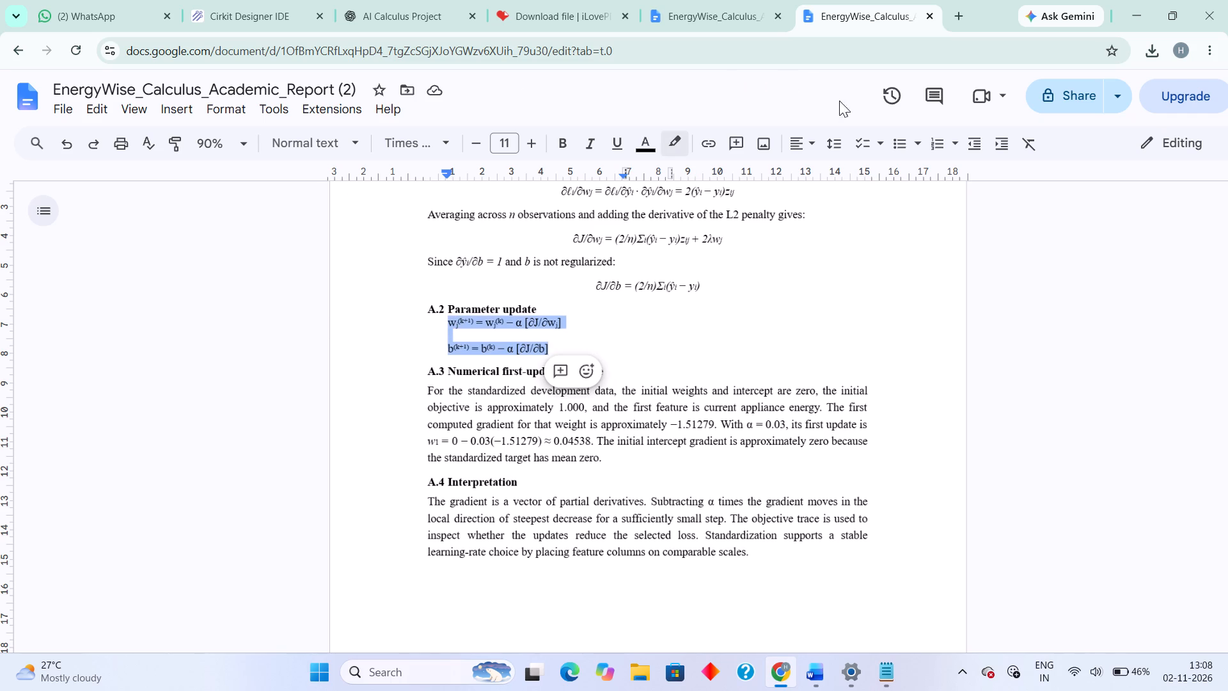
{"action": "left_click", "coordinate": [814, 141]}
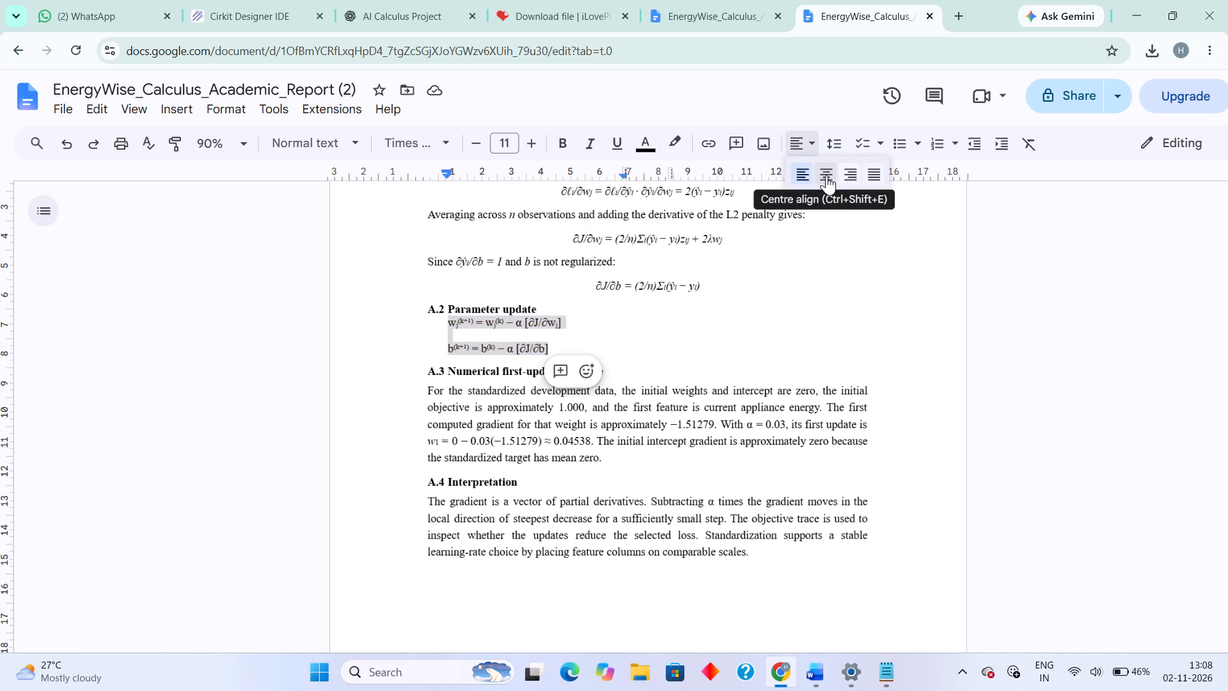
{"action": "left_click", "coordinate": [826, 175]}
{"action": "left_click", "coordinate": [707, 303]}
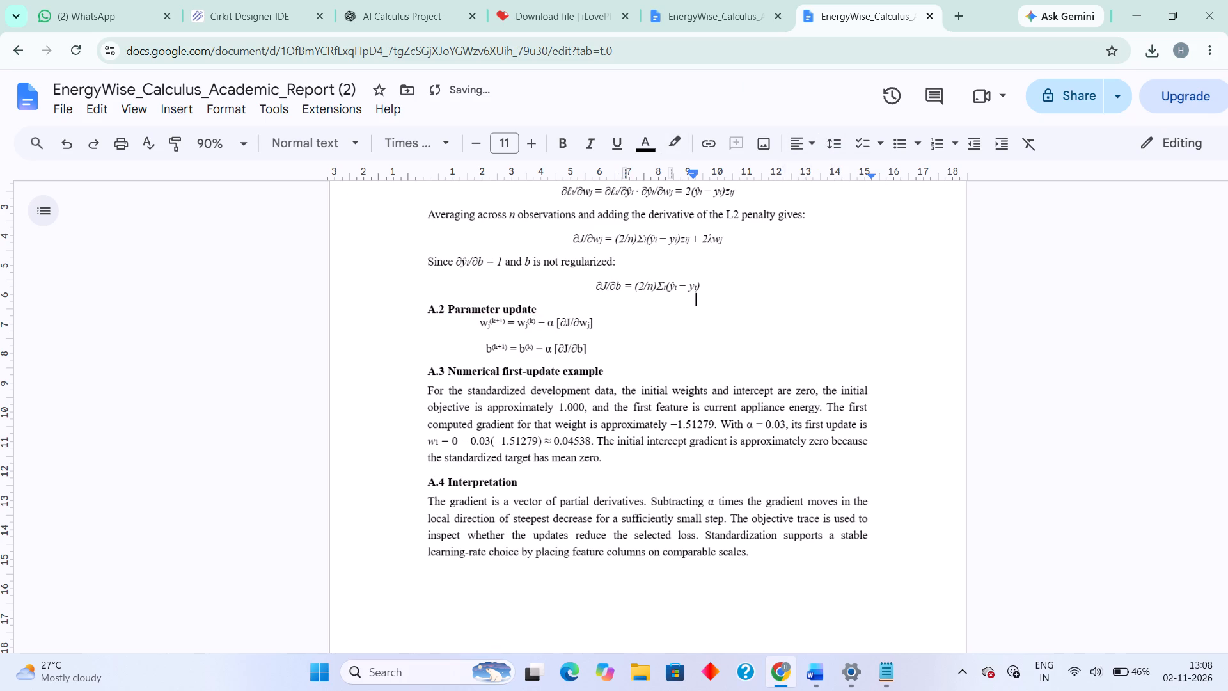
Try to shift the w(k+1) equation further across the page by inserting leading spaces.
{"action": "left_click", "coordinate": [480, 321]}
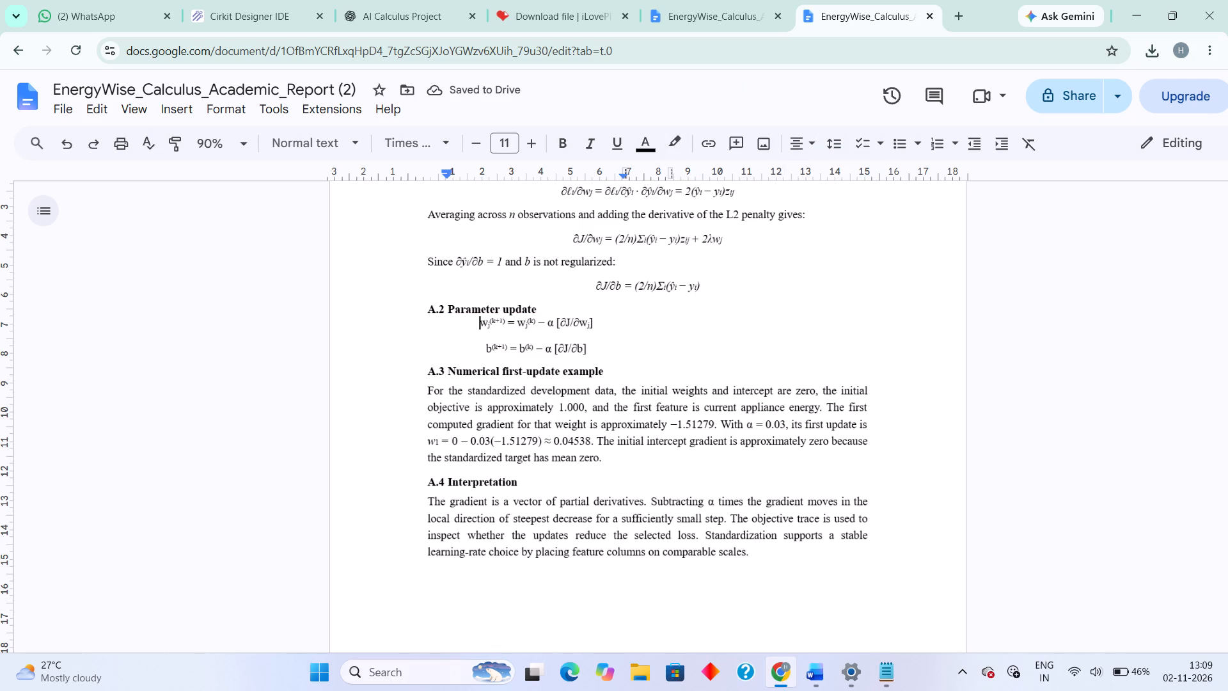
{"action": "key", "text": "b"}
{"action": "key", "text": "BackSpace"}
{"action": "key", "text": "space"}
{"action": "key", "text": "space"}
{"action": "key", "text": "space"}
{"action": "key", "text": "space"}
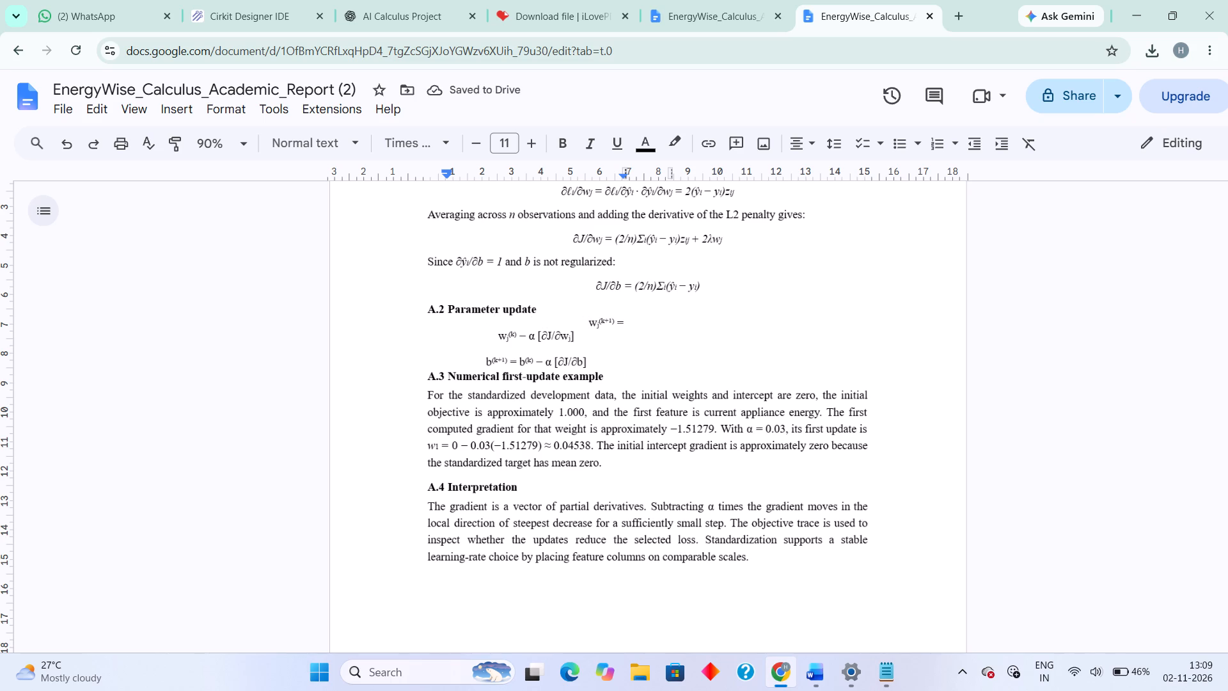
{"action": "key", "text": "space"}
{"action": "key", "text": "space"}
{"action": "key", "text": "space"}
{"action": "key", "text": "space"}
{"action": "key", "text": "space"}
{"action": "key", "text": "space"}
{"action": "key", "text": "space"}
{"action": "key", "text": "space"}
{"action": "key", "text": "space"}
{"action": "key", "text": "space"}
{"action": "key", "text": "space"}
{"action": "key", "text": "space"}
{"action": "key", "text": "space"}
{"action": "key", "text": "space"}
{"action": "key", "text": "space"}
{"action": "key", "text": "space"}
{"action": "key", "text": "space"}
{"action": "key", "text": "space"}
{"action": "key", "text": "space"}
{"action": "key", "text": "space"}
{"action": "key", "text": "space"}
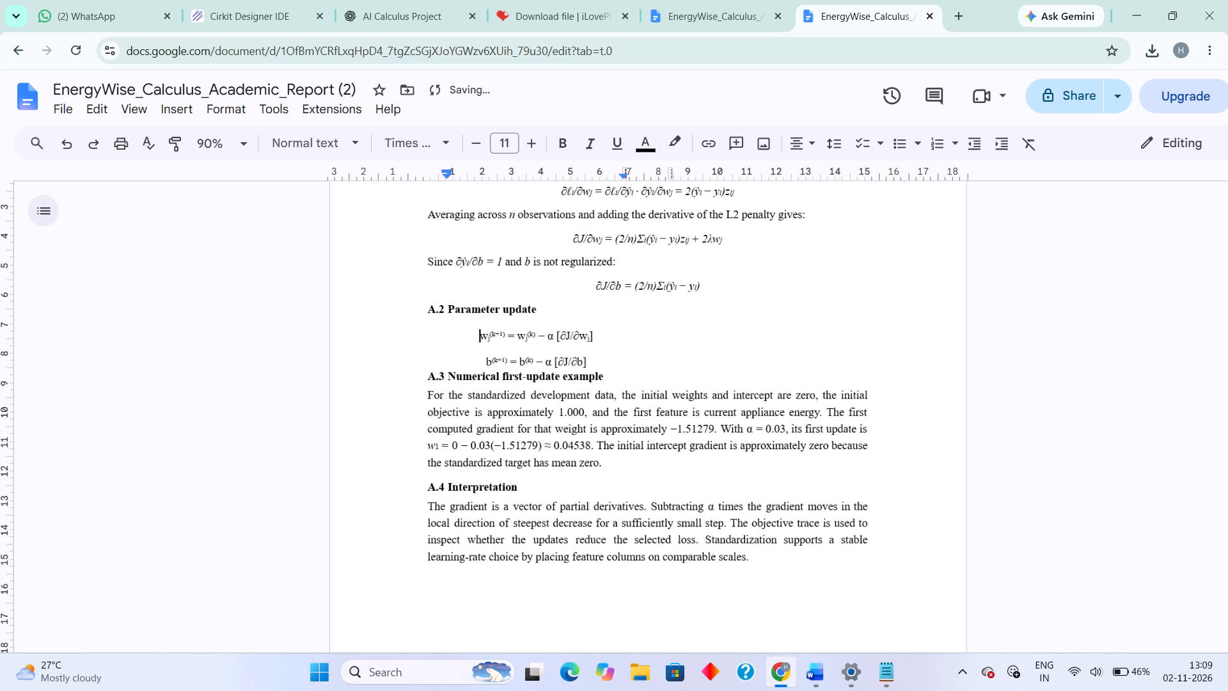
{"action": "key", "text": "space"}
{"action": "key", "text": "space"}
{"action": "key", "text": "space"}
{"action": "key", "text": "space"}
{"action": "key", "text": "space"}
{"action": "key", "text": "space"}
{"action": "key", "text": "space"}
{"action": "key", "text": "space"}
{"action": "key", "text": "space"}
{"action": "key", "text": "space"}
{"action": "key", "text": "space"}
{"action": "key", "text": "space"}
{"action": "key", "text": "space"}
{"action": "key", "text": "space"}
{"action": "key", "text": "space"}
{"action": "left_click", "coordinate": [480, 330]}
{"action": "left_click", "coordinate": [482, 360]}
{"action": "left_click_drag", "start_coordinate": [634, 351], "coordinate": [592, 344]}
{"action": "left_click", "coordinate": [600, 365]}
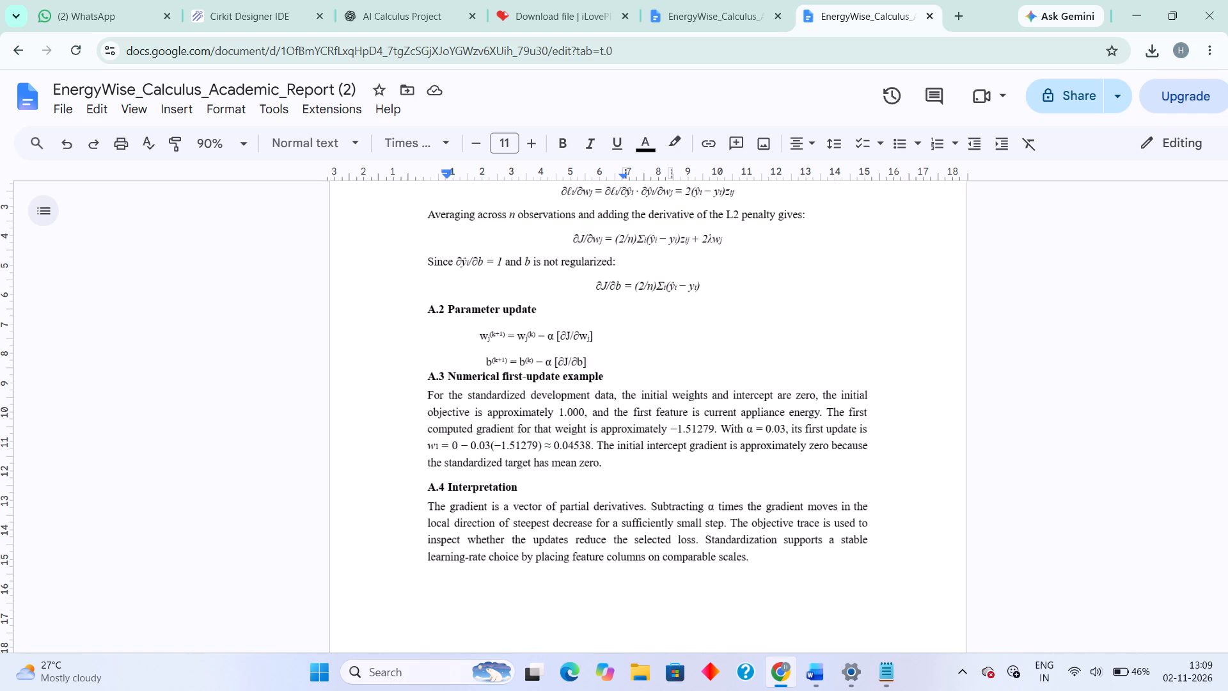
Undo the added spaces, the centring and the equation text under A.2, back to an empty line.
{"action": "key", "text": "ctrl+z"}
{"action": "key", "text": "ctrl+z"}
{"action": "key", "text": "ctrl+z"}
{"action": "key", "text": "ctrl+z"}
{"action": "key", "text": "ctrl+z"}
{"action": "key", "text": "ctrl+z"}
{"action": "key", "text": "ctrl+z"}
{"action": "key", "text": "ctrl+z"}
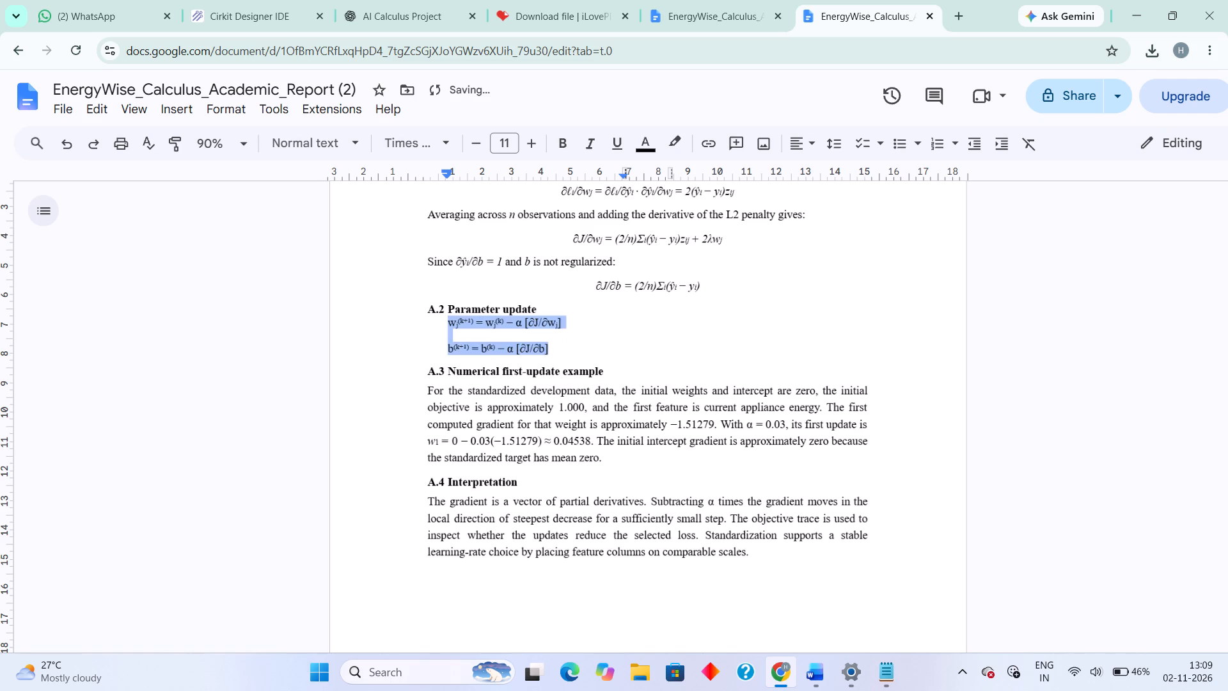
{"action": "key", "text": "ctrl+z"}
{"action": "key", "text": "ctrl+z"}
{"action": "key", "text": "ctrl+z"}
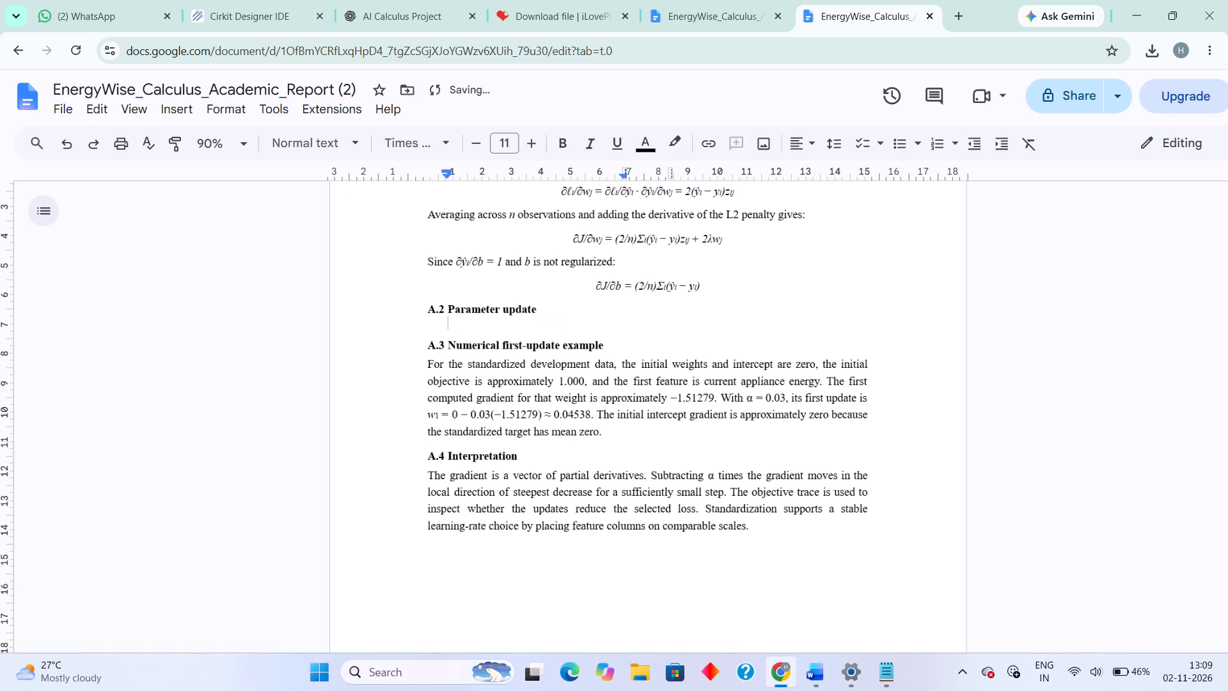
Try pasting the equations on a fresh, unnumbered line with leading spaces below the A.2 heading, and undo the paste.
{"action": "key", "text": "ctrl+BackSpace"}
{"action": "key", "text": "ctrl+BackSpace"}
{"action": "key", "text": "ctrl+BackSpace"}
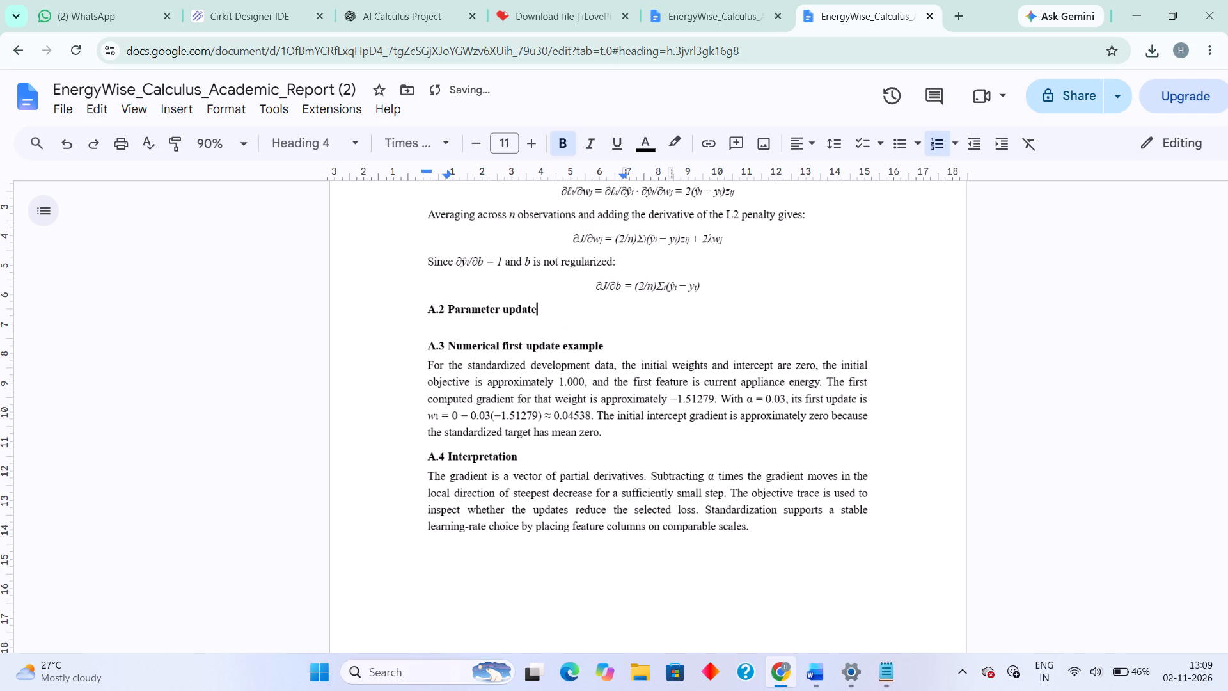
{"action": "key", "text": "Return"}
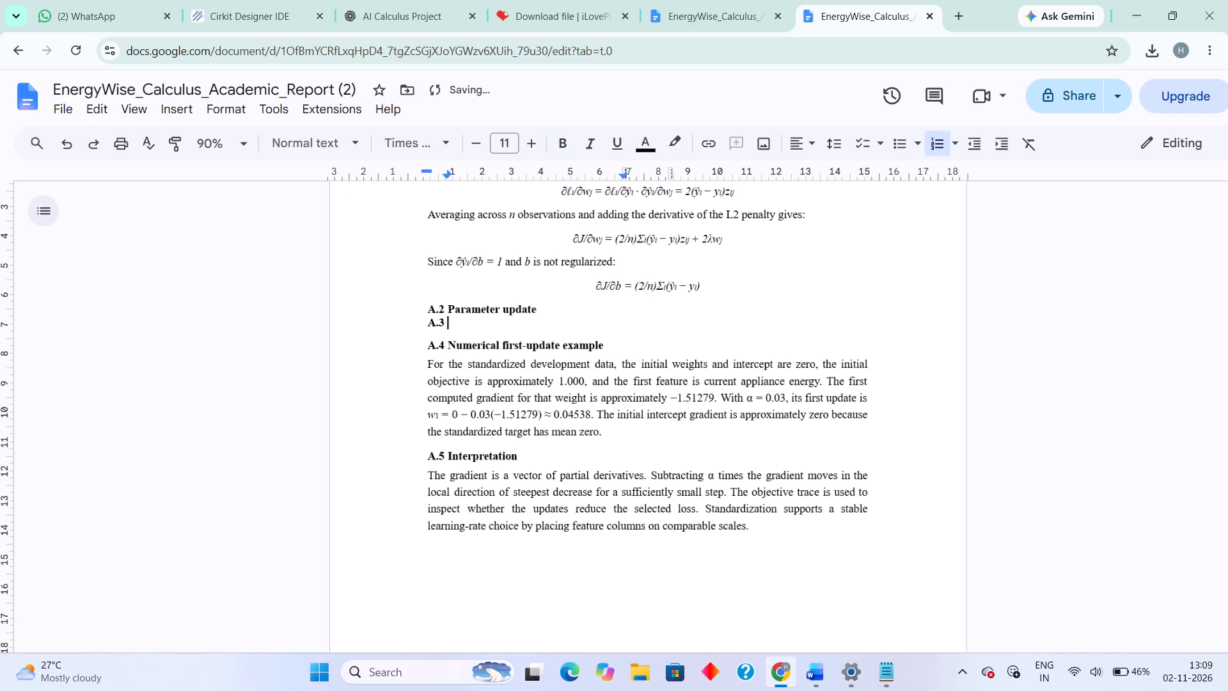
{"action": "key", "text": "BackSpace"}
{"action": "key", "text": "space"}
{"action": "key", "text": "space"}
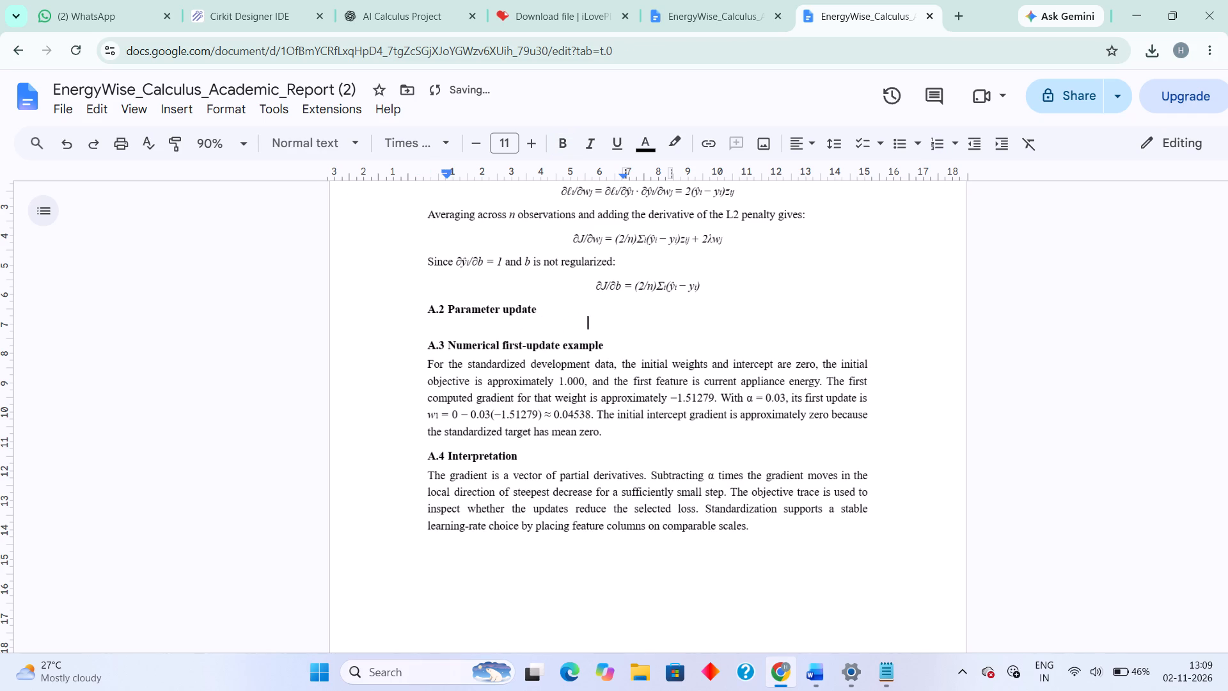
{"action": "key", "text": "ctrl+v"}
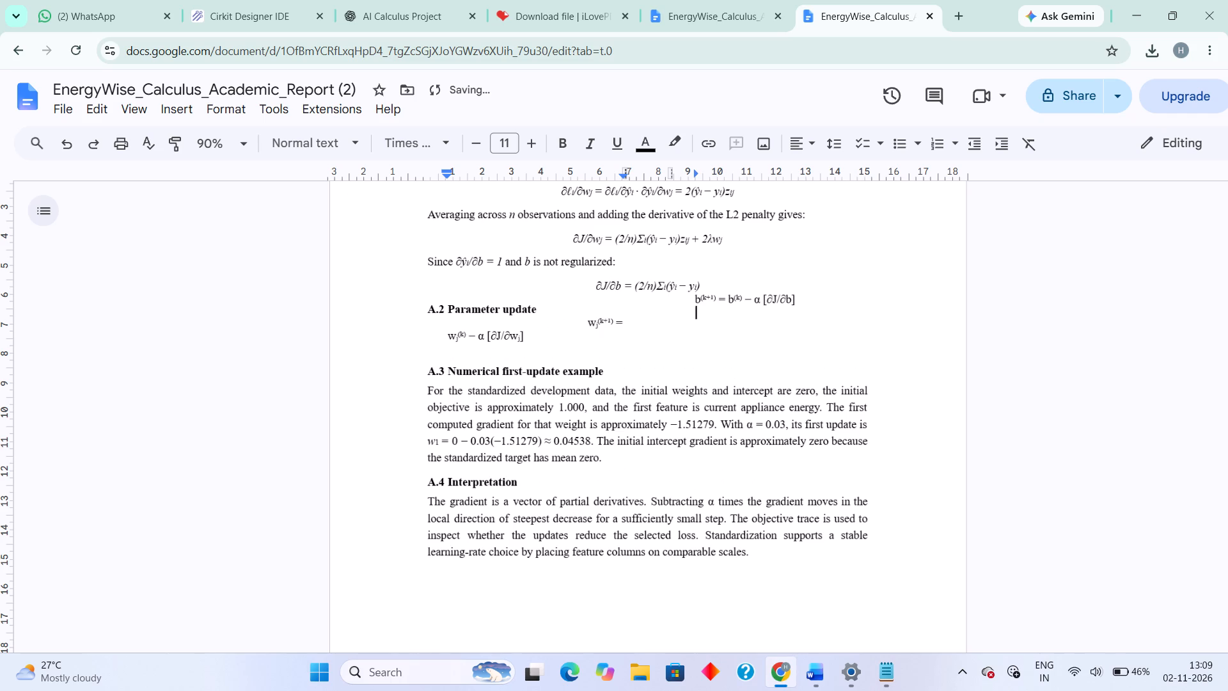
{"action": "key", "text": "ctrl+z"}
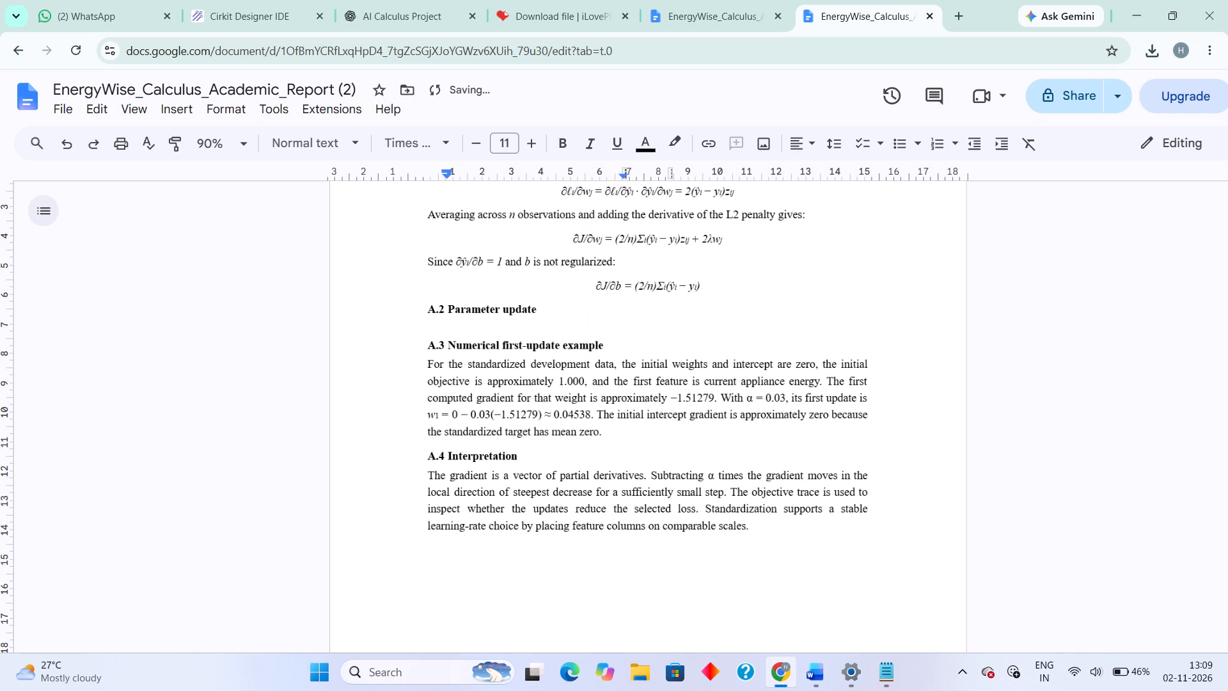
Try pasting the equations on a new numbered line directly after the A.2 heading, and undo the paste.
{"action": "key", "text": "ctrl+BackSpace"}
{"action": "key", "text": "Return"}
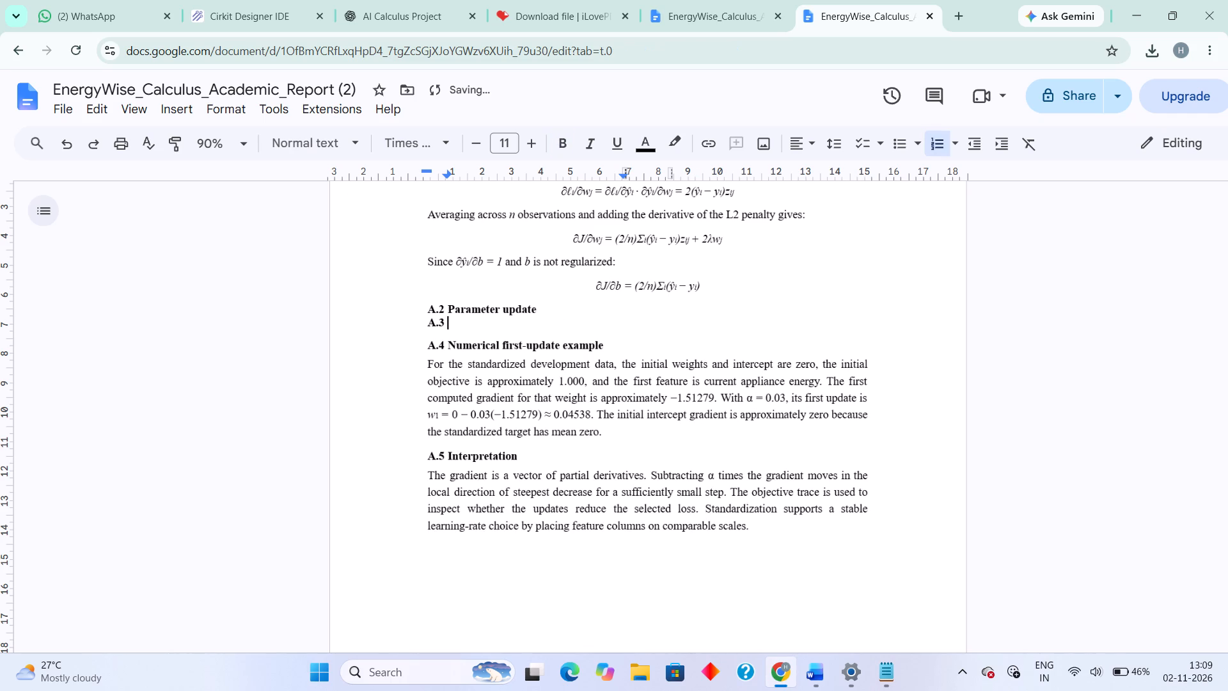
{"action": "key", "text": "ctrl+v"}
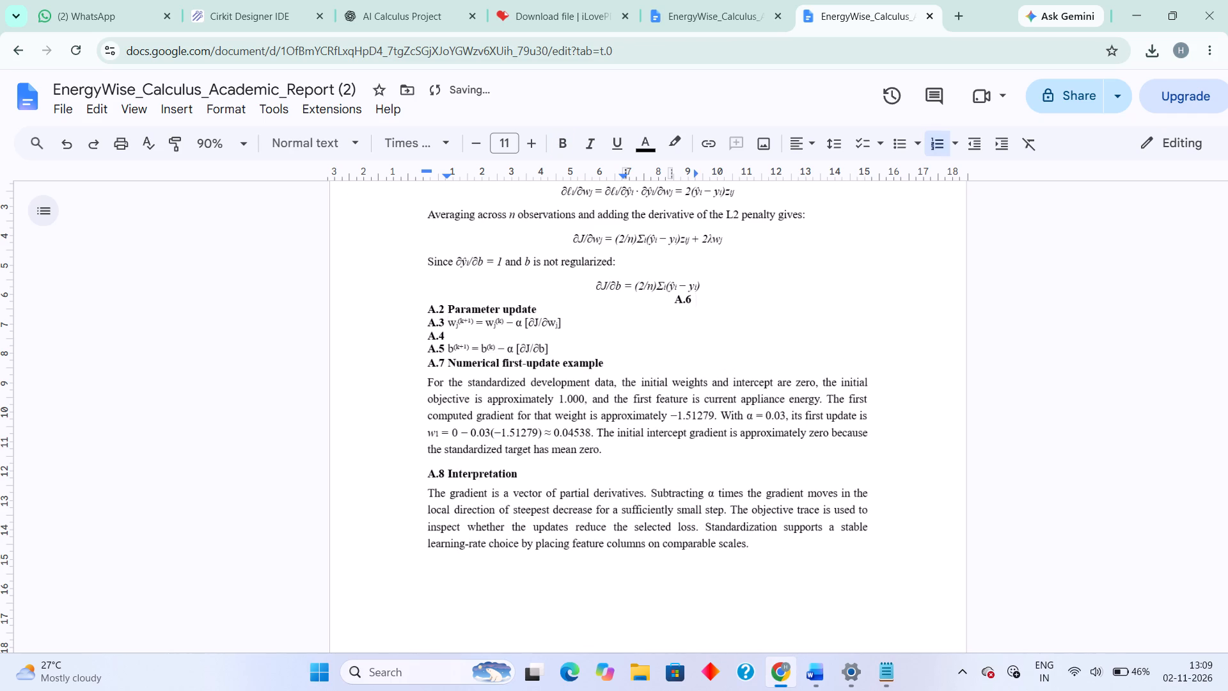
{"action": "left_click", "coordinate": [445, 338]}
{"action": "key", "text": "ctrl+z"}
Remove the list numbering from the new line below A.2 Parameter update and paste both equations there.
{"action": "key", "text": "BackSpace"}
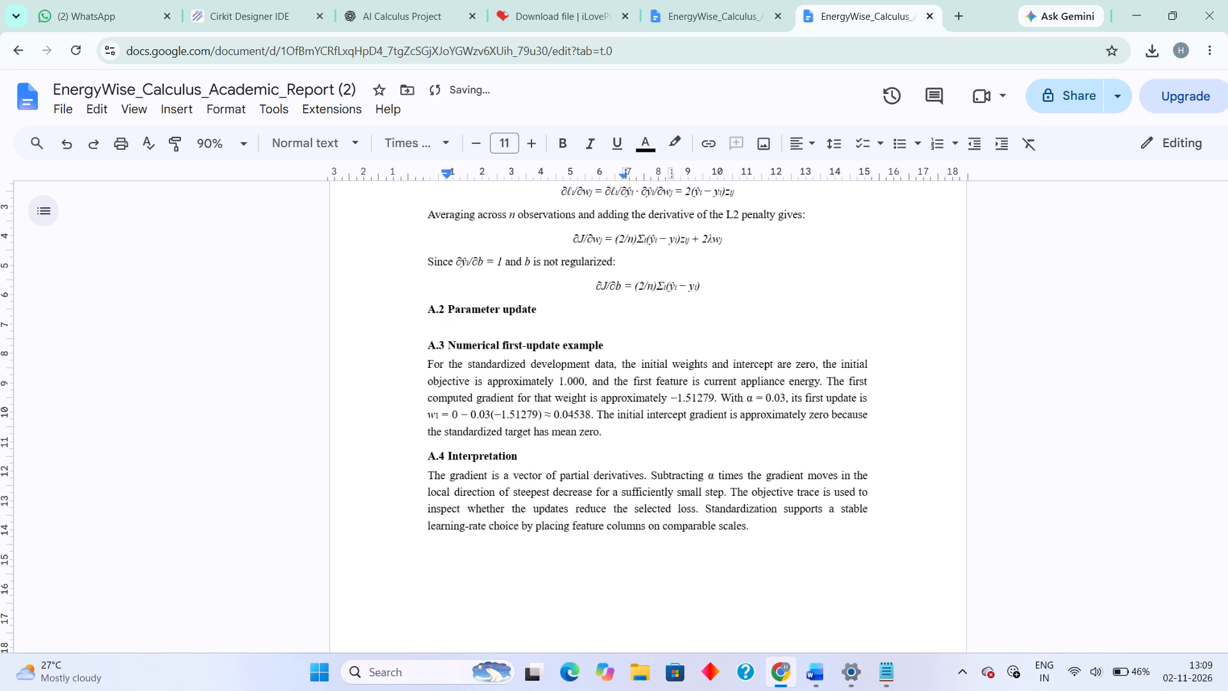
{"action": "key", "text": "ctrl+v"}
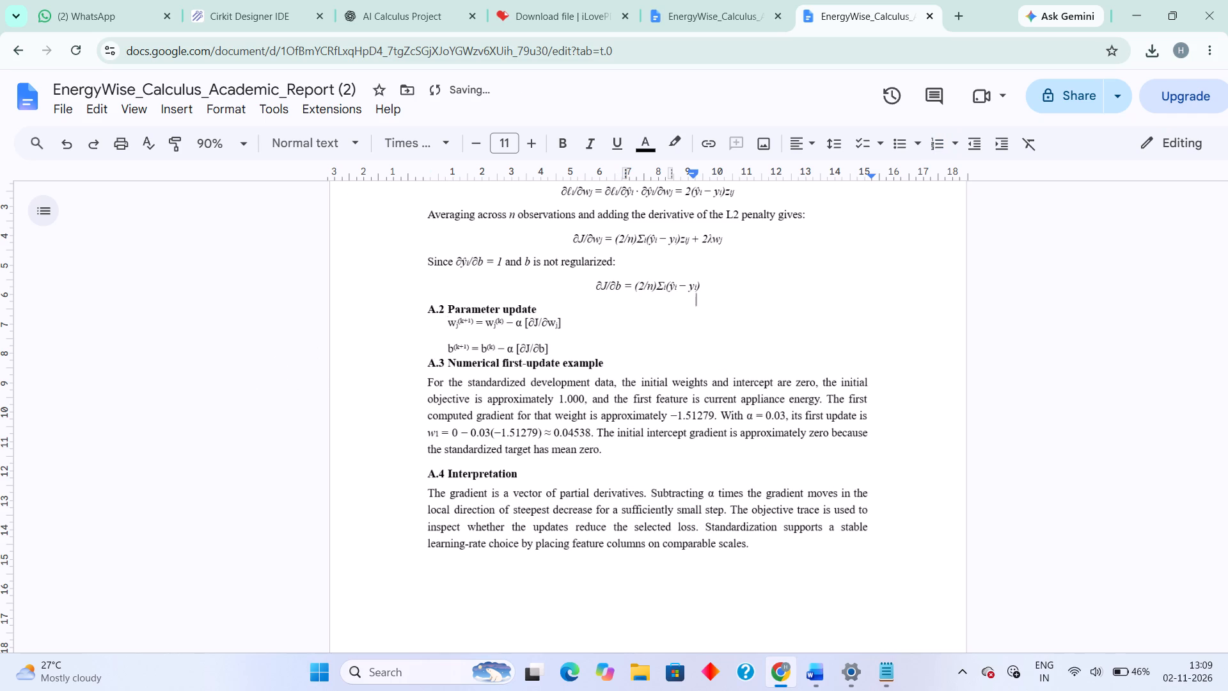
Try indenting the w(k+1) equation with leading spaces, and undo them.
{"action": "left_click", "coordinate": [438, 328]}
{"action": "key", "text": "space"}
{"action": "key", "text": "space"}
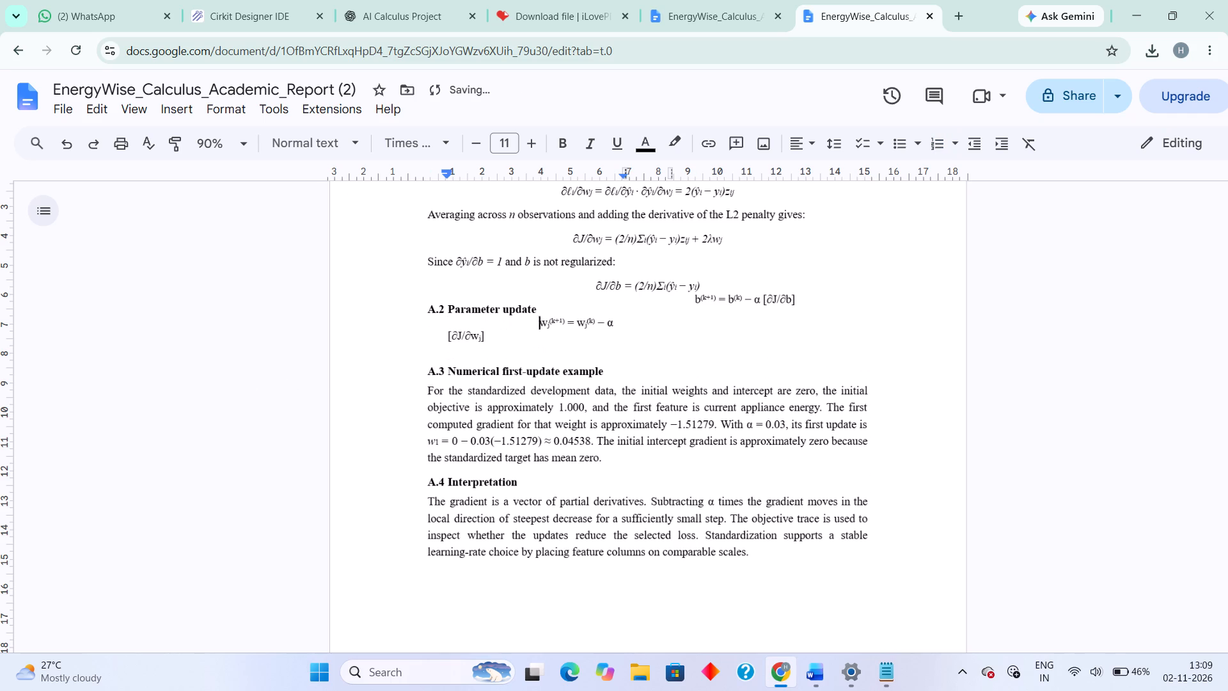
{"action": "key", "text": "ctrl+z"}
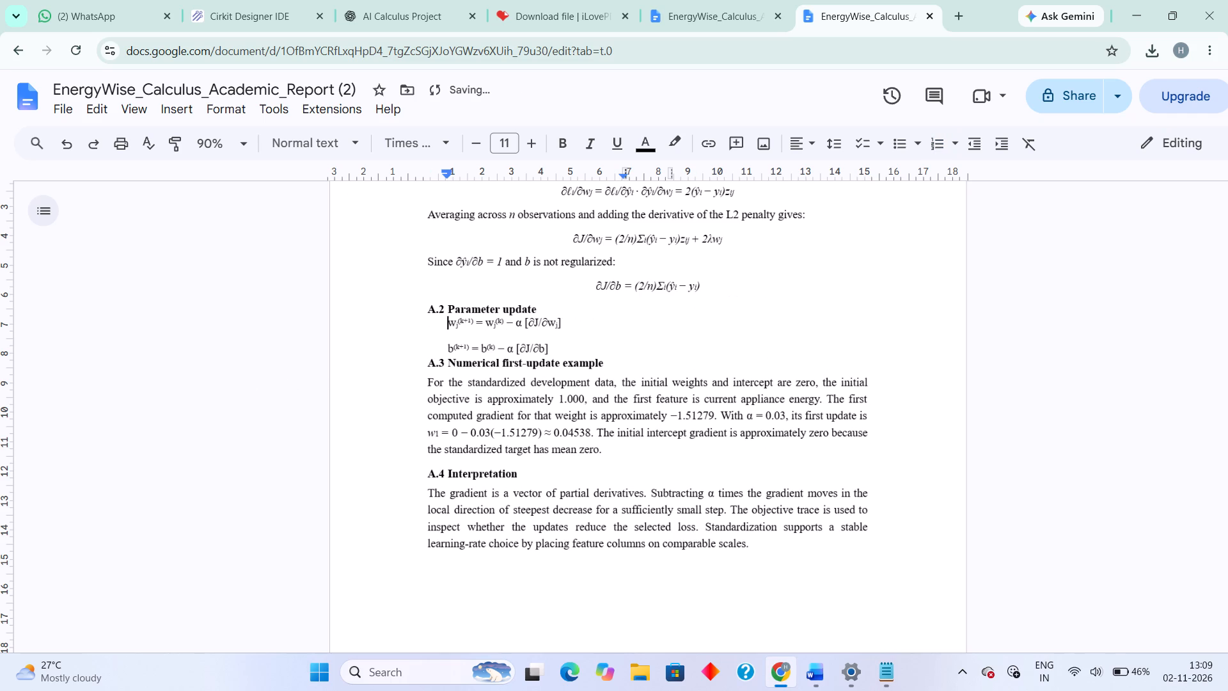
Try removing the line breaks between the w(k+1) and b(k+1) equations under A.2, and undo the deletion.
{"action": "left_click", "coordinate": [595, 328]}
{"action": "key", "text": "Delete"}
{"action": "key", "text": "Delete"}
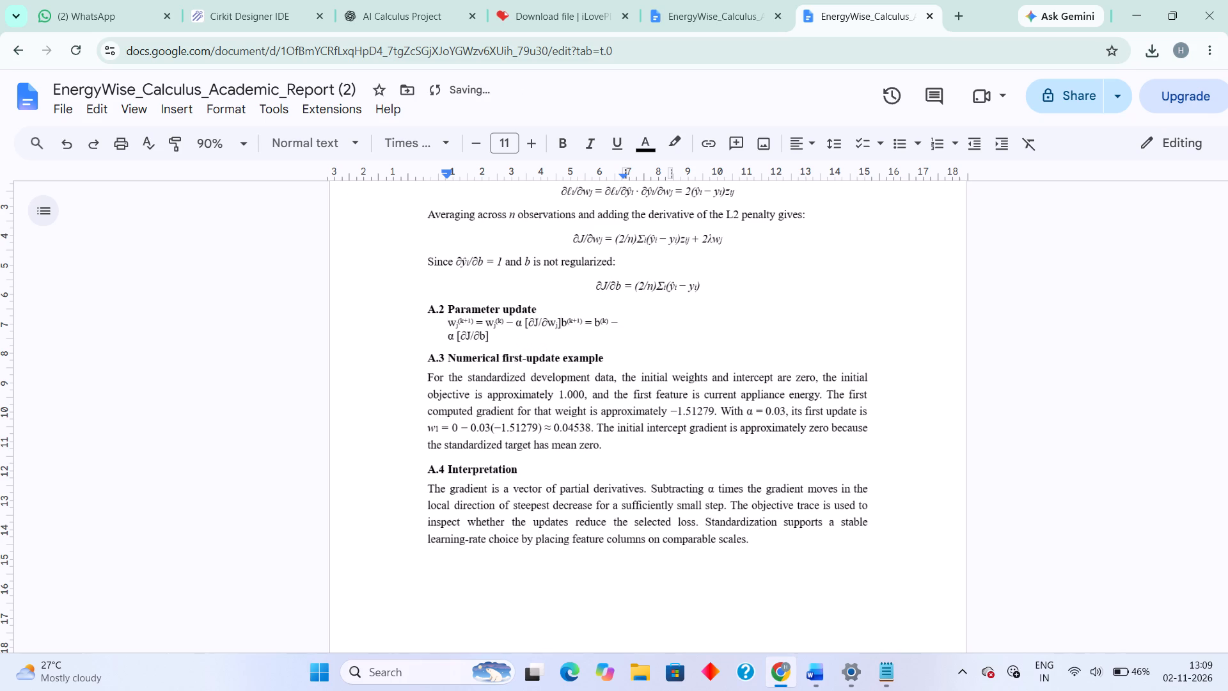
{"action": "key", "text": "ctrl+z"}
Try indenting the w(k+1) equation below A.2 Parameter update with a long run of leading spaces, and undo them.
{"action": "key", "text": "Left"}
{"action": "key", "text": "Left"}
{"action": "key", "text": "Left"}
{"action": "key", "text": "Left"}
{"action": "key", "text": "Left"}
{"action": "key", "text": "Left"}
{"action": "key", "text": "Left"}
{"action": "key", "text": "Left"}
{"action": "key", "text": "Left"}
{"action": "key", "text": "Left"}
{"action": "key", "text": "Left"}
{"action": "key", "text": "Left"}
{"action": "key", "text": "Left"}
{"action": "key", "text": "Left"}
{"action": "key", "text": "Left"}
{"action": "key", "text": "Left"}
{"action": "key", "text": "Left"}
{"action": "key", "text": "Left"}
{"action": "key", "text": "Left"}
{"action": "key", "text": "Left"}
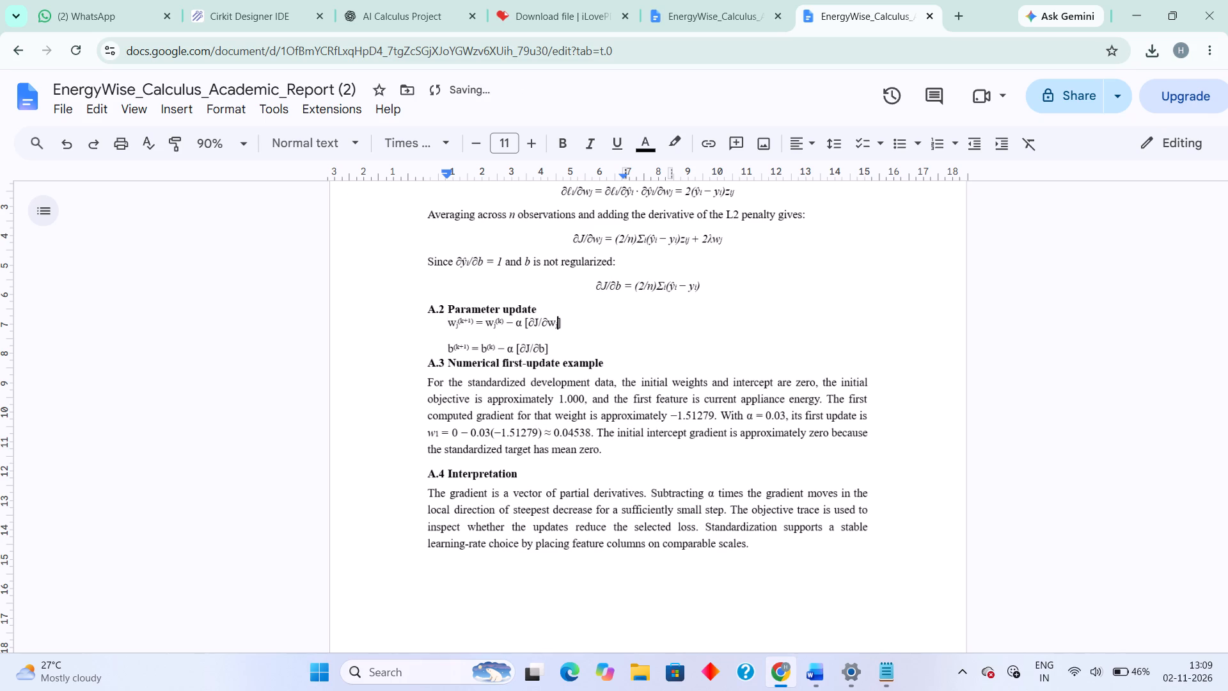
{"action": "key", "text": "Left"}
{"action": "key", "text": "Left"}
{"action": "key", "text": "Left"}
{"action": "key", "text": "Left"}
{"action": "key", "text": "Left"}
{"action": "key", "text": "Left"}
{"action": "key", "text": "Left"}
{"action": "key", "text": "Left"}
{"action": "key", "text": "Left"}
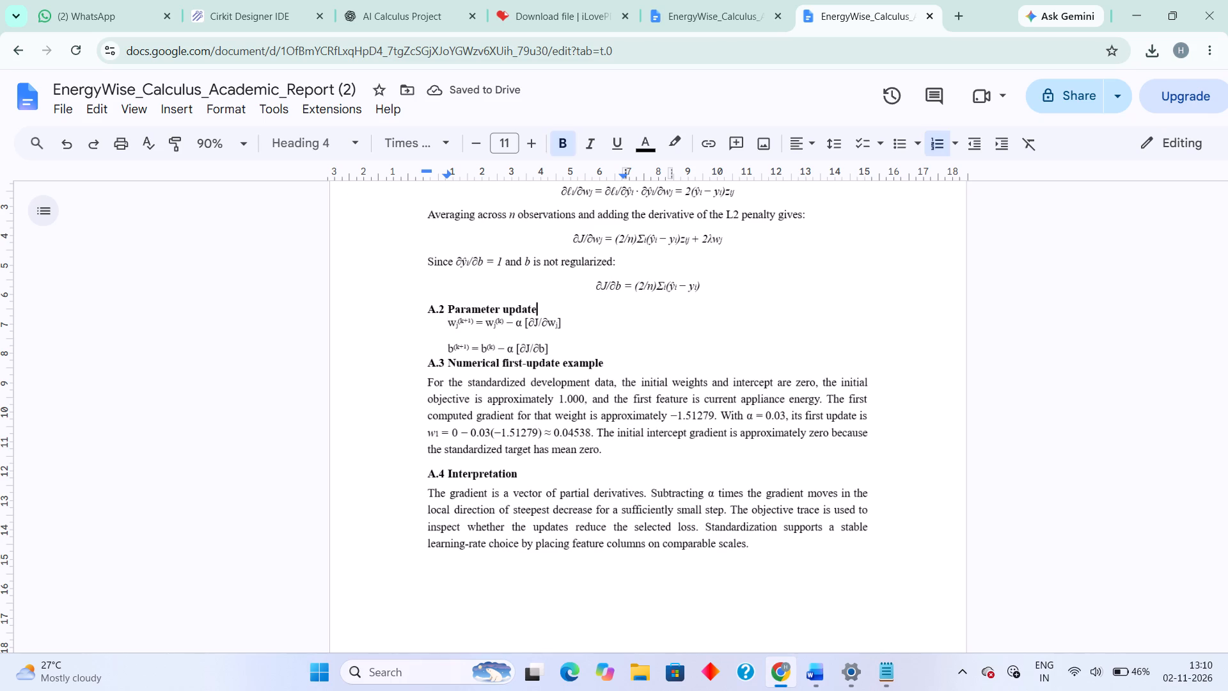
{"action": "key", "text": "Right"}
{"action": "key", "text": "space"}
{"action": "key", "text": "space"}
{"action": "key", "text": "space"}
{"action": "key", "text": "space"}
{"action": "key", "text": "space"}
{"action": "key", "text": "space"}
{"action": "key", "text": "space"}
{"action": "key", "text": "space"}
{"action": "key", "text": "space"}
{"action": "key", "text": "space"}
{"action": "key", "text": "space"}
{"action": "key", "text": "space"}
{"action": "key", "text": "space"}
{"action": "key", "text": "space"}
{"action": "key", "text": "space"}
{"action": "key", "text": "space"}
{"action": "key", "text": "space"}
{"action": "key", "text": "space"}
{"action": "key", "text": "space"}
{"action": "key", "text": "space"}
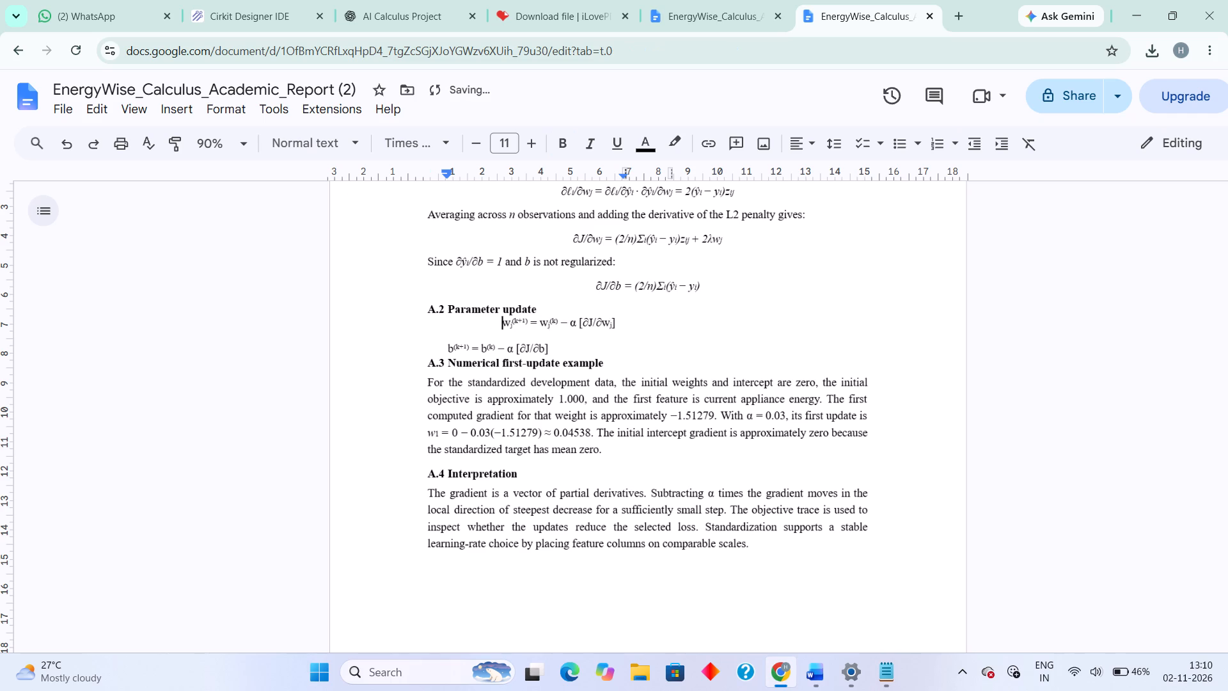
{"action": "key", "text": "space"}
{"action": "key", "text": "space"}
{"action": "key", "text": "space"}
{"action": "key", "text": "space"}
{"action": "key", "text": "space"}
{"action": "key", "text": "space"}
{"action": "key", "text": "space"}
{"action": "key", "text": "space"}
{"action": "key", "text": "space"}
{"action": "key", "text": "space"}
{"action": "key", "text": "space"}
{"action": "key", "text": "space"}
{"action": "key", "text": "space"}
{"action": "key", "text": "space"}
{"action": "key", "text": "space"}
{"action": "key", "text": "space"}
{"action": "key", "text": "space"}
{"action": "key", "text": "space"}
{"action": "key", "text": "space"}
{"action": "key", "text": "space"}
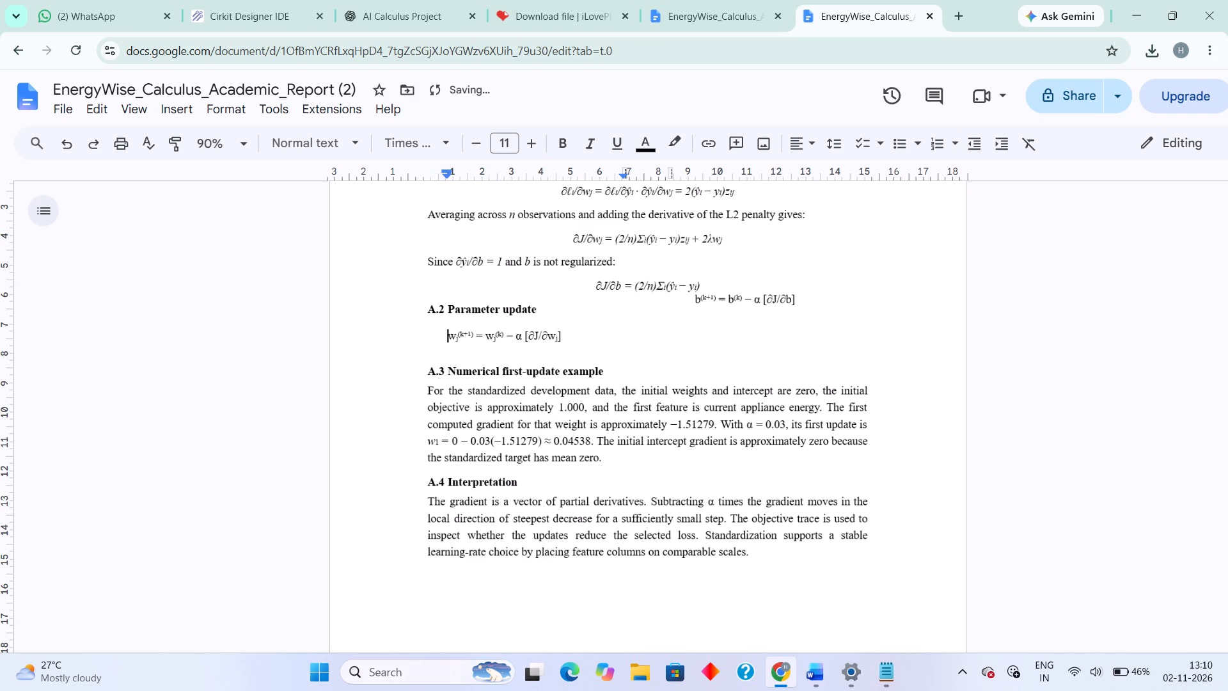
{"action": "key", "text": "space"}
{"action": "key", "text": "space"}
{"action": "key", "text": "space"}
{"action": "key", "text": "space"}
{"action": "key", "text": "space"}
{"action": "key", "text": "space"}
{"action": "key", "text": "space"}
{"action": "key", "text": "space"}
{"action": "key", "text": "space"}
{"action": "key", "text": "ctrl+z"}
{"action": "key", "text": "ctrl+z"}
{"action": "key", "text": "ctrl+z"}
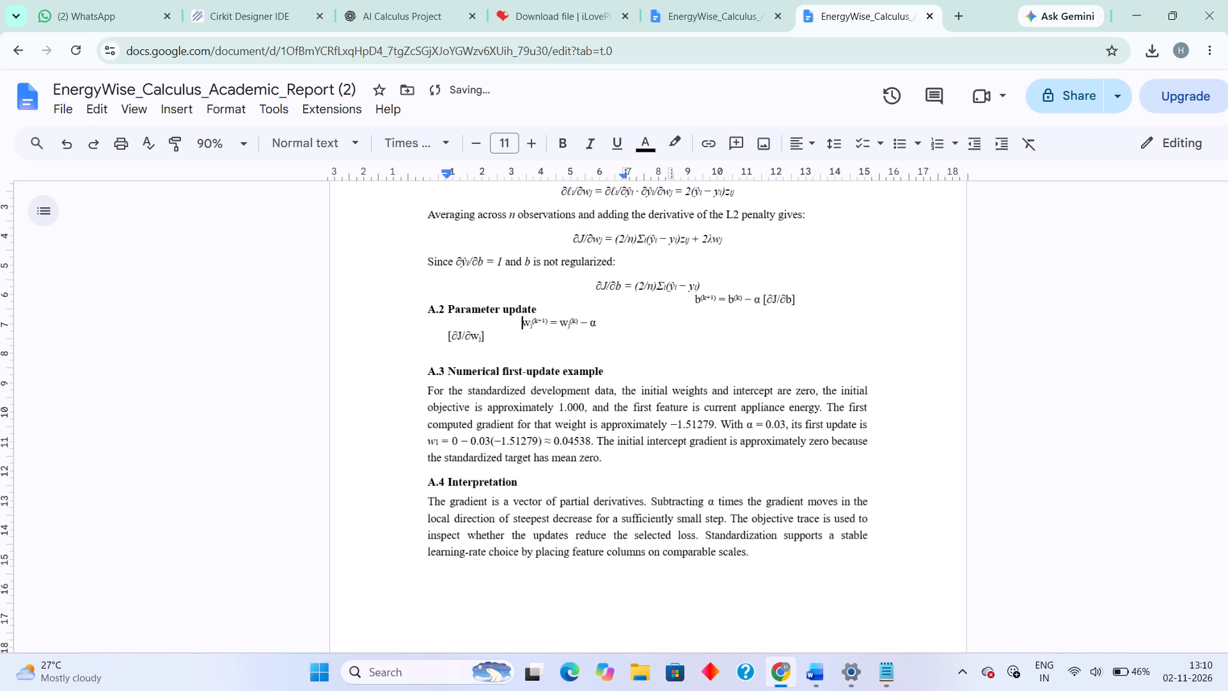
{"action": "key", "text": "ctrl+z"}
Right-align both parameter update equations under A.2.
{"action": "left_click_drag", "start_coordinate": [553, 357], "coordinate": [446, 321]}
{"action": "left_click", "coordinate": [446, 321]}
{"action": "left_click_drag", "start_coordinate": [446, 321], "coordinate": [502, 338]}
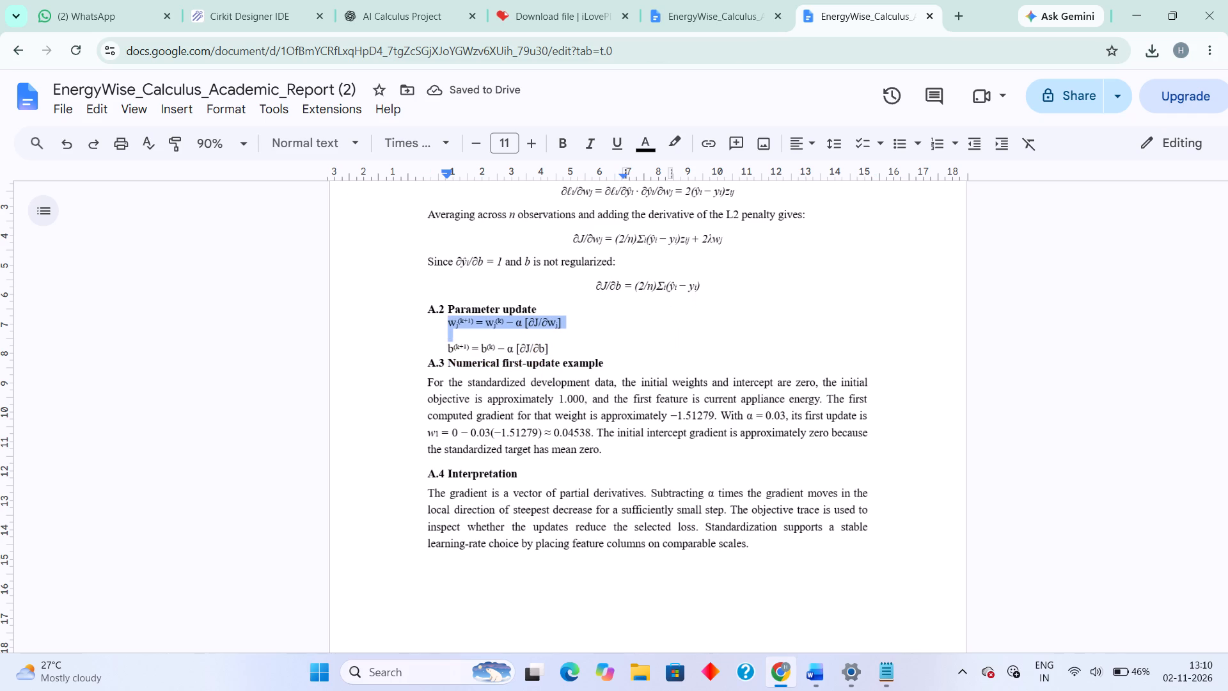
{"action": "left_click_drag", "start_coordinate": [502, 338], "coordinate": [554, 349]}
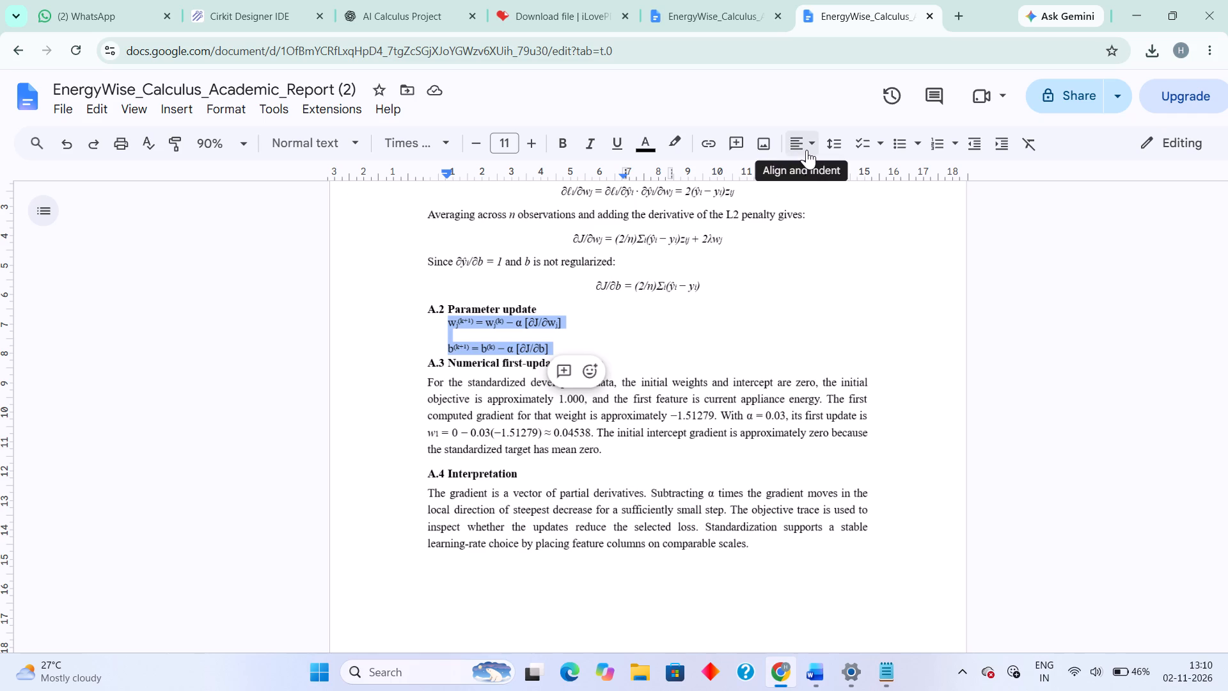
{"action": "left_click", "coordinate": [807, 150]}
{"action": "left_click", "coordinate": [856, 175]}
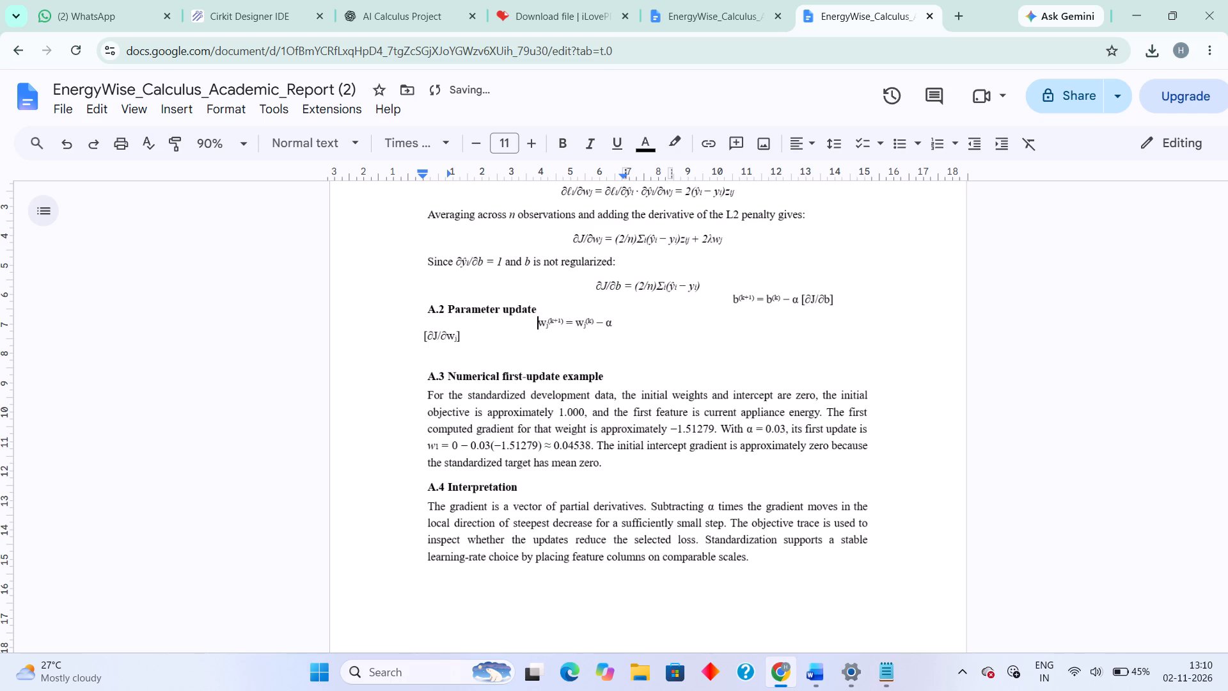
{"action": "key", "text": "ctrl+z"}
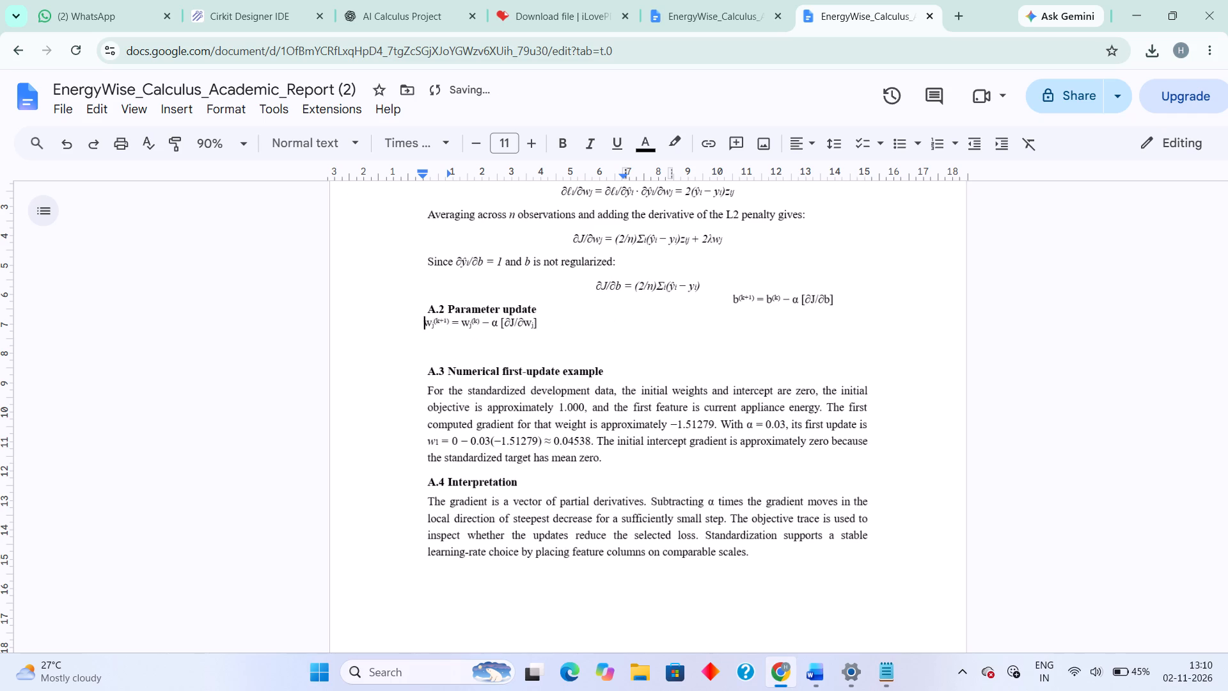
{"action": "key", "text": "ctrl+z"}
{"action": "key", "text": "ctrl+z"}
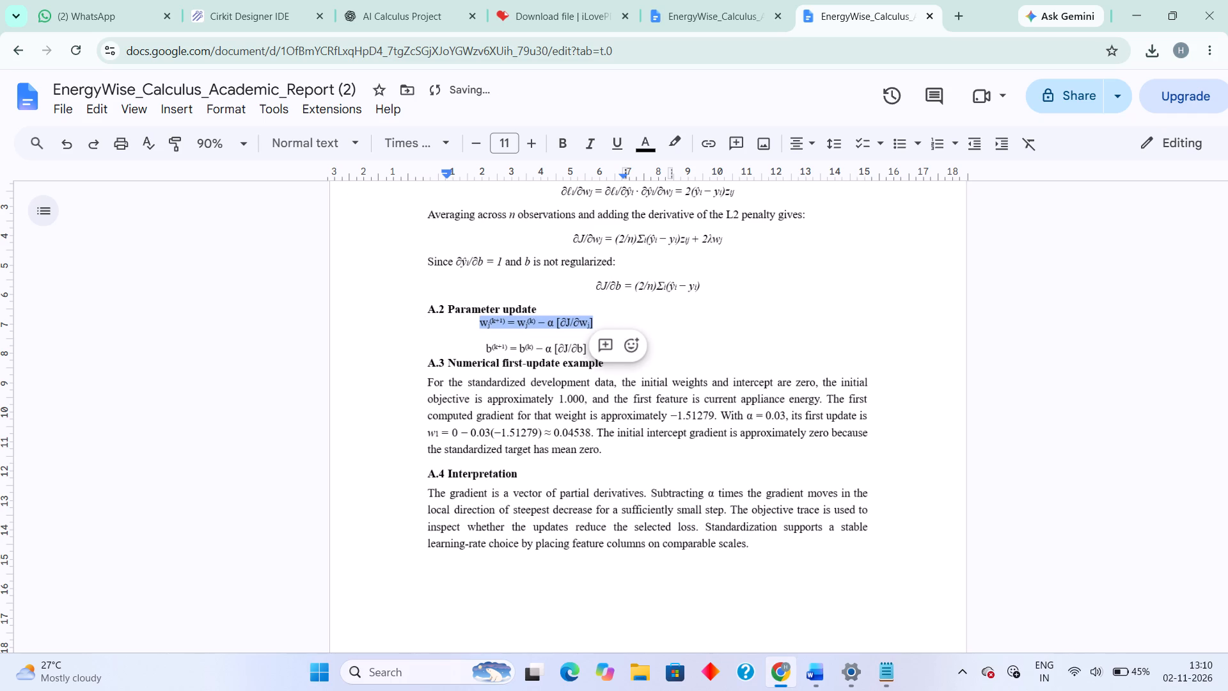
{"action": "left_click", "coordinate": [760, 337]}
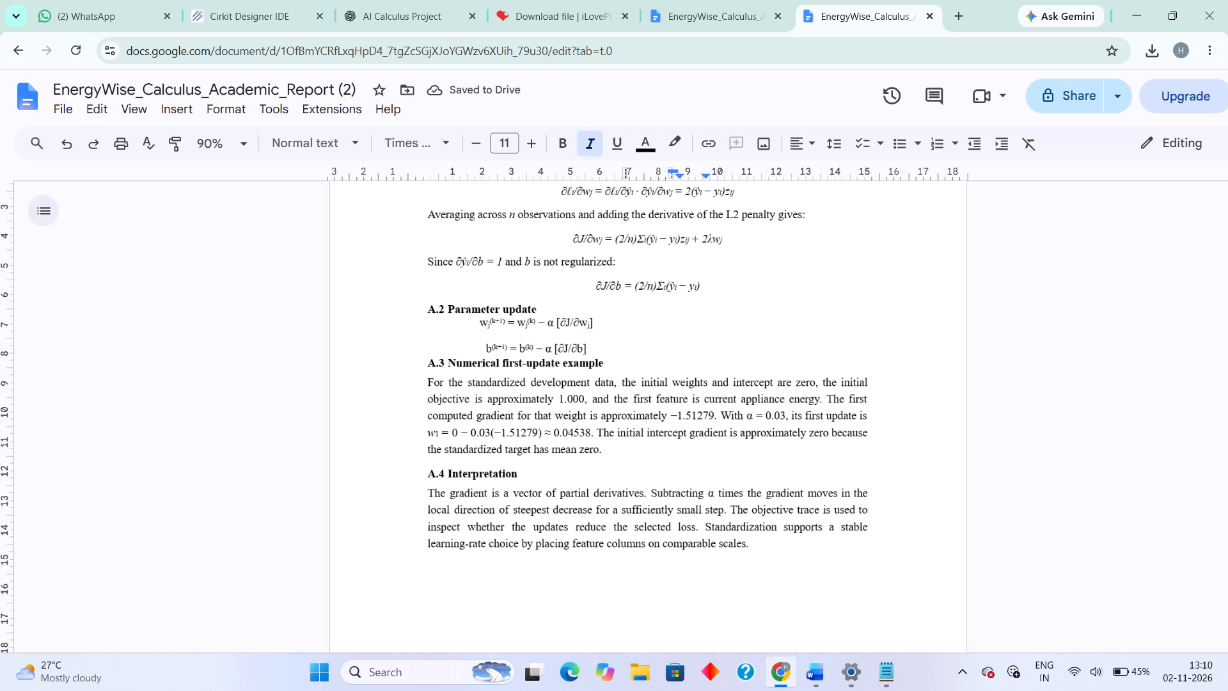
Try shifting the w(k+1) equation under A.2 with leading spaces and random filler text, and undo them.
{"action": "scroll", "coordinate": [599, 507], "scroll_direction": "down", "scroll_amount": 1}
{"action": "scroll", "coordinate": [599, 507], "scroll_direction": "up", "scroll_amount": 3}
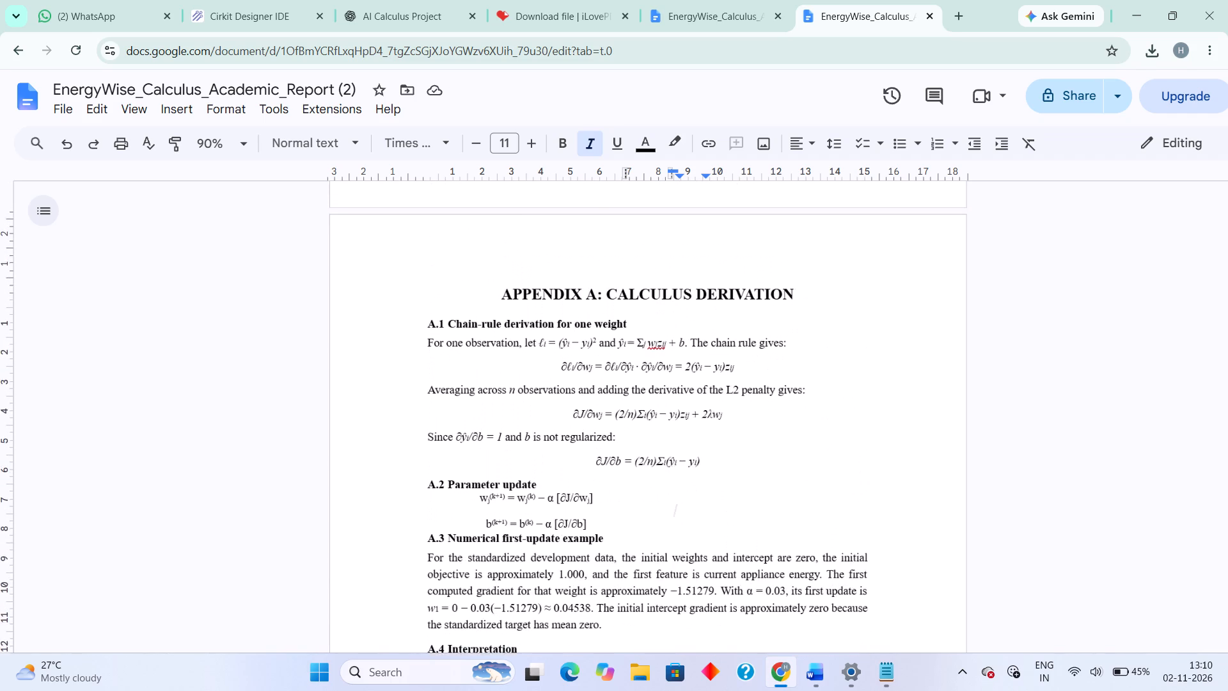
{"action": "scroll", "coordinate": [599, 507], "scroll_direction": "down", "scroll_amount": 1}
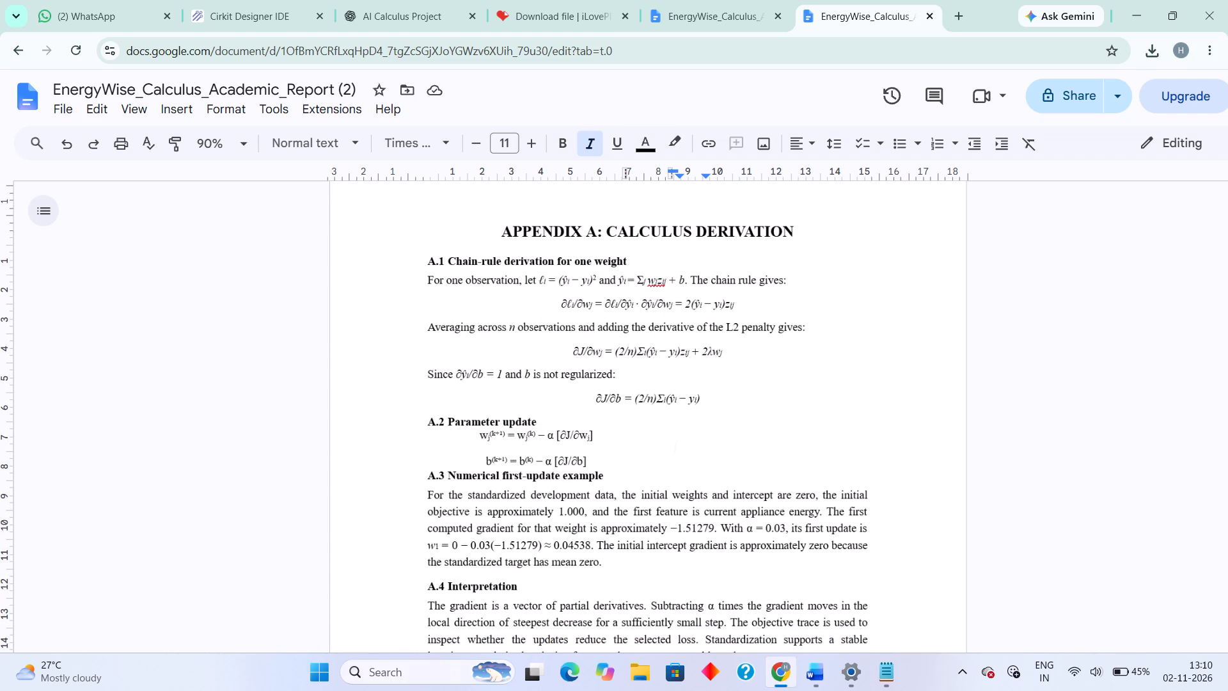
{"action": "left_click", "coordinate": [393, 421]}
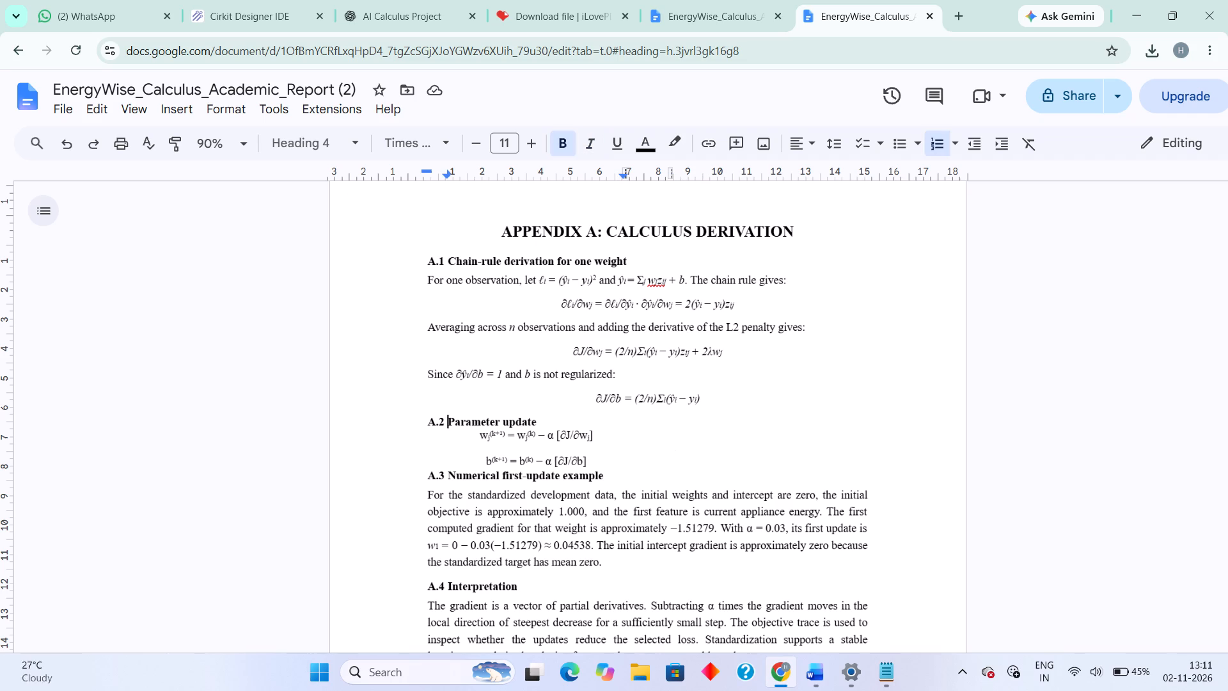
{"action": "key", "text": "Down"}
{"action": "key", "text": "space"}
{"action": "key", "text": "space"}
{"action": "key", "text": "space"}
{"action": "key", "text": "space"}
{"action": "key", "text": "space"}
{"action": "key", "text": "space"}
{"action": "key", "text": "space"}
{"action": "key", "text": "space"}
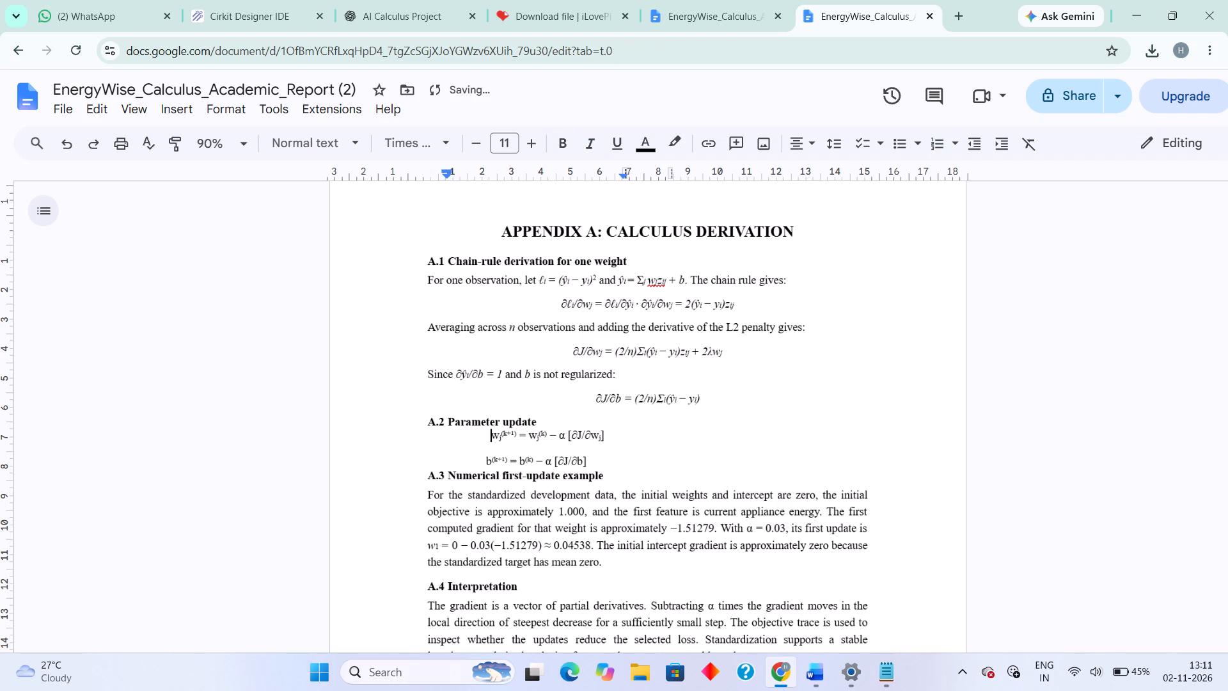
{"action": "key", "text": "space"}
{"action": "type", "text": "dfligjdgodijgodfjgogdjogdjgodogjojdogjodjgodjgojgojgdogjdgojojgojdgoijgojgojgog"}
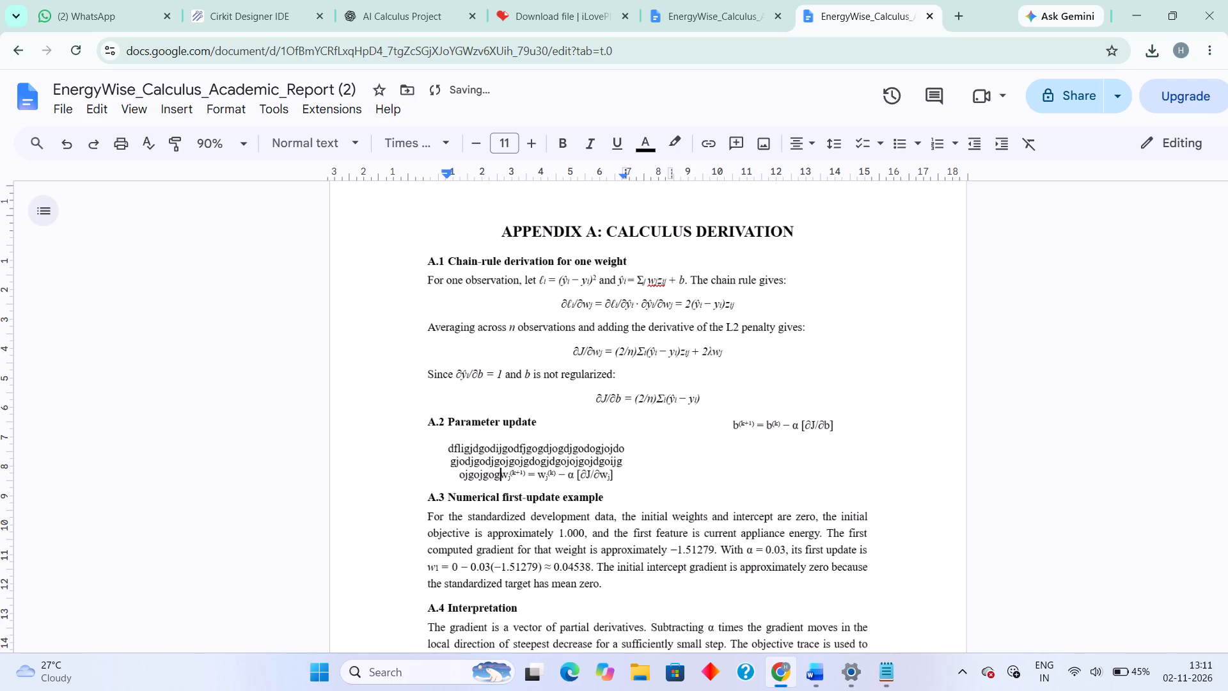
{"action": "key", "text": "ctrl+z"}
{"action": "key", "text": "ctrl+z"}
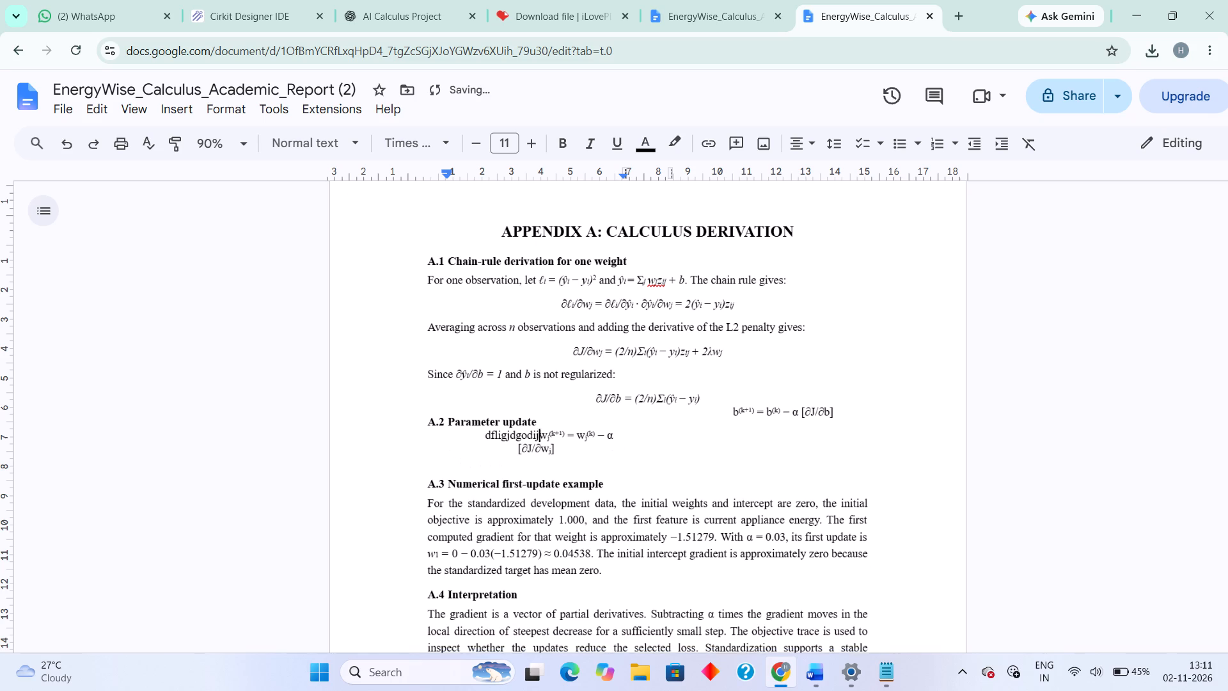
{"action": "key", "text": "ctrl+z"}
Undo the centering, the right alignment and the paste of both equations under A.2 Parameter update.
{"action": "key", "text": "ctrl+z"}
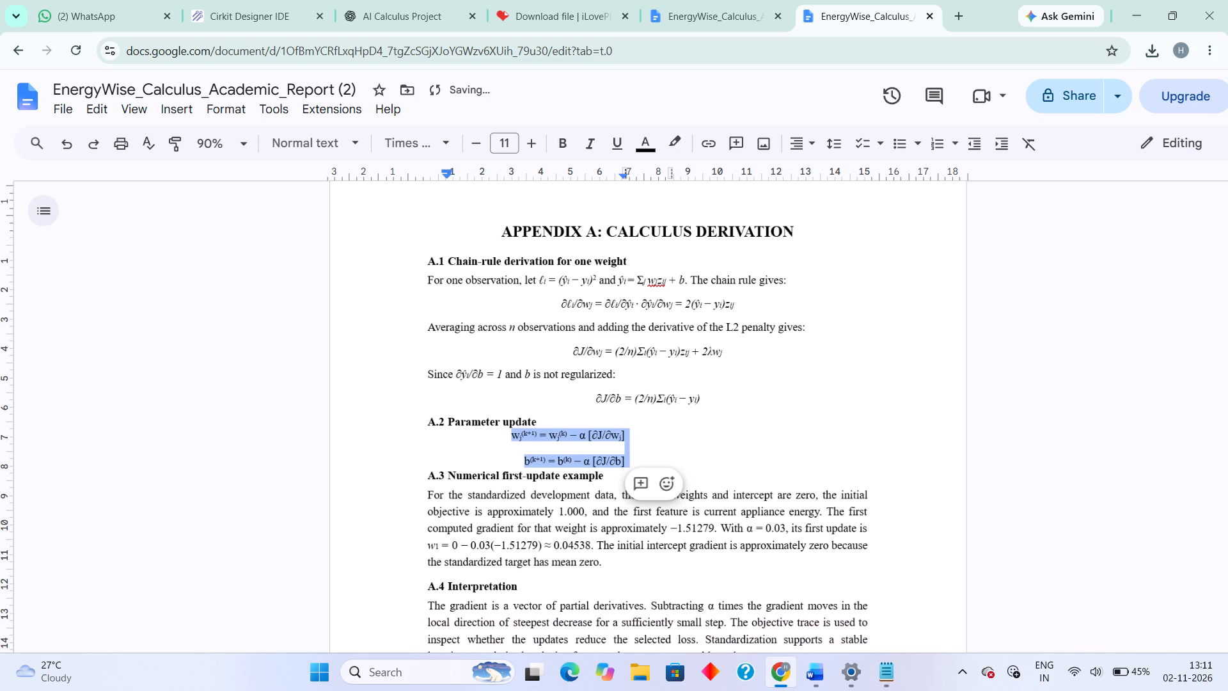
{"action": "key", "text": "ctrl+z"}
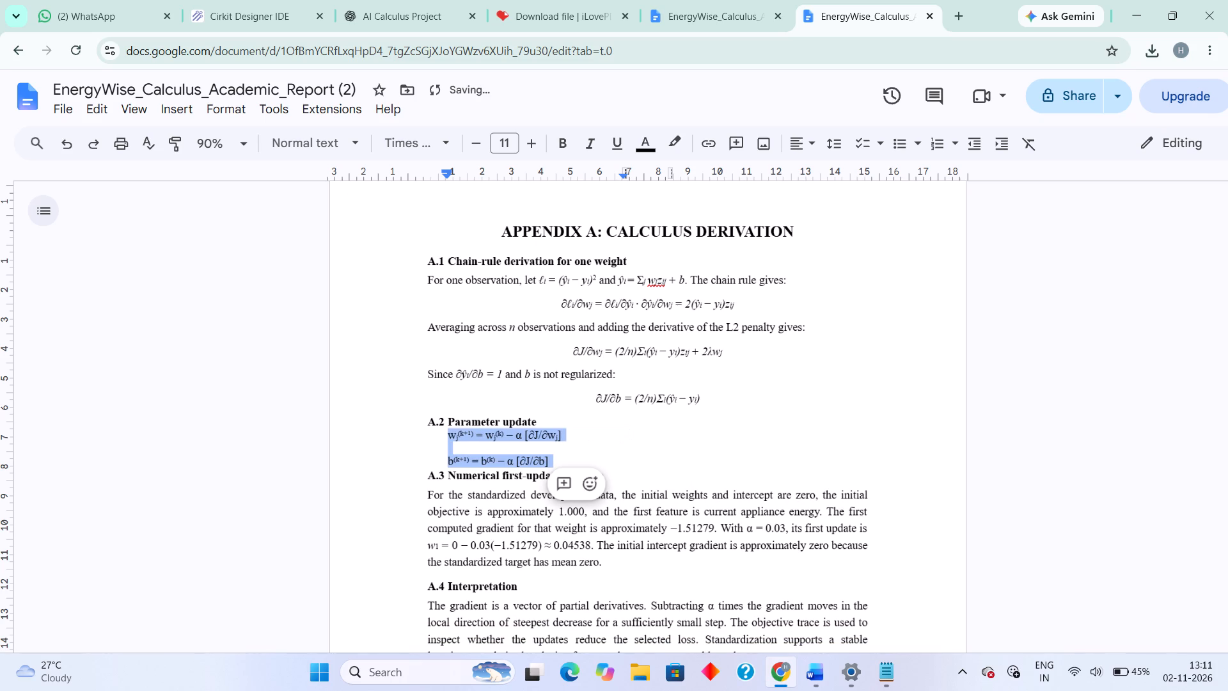
{"action": "key", "text": "ctrl+z"}
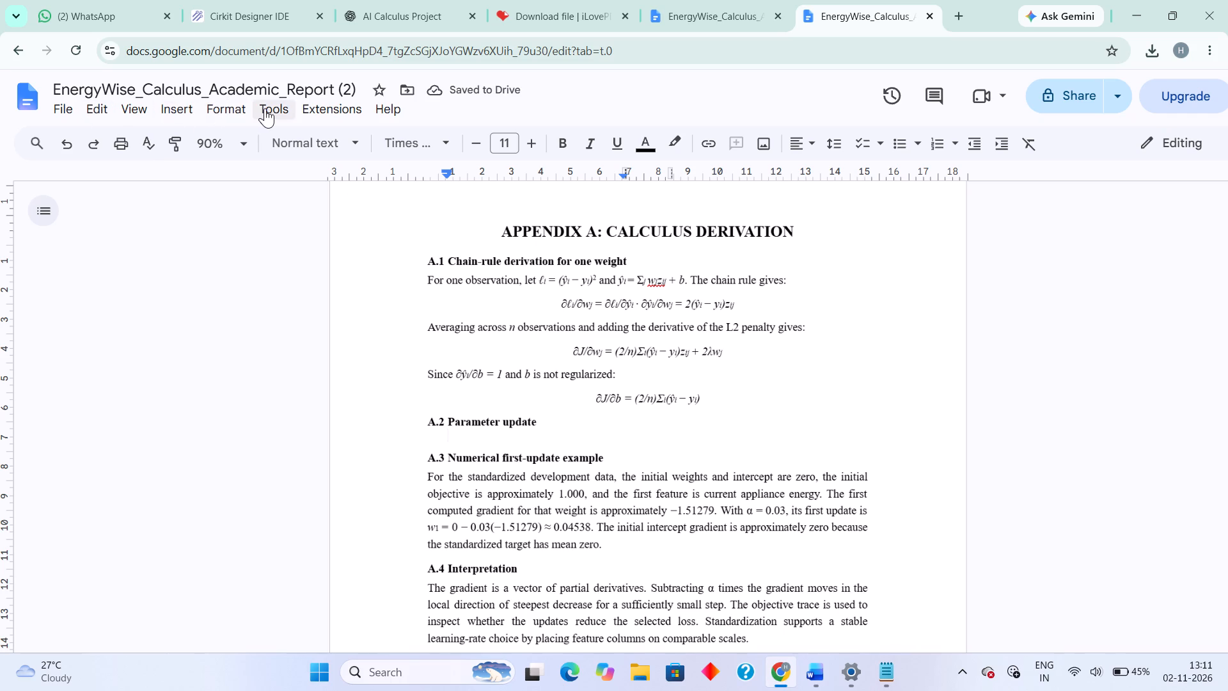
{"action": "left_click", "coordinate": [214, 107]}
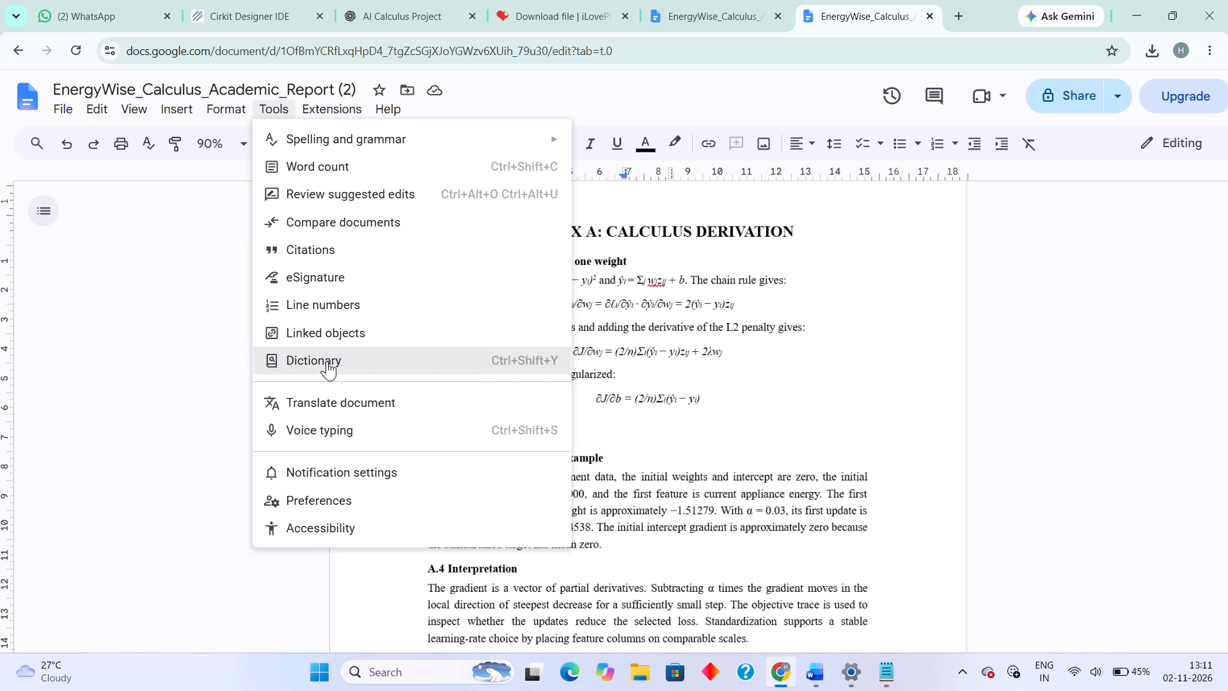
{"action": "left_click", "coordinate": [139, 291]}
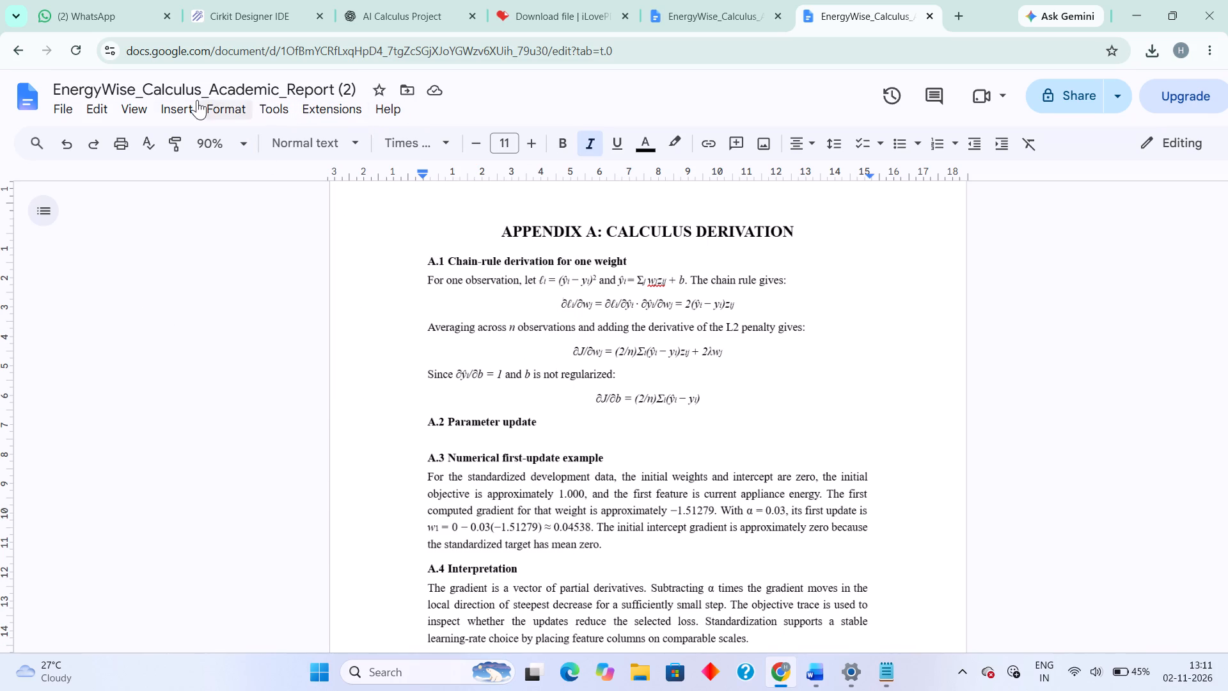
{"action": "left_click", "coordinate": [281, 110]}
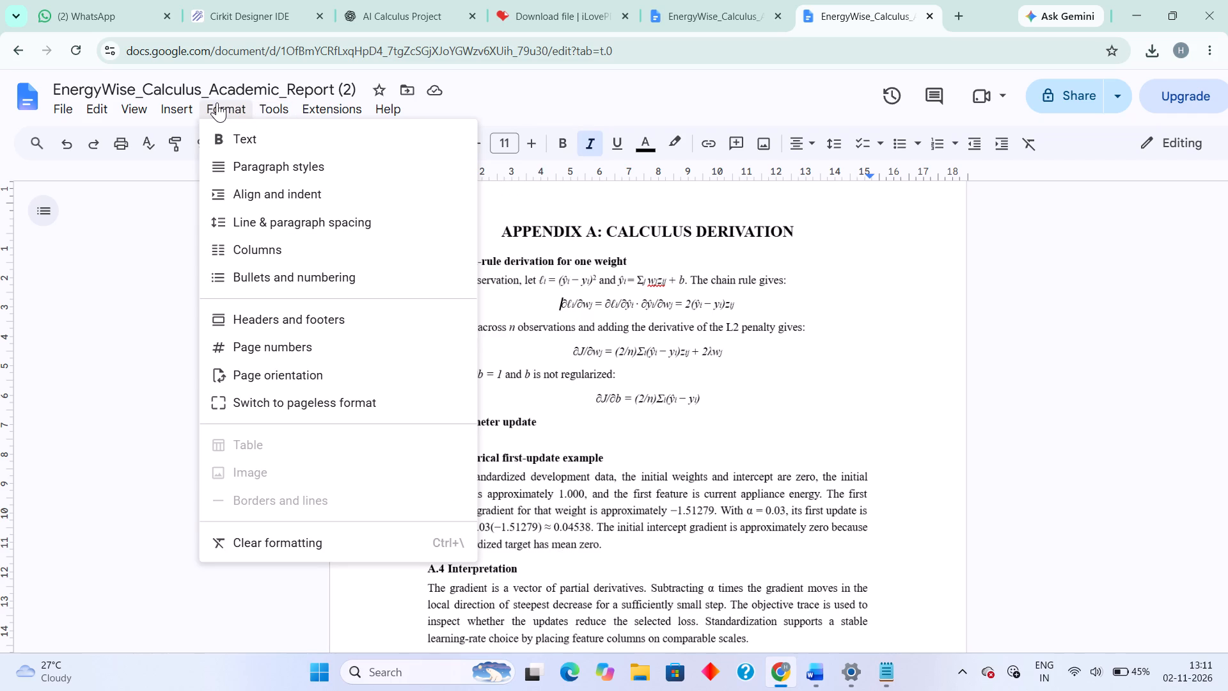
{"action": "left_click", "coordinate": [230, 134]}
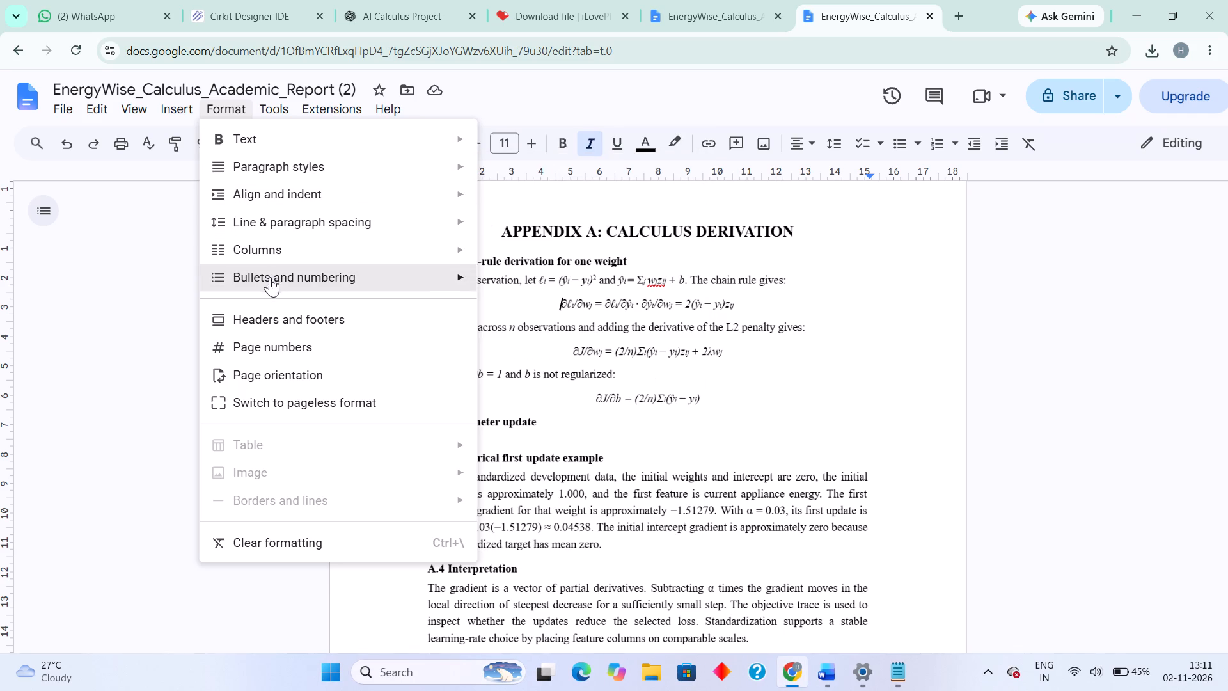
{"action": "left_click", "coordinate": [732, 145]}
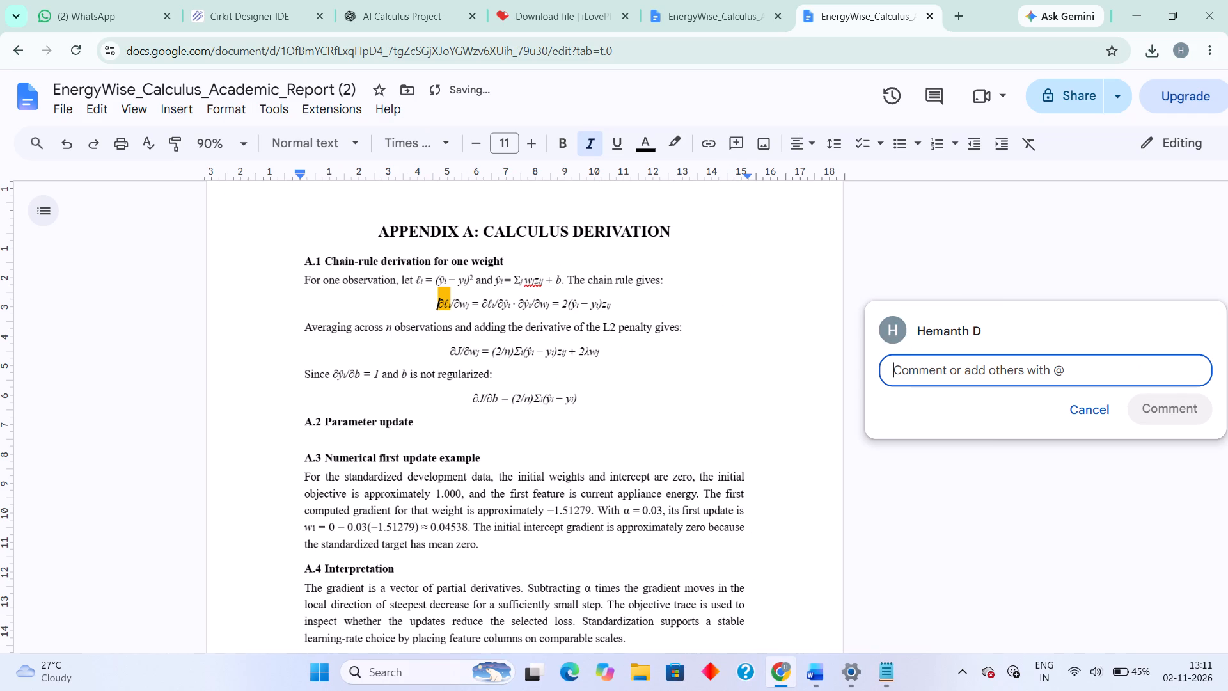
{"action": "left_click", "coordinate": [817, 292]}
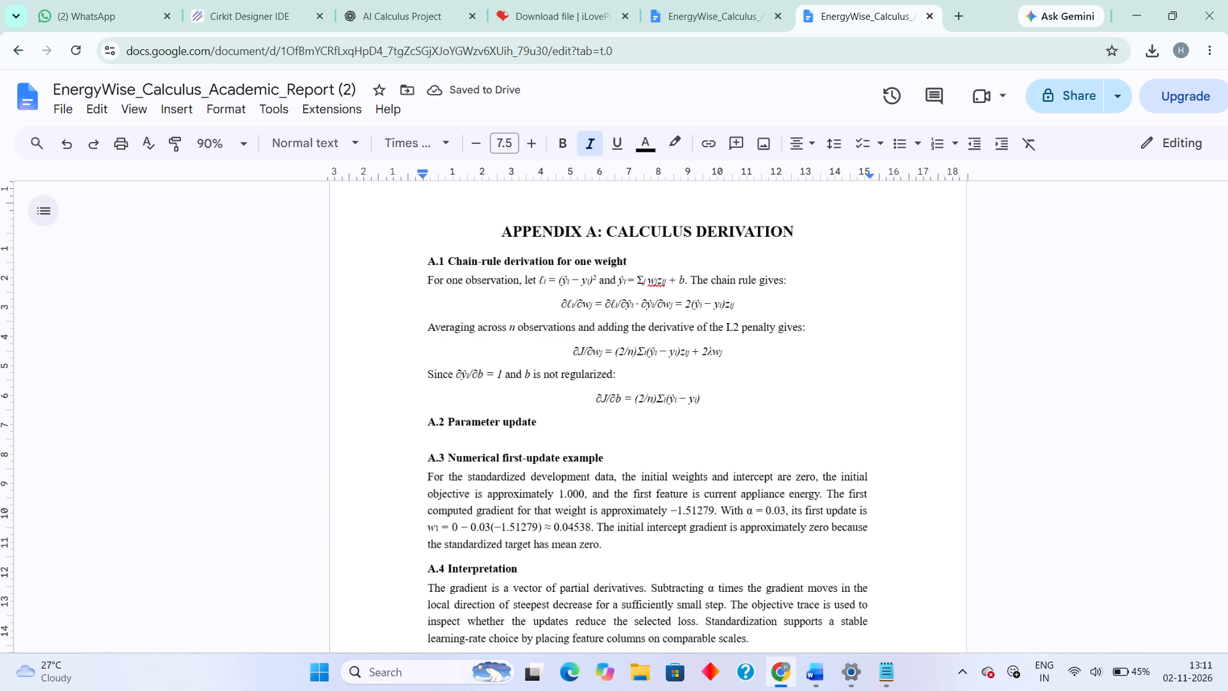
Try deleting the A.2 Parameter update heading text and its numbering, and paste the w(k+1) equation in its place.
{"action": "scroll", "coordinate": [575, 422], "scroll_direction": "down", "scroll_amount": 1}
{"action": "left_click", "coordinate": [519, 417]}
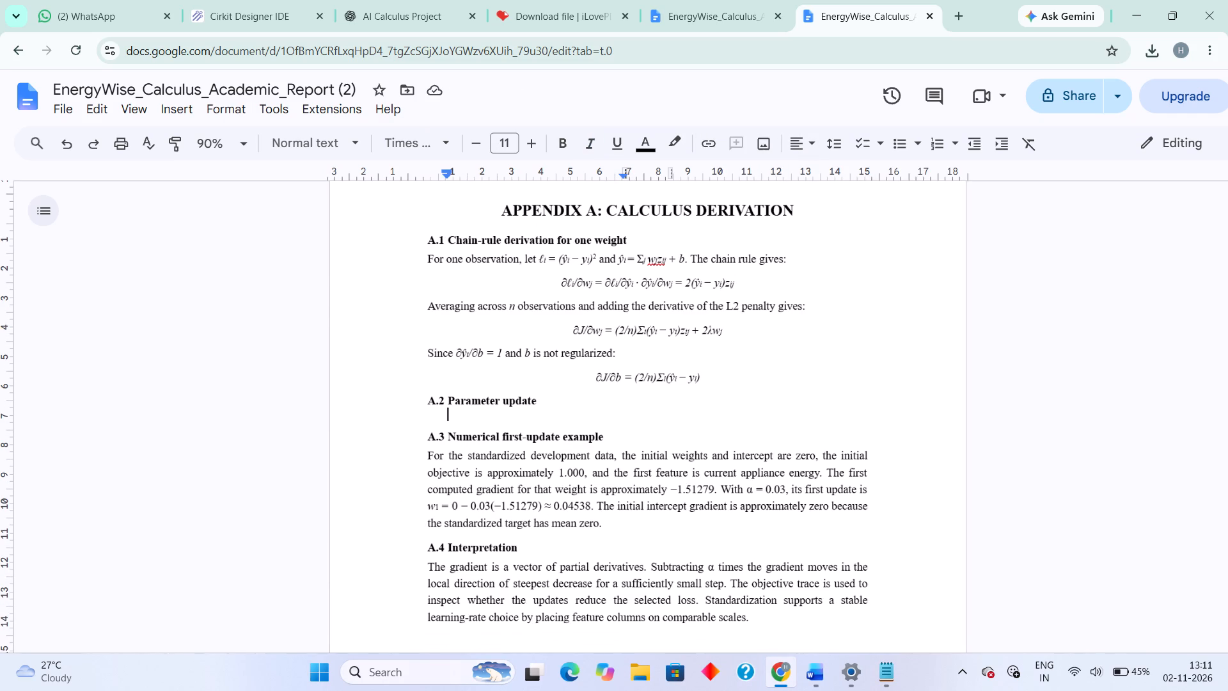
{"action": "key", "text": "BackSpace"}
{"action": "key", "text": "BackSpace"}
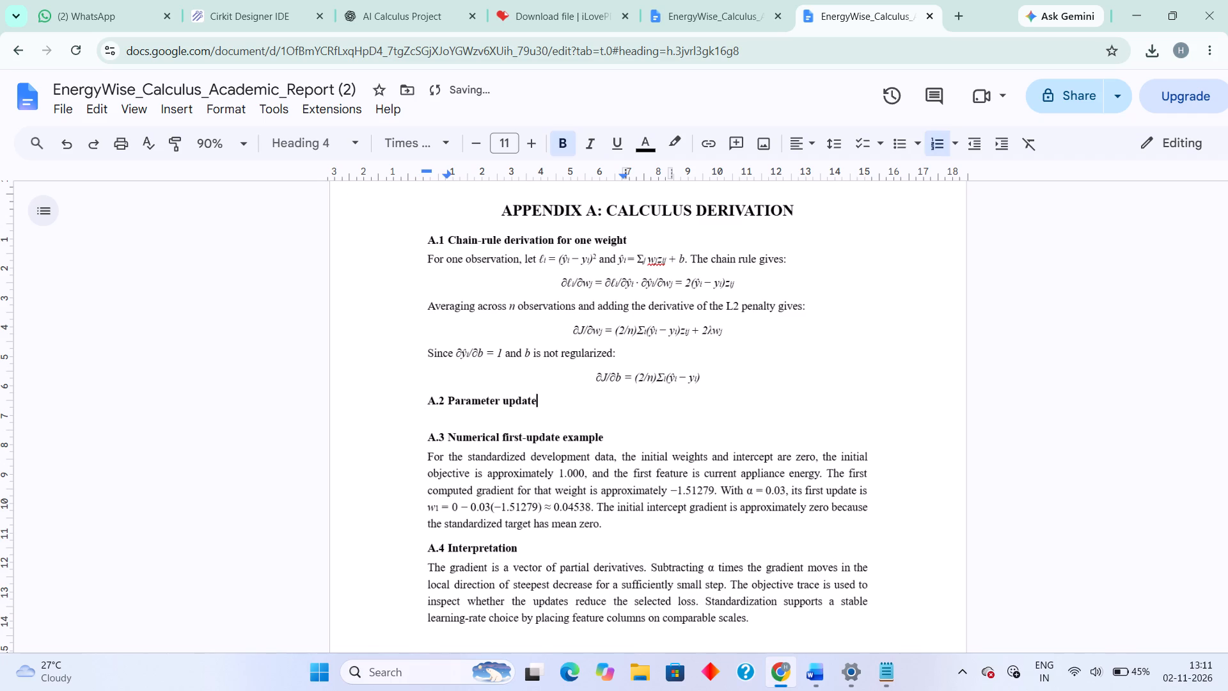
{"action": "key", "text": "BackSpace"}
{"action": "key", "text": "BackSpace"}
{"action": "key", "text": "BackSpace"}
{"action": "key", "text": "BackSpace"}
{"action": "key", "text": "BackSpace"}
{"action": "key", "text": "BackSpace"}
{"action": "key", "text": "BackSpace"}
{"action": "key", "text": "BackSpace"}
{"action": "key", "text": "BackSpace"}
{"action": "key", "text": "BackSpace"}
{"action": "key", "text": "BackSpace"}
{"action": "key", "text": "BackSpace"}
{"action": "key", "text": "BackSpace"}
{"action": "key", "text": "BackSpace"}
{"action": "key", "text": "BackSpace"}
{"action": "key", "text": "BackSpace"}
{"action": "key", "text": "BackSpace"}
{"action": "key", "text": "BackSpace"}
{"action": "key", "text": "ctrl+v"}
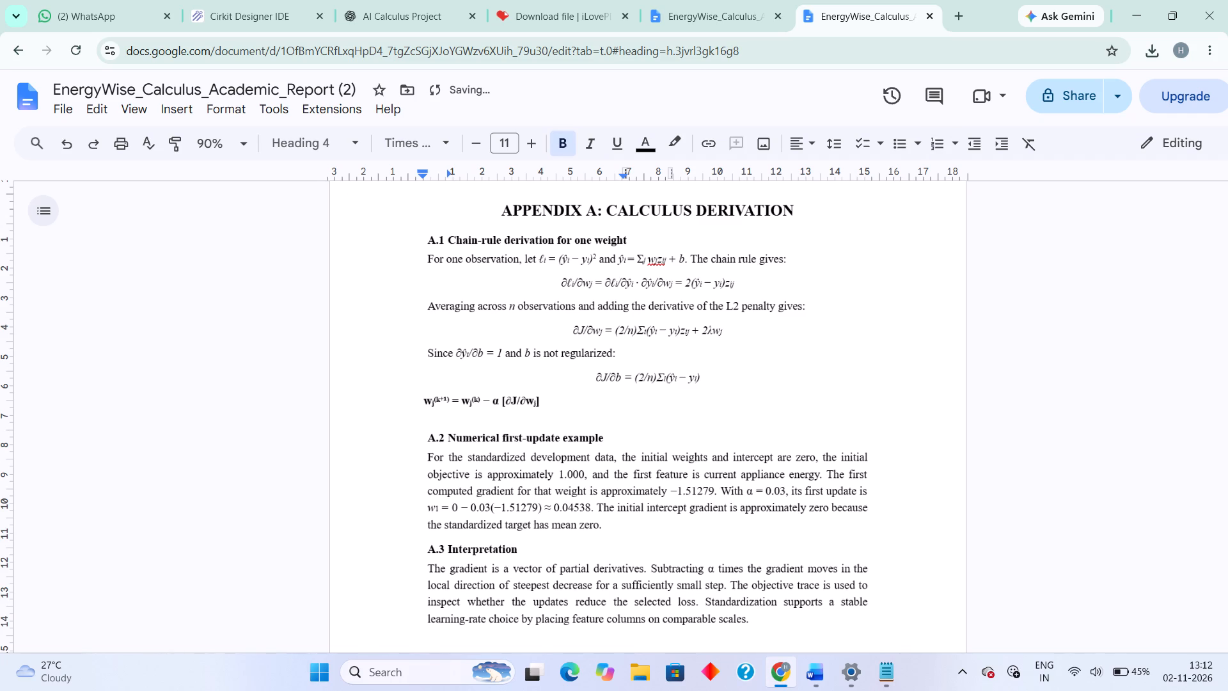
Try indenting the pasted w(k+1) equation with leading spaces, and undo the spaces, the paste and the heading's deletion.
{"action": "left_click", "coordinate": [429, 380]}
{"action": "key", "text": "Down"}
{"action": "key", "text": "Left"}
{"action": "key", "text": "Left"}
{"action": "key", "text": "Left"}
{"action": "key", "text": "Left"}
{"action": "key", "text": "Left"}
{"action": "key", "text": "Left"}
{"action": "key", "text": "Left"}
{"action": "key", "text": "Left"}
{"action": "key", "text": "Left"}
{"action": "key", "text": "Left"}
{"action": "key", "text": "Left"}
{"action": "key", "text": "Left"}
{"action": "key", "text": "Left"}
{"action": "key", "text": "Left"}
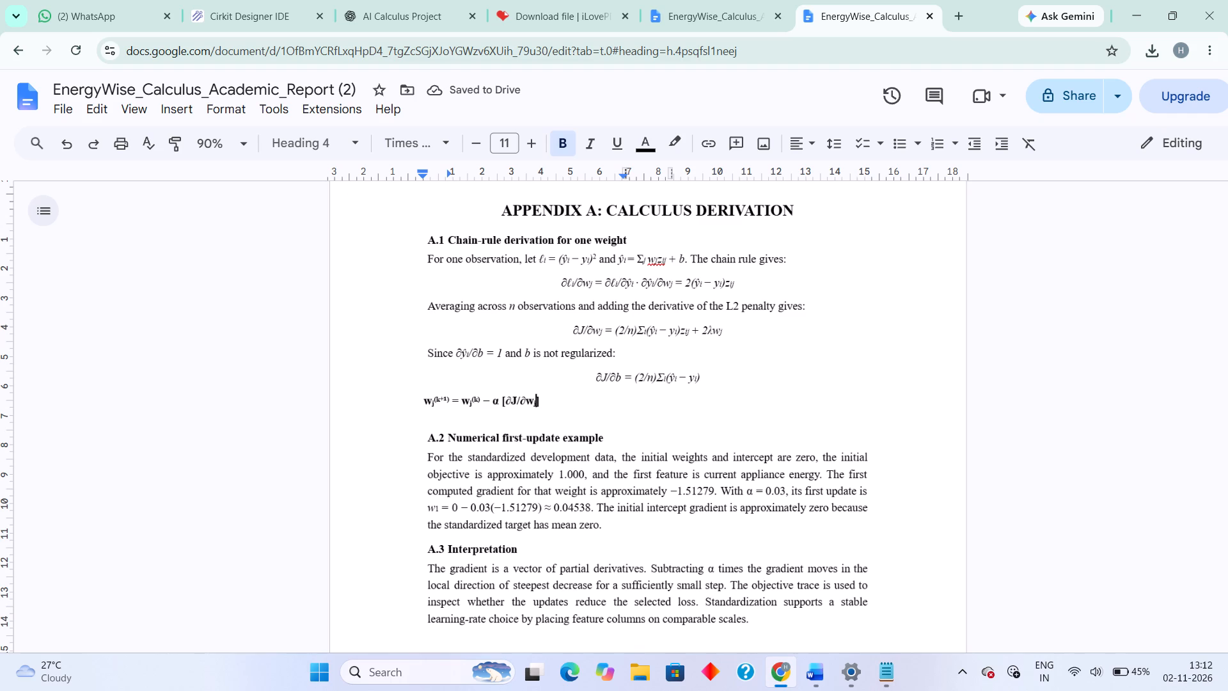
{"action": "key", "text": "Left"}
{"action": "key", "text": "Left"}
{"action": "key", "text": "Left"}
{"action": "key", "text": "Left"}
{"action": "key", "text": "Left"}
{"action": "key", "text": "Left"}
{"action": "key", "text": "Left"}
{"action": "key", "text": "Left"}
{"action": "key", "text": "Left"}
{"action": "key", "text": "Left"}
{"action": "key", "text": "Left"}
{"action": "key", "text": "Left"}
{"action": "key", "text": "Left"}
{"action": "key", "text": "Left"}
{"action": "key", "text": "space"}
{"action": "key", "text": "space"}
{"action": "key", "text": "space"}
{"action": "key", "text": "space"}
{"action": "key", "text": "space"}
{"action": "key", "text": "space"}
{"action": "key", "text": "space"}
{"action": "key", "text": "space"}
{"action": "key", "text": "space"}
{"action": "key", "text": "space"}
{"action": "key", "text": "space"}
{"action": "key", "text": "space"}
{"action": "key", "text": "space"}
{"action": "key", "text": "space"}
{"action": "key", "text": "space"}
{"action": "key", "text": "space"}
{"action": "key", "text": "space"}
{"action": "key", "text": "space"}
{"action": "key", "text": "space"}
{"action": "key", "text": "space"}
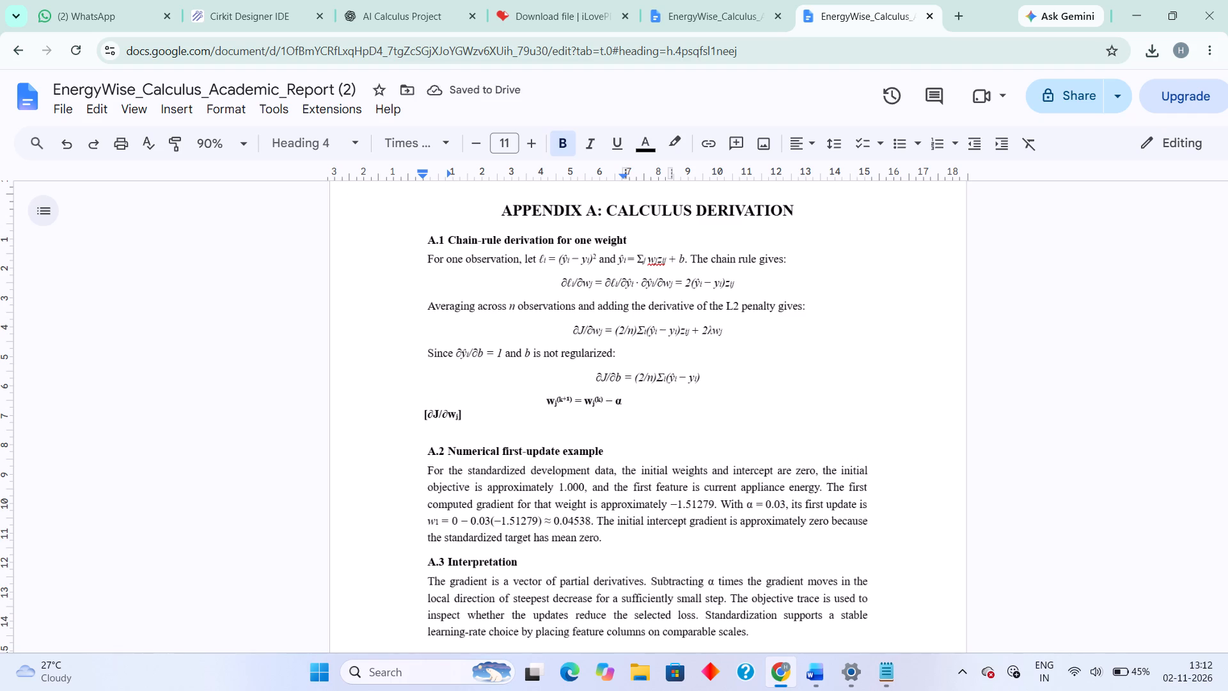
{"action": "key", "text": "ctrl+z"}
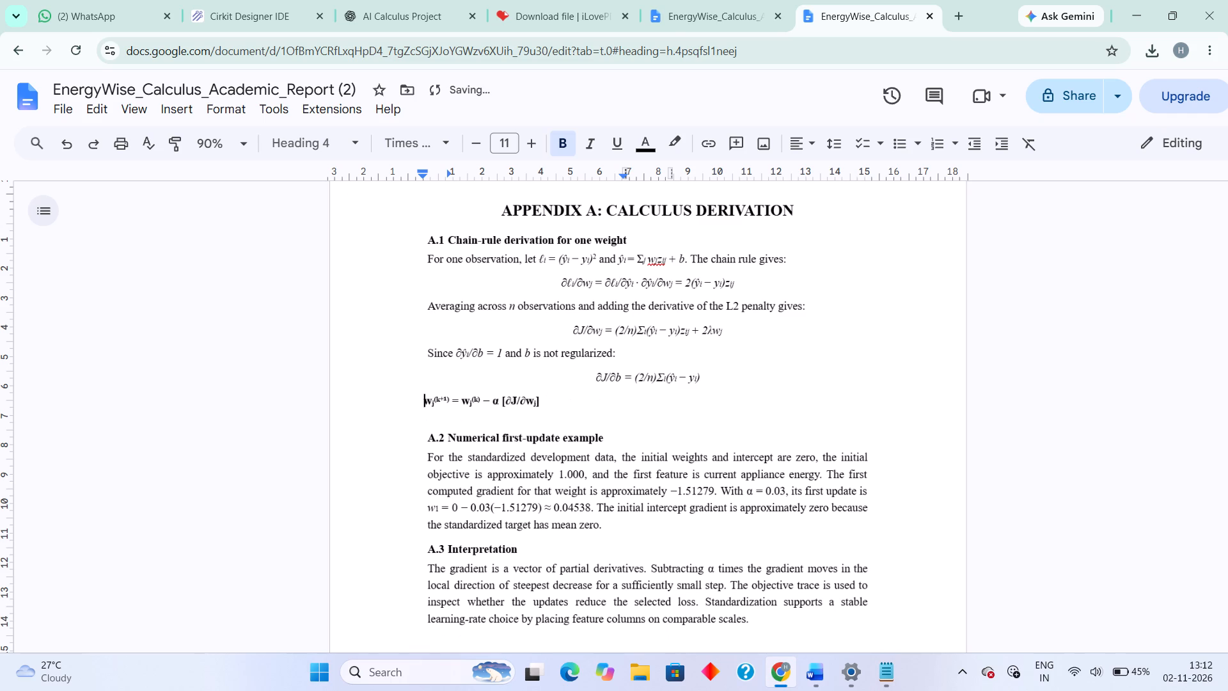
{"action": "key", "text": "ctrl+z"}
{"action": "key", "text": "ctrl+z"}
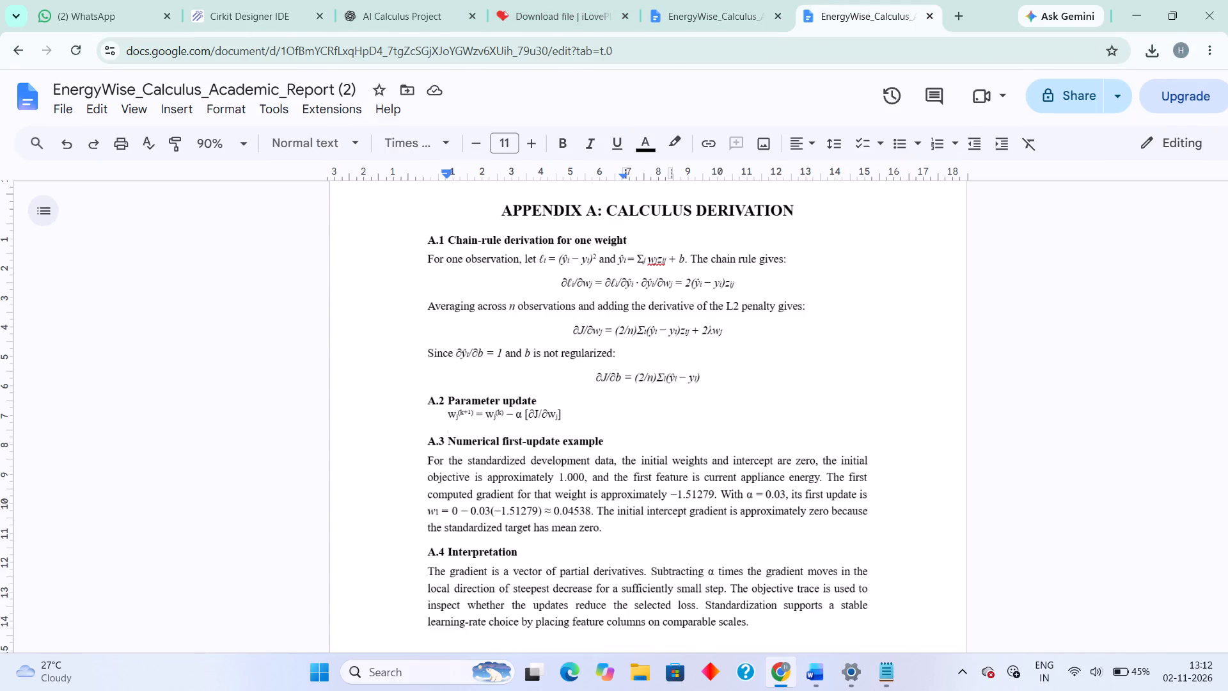
{"action": "key", "text": "ctrl+v"}
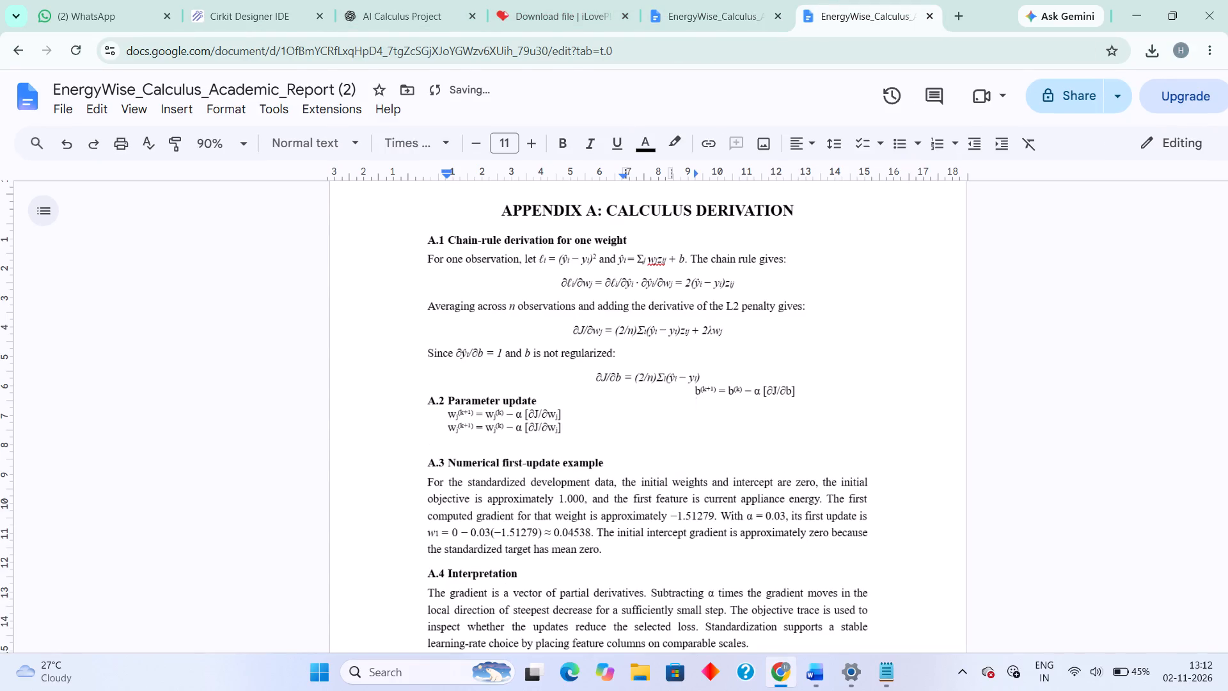
{"action": "key", "text": "ctrl+z"}
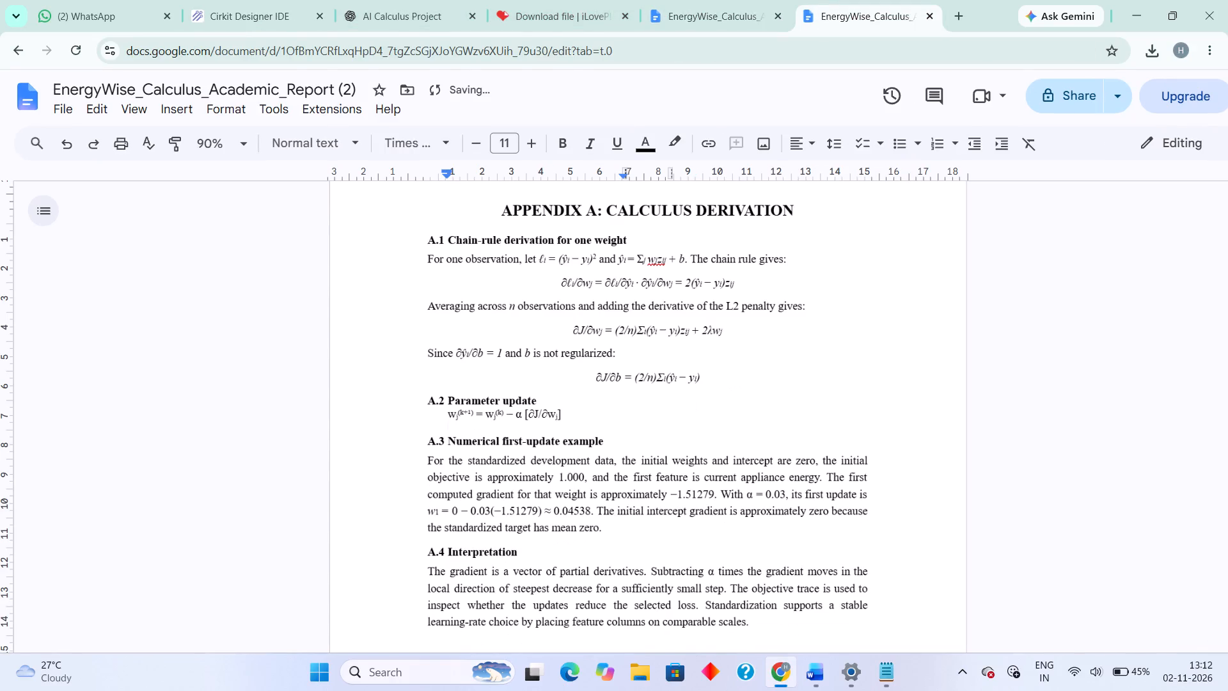
{"action": "key", "text": "ctrl+z"}
{"action": "key", "text": "ctrl+v"}
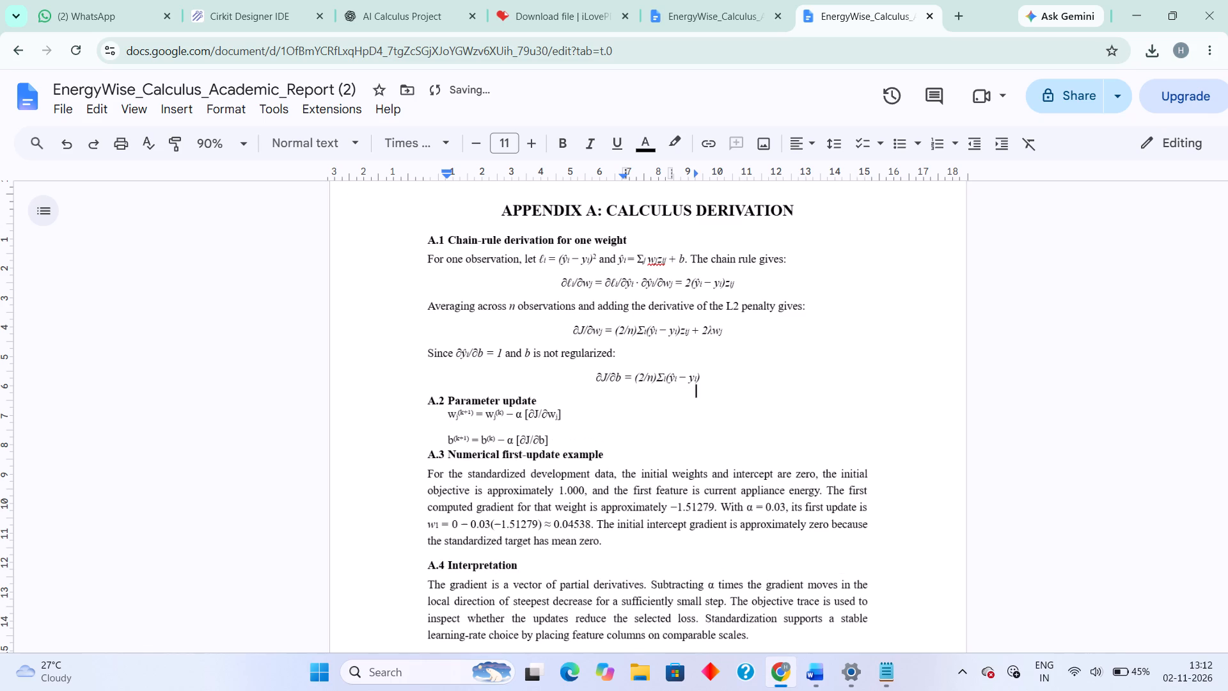
{"action": "left_click", "coordinate": [679, 436]}
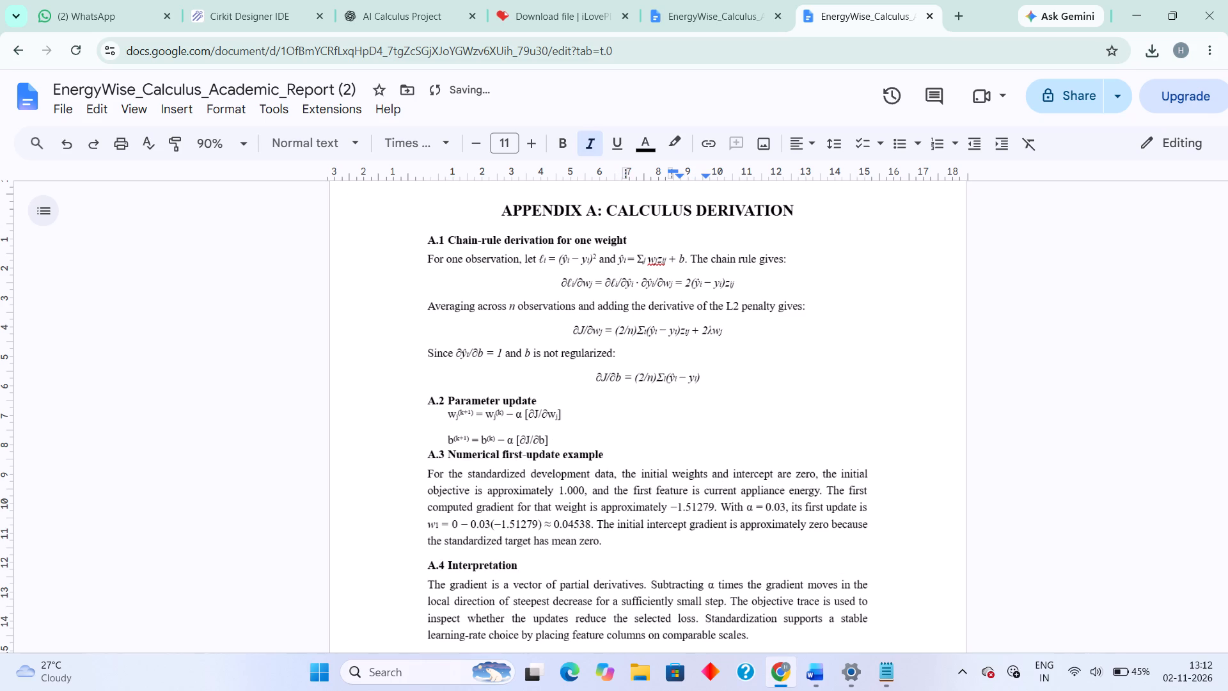
Increase the font size by one point from the A.3 body paragraph through the A.4 Interpretation section, making the body text 12.
{"action": "scroll", "coordinate": [672, 486], "scroll_direction": "down", "scroll_amount": 2}
{"action": "scroll", "coordinate": [672, 486], "scroll_direction": "right", "scroll_amount": 1}
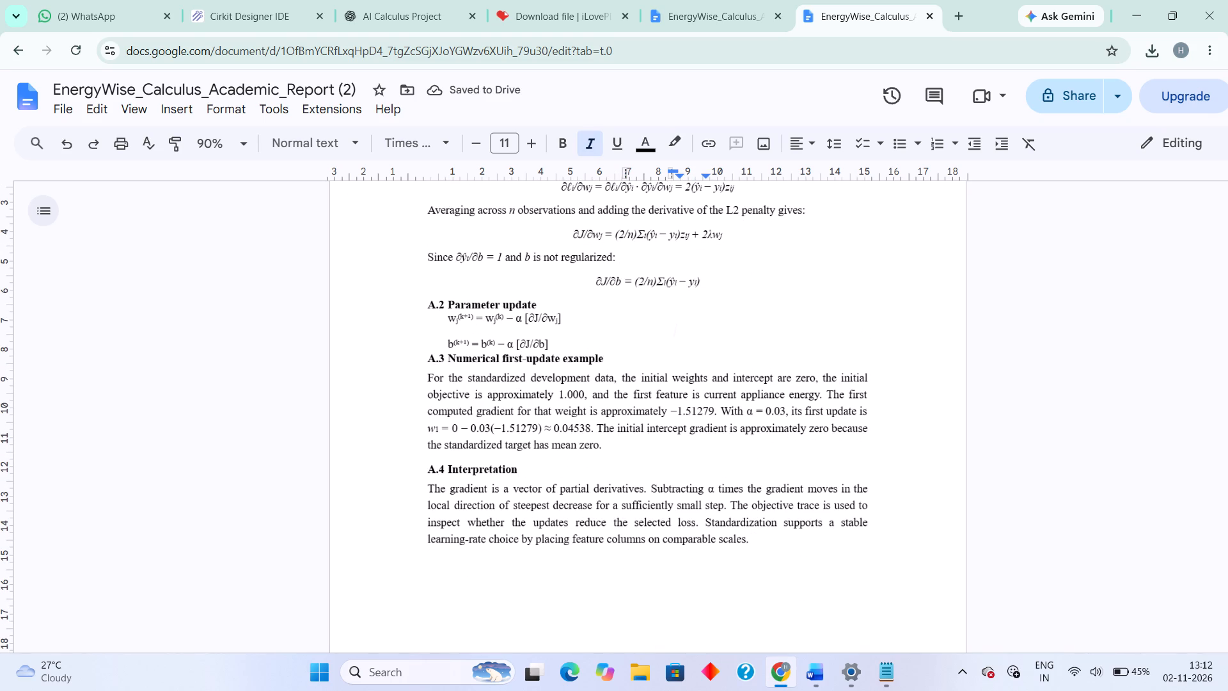
{"action": "left_click_drag", "start_coordinate": [763, 564], "coordinate": [398, 367]}
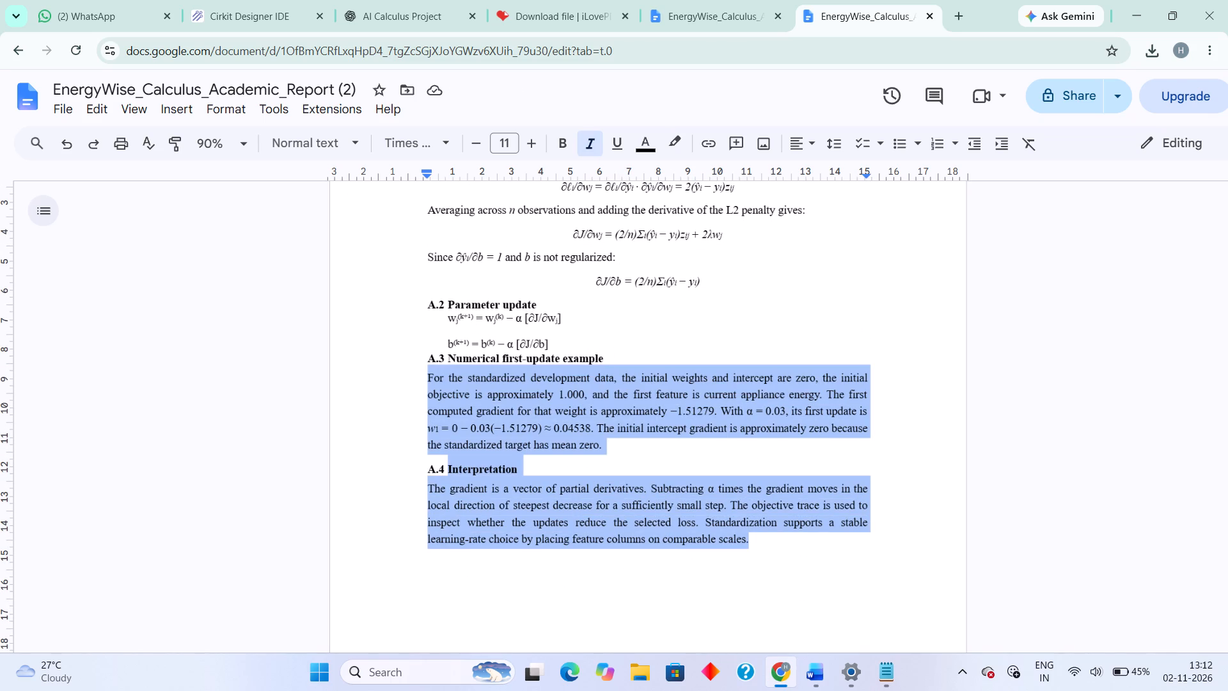
{"action": "left_click_drag", "start_coordinate": [398, 367], "coordinate": [413, 368]}
{"action": "left_click", "coordinate": [531, 147]}
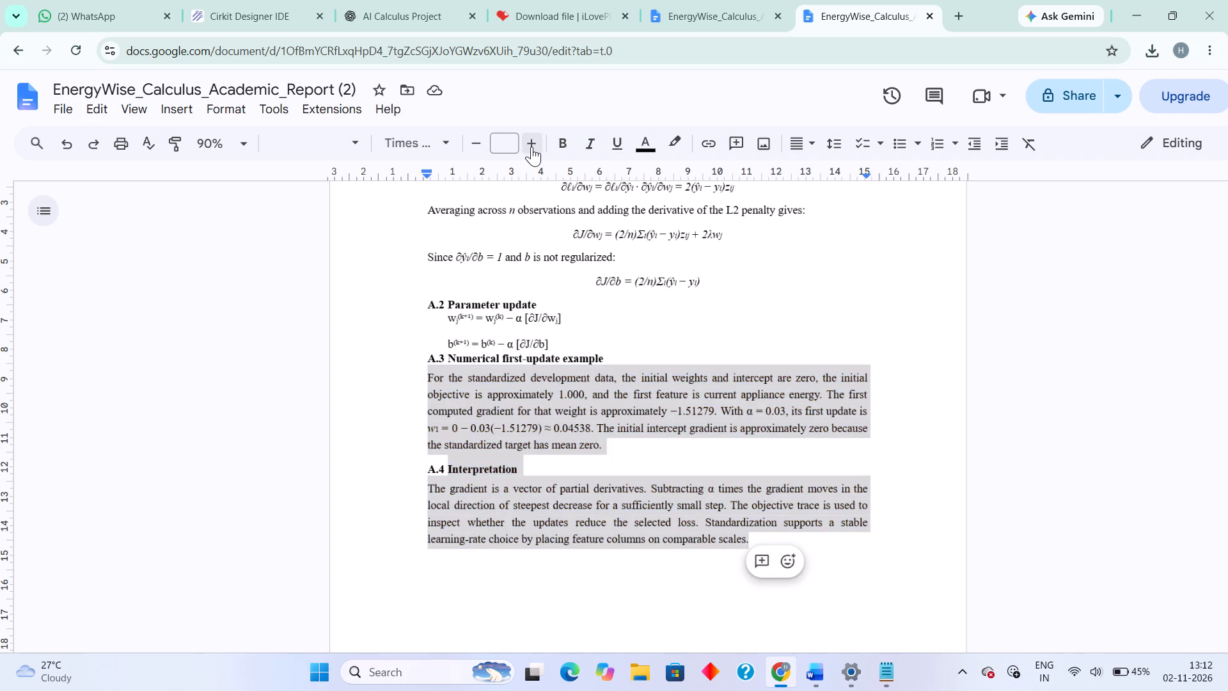
{"action": "left_click", "coordinate": [666, 370]}
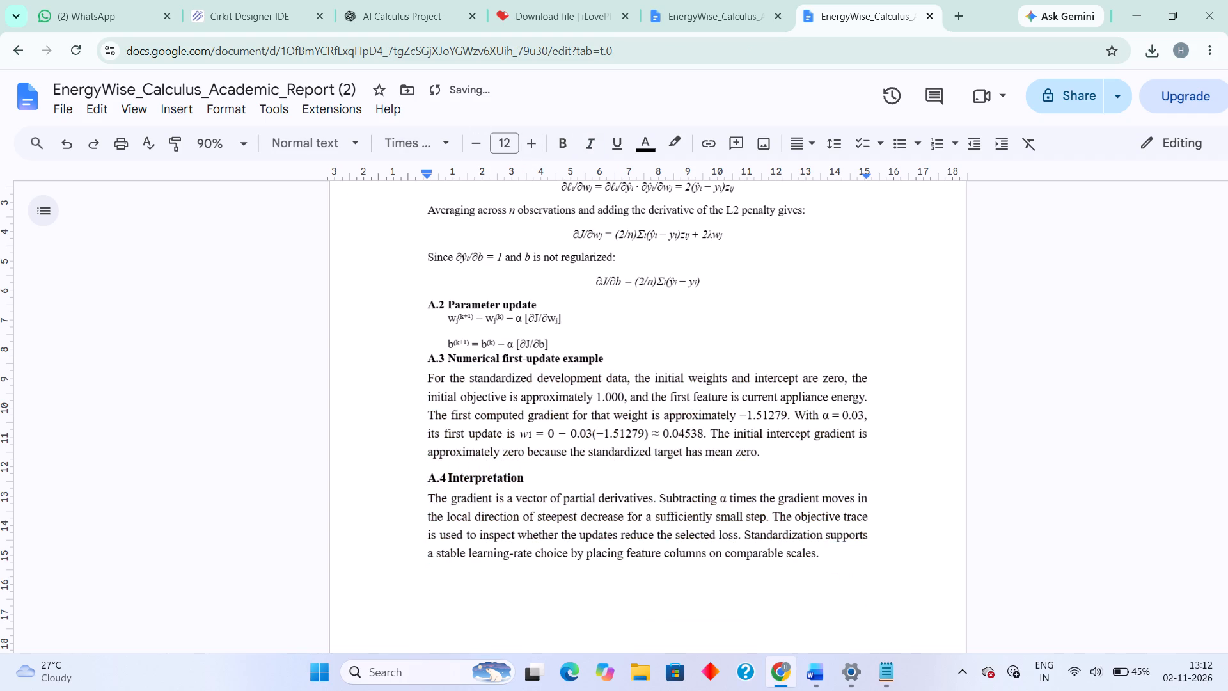
Insert an unnumbered blank line between the b(k+1) equation and the A.3 Numerical first-update example heading.
{"action": "left_click", "coordinate": [596, 329]}
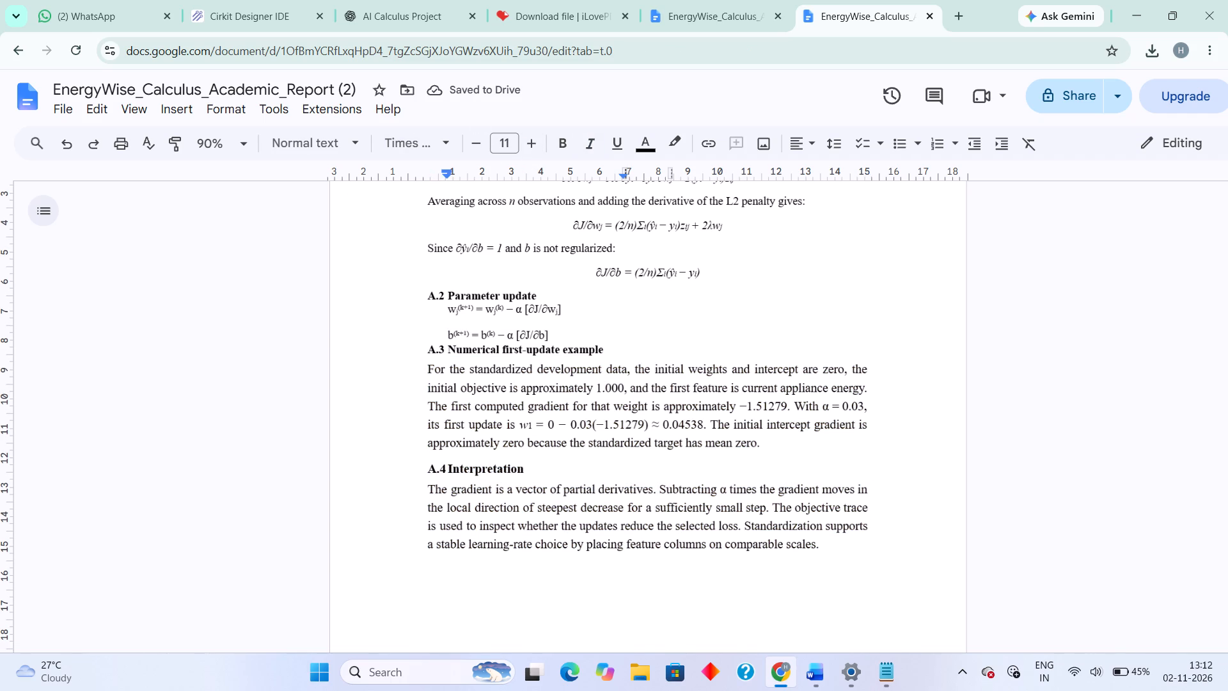
{"action": "key", "text": "Down"}
{"action": "key", "text": "Down"}
{"action": "key", "text": "Left"}
{"action": "key", "text": "Left"}
{"action": "key", "text": "Right"}
{"action": "key", "text": "Right"}
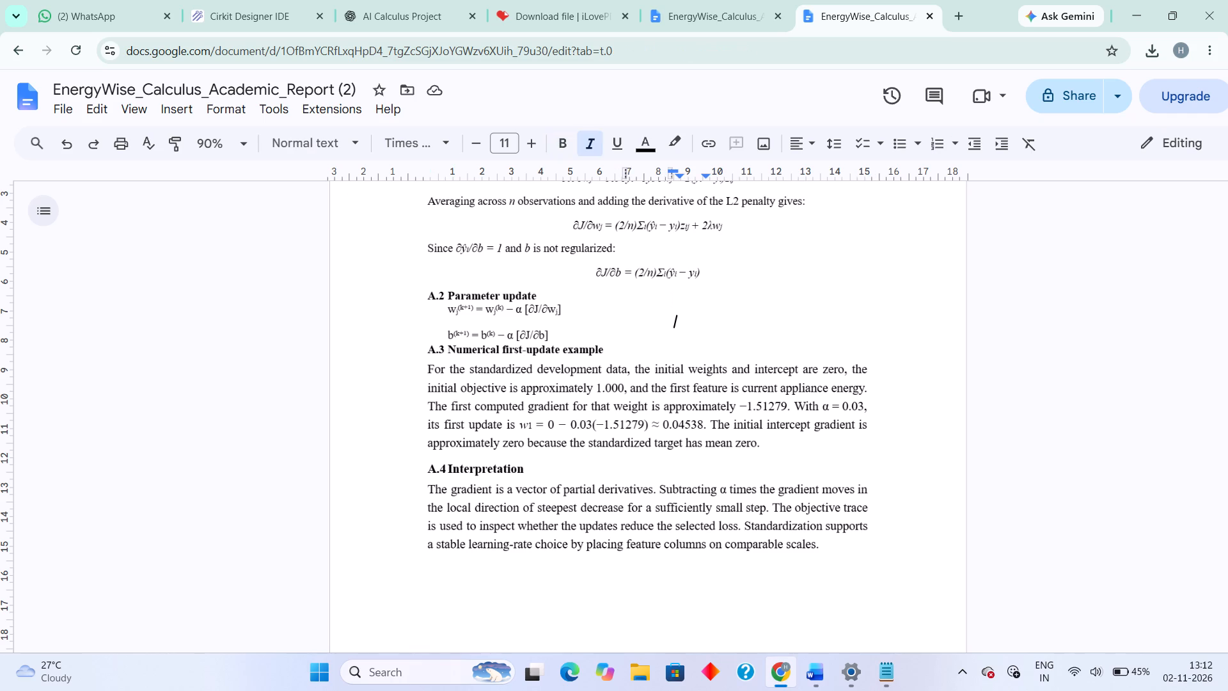
{"action": "key", "text": "Right"}
{"action": "key", "text": "Left"}
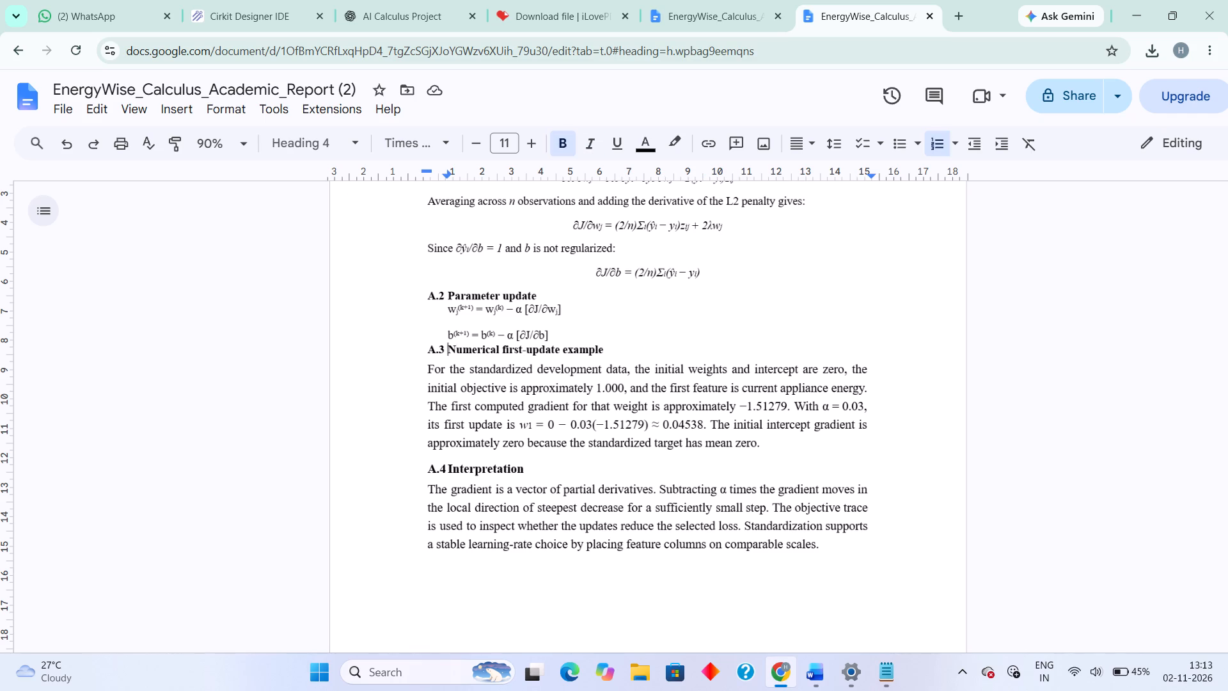
{"action": "key", "text": "Return"}
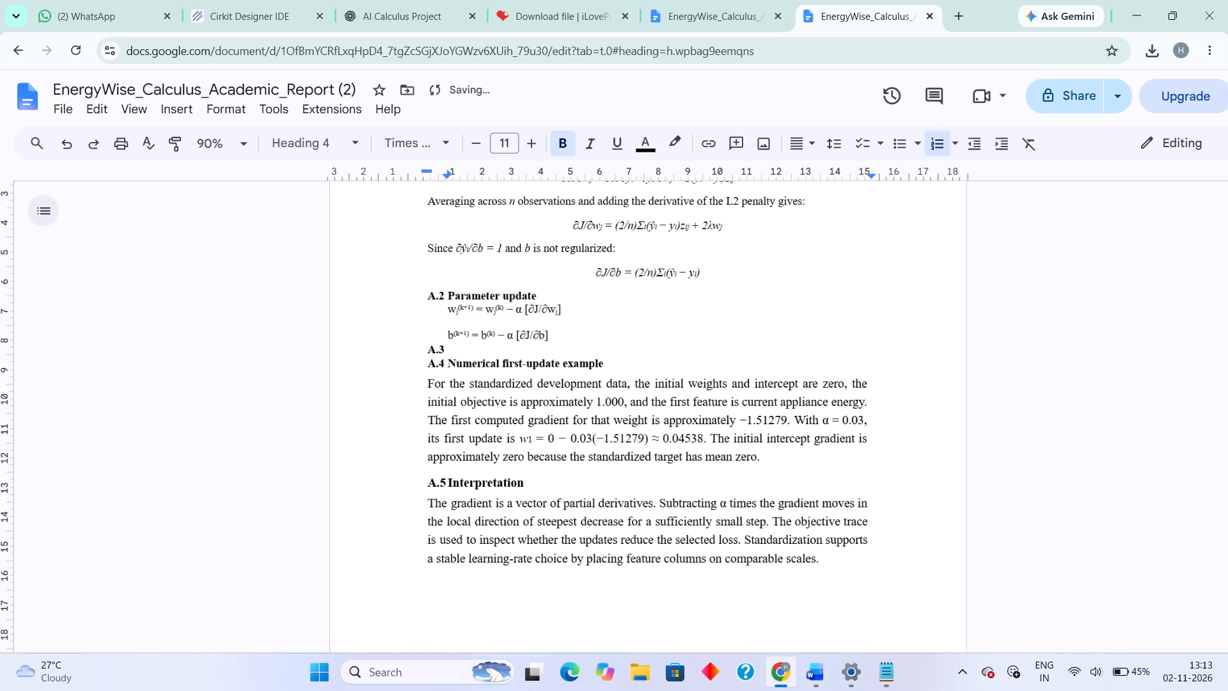
{"action": "key", "text": "BackSpace"}
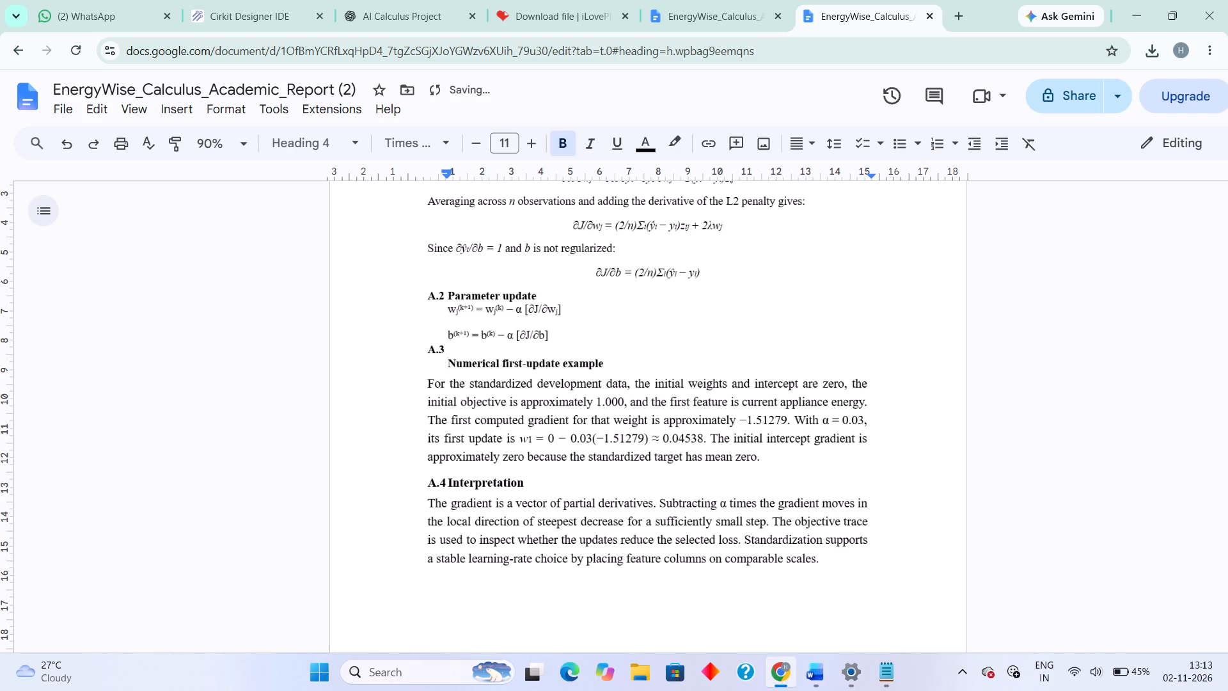
{"action": "key", "text": "ctrl+z"}
{"action": "key", "text": "Up"}
{"action": "key", "text": "BackSpace"}
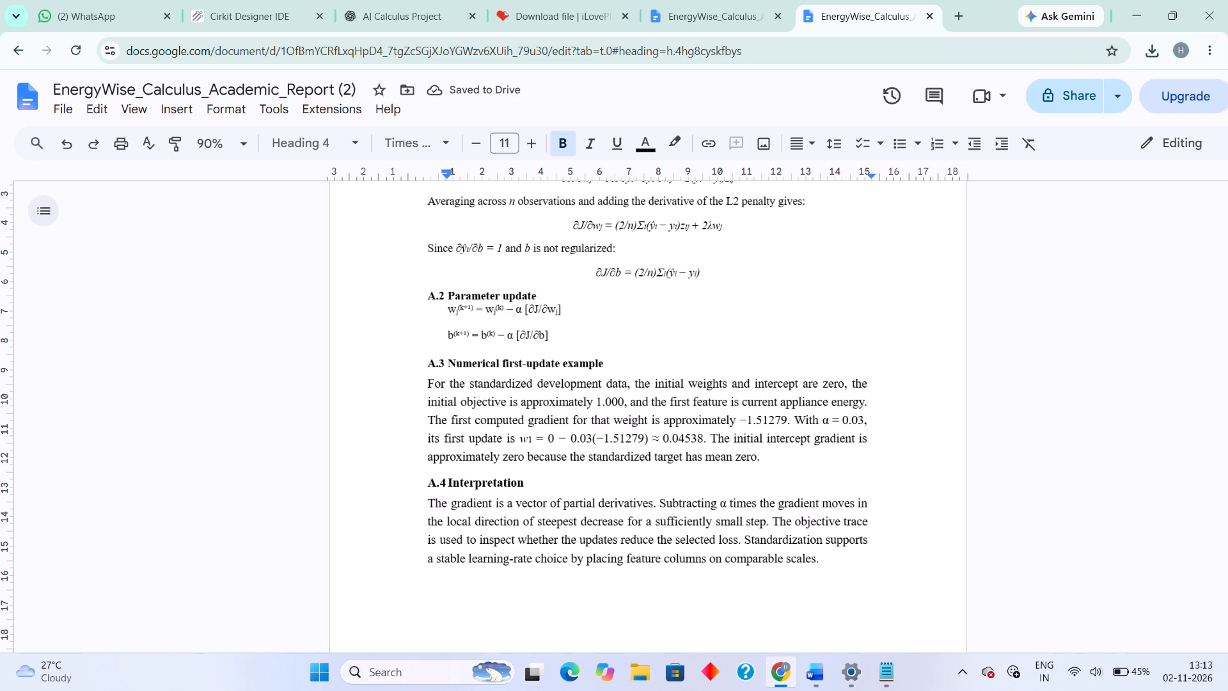
Insert a blank line between the A.2 Parameter update heading and the w(k+1) equation.
{"action": "key", "text": "Up"}
{"action": "key", "text": "Up"}
{"action": "key", "text": "Up"}
{"action": "key", "text": "Return"}
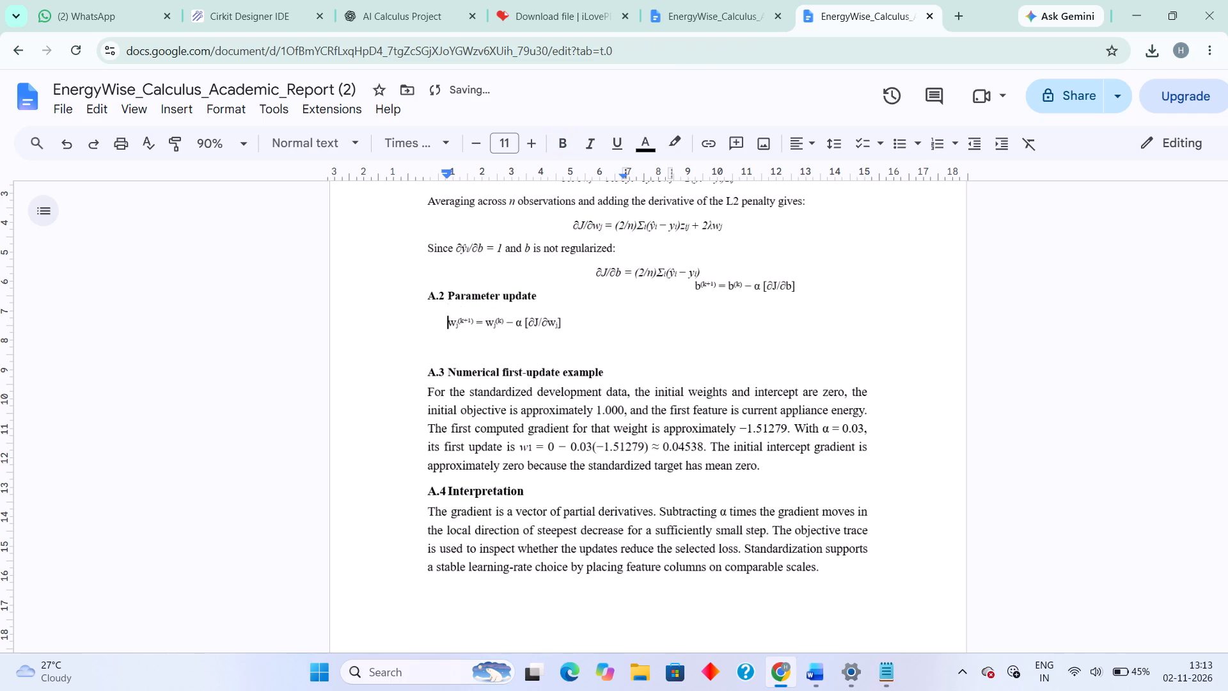
Undo the blank line inserted between the A.2 Parameter update heading and the w(k+1) equation.
{"action": "key", "text": "ctrl+z"}
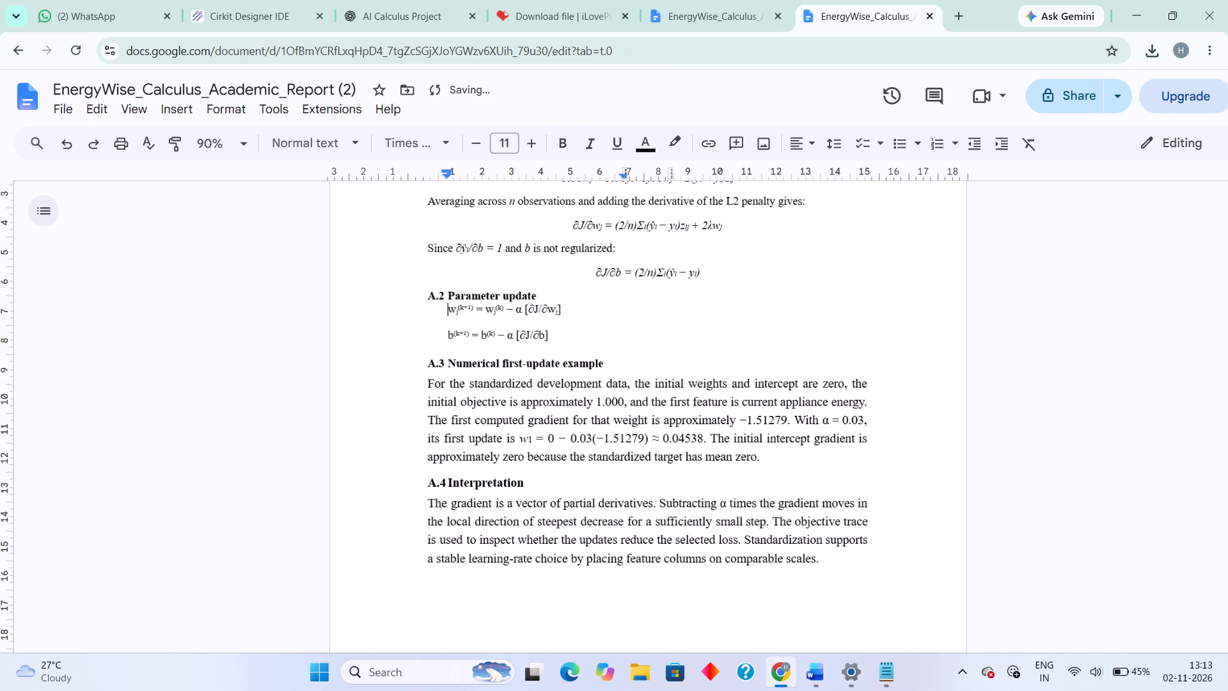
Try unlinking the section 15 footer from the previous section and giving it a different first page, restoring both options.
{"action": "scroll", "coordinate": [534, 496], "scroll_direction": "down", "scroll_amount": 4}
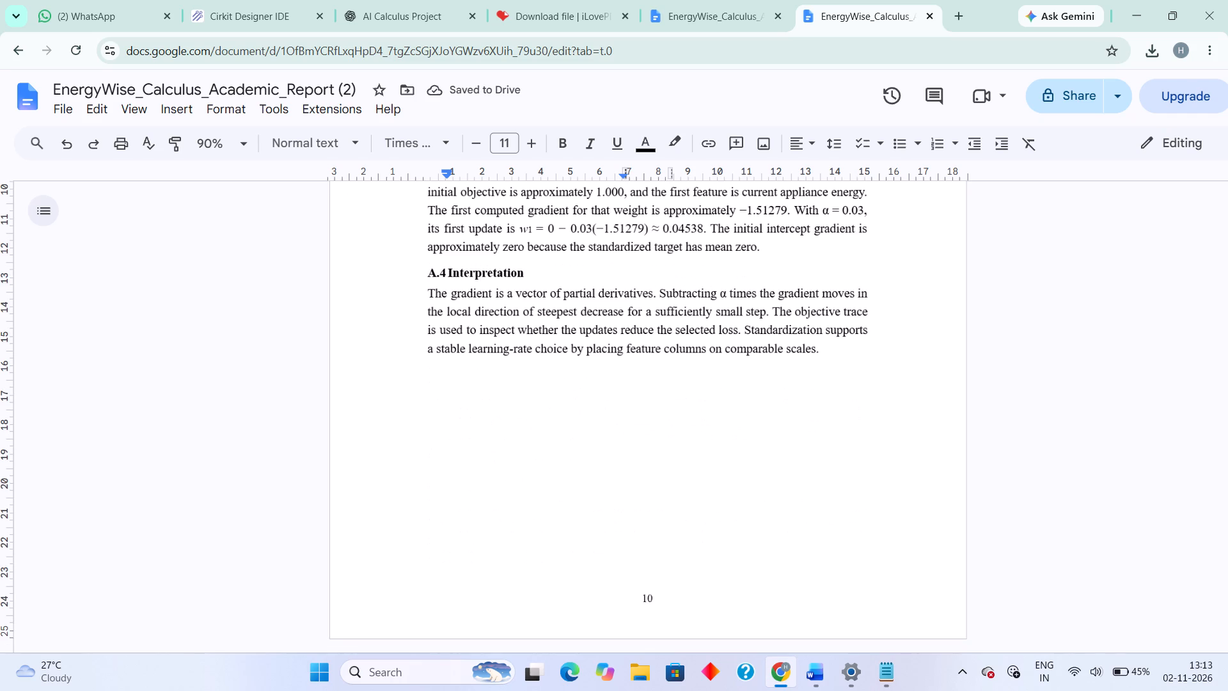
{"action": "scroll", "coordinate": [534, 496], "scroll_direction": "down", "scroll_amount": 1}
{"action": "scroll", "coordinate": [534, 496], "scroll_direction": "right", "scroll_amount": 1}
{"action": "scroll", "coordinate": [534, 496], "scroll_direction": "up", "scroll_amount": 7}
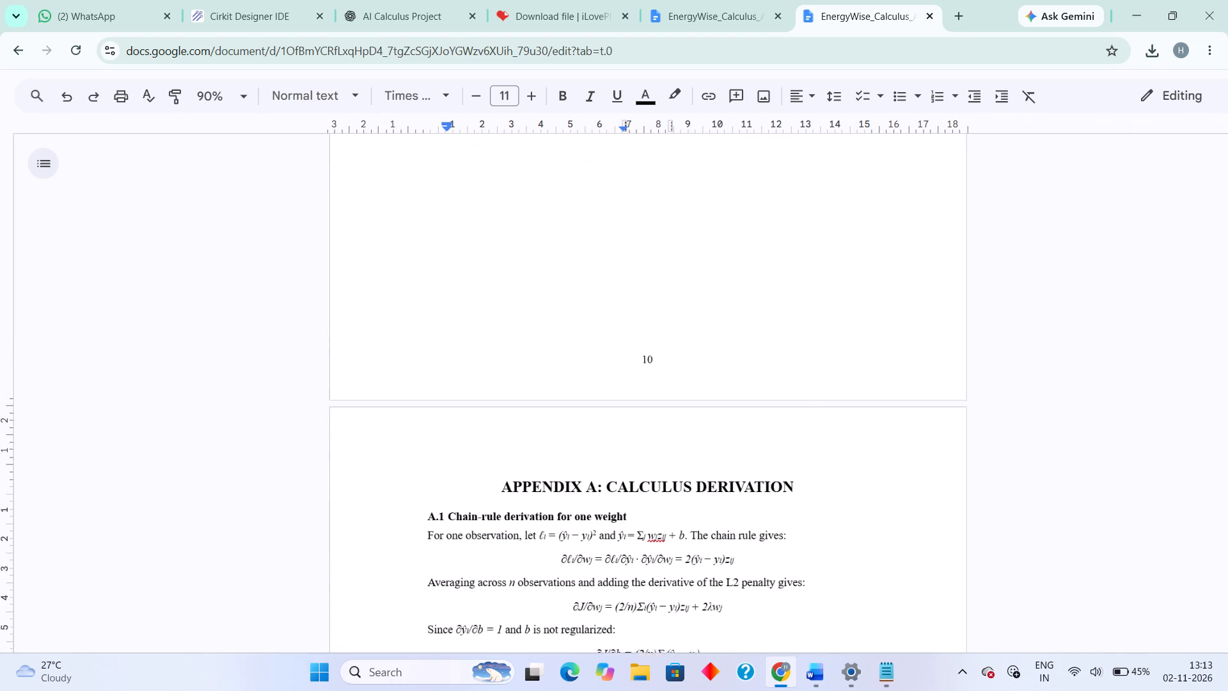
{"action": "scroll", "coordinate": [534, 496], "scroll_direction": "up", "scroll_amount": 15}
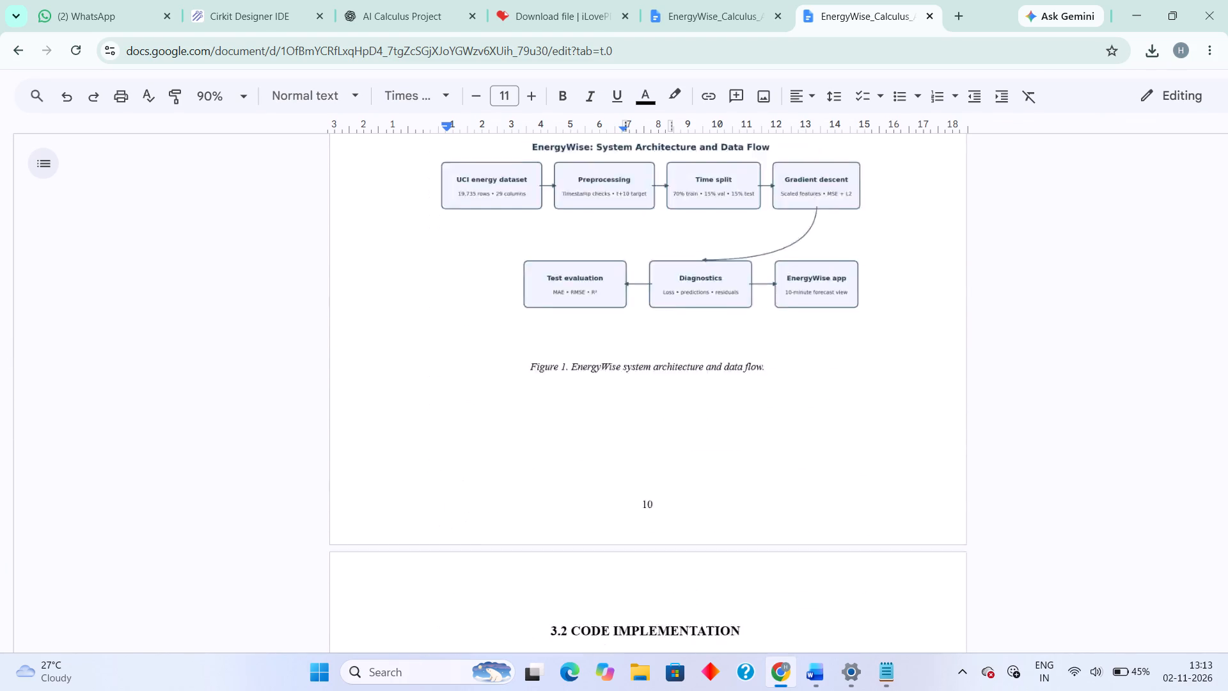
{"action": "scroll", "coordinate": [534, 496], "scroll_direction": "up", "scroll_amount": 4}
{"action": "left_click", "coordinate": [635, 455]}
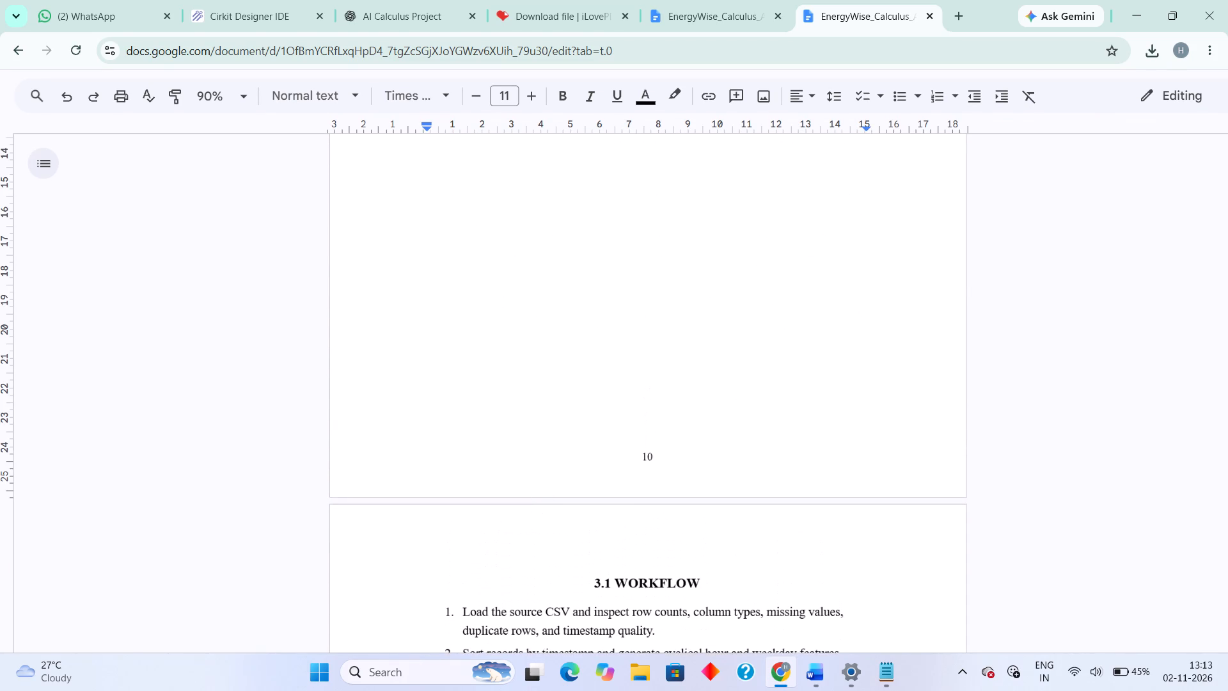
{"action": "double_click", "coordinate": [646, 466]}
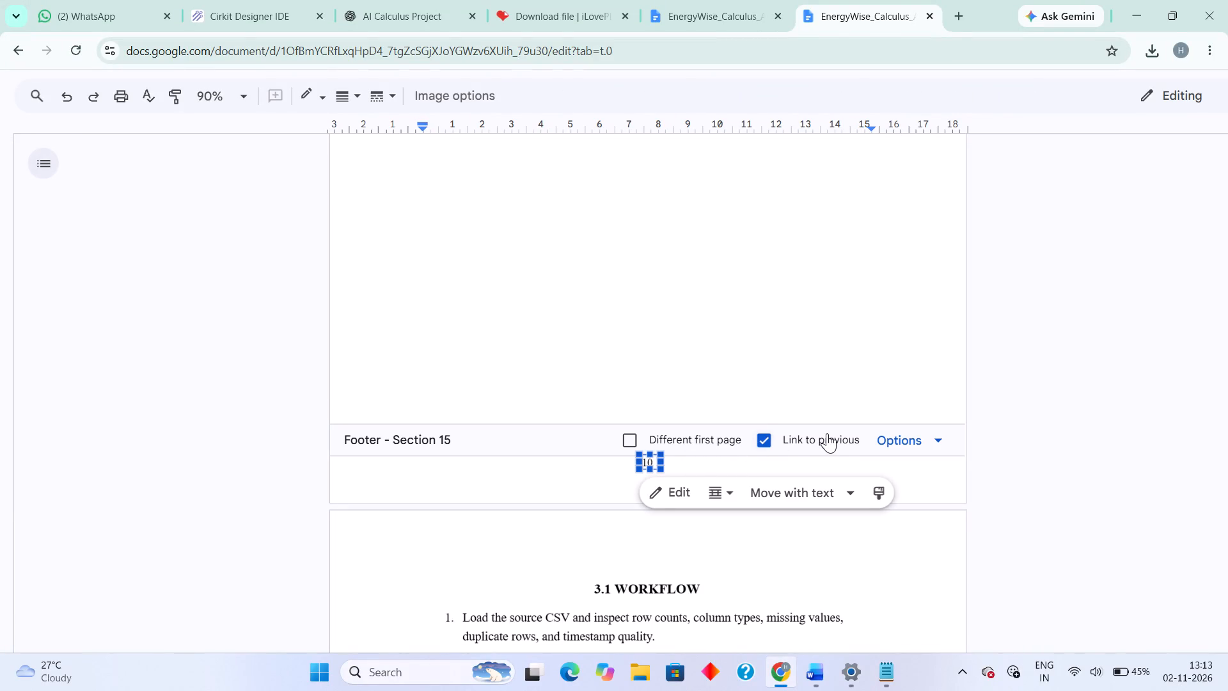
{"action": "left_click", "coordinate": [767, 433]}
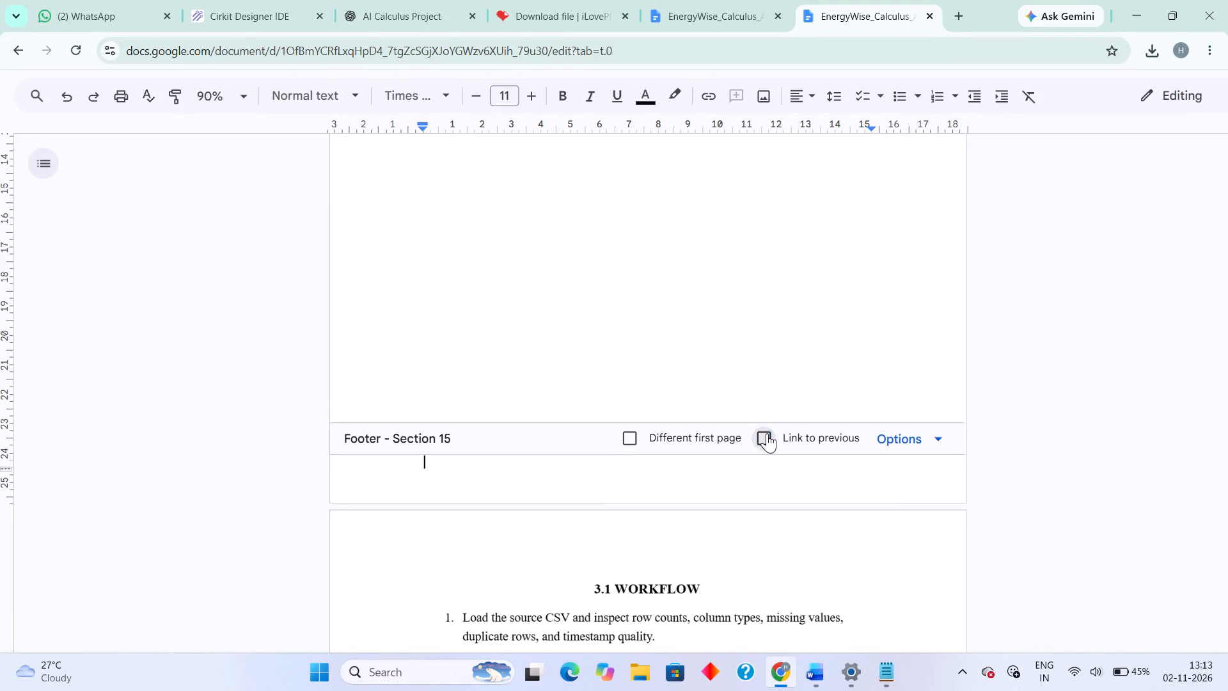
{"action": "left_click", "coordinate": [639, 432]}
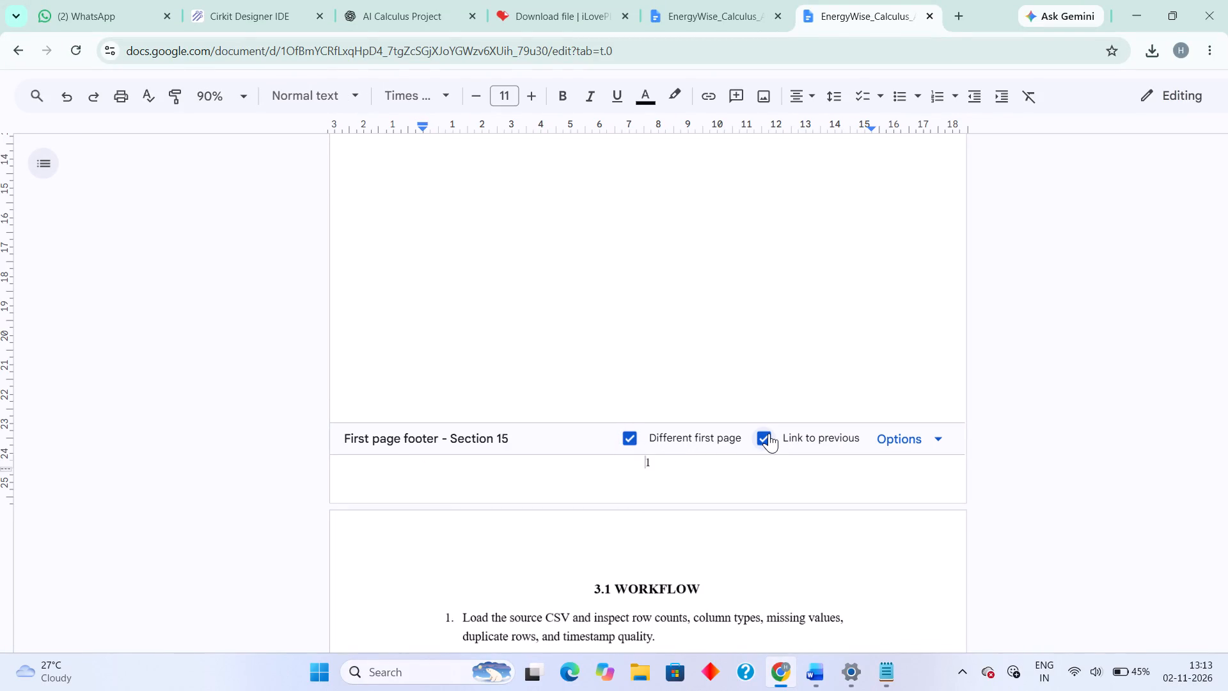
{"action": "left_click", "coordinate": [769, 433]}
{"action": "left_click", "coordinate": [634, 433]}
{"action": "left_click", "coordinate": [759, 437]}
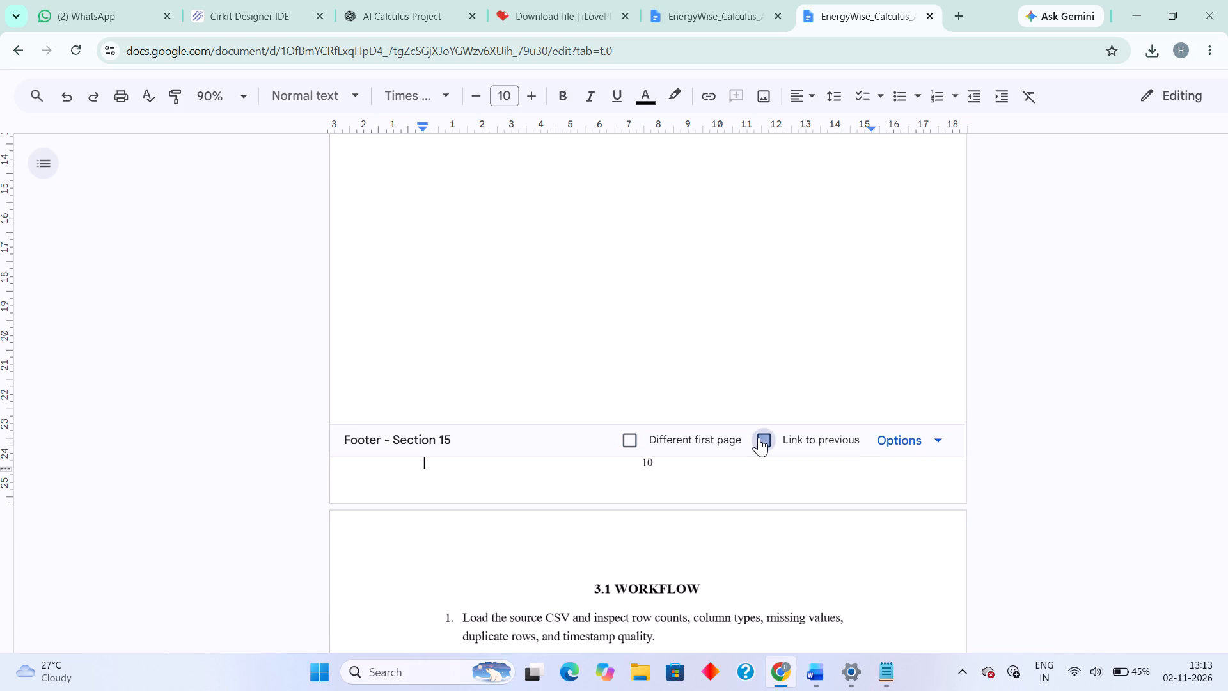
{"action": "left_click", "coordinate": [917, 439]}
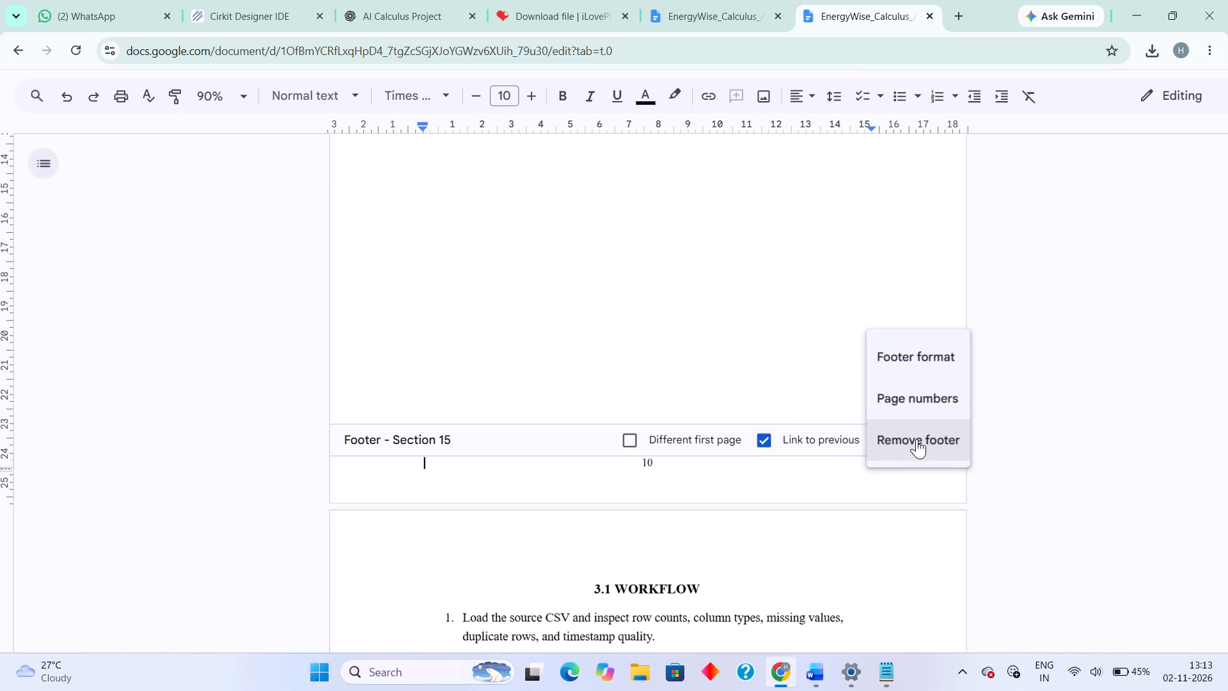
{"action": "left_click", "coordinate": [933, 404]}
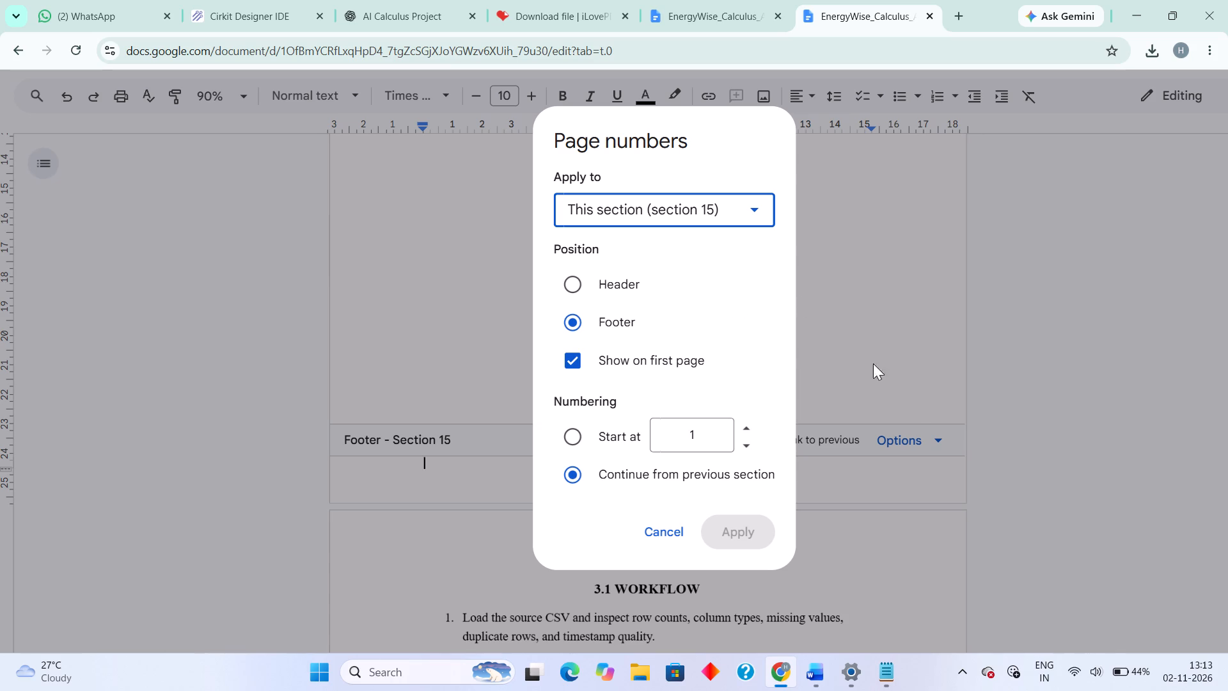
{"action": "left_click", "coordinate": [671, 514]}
Turn off the different first page option for the section 7 footer, on the page before 1.1 Problem Description.
{"action": "scroll", "coordinate": [794, 435], "scroll_direction": "up", "scroll_amount": 6}
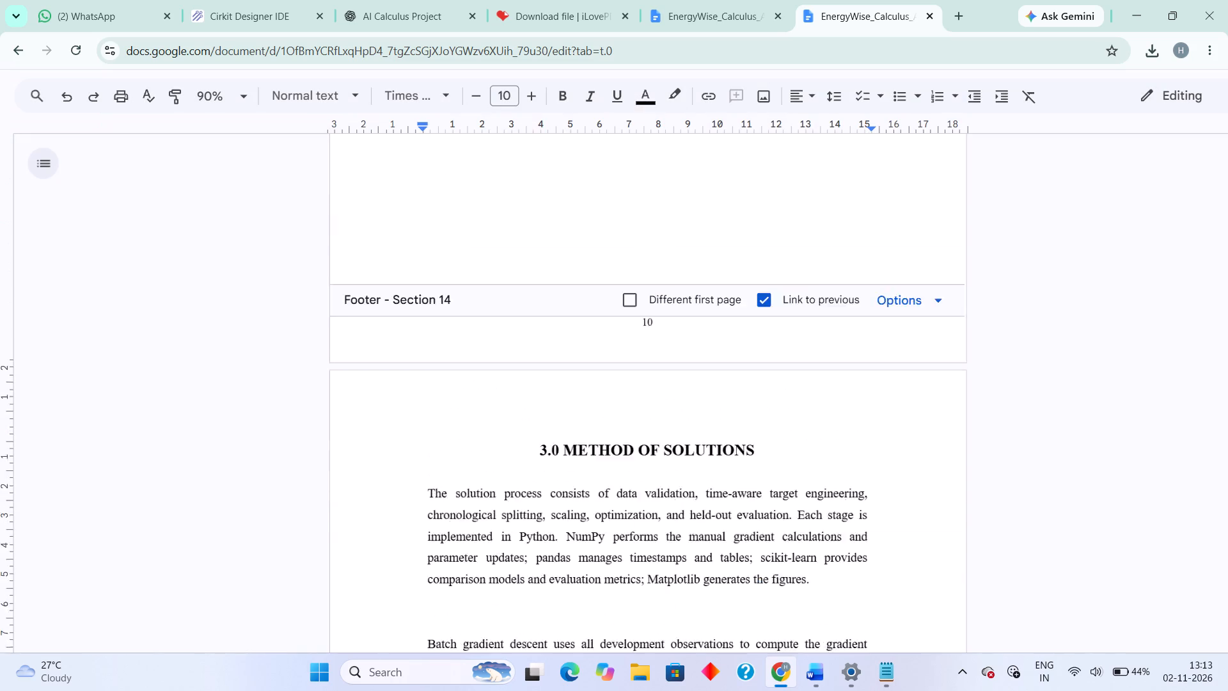
{"action": "scroll", "coordinate": [794, 435], "scroll_direction": "up", "scroll_amount": 14}
{"action": "scroll", "coordinate": [794, 435], "scroll_direction": "down", "scroll_amount": 1}
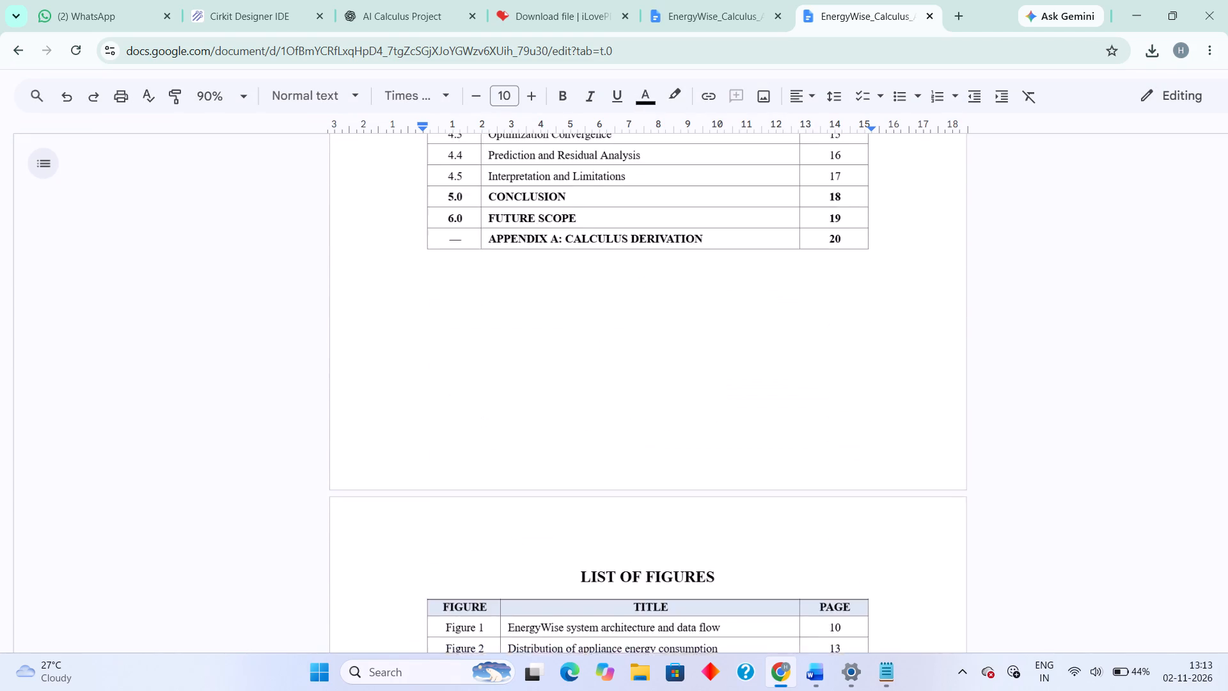
{"action": "scroll", "coordinate": [794, 435], "scroll_direction": "down", "scroll_amount": 2}
{"action": "scroll", "coordinate": [794, 435], "scroll_direction": "up", "scroll_amount": 3}
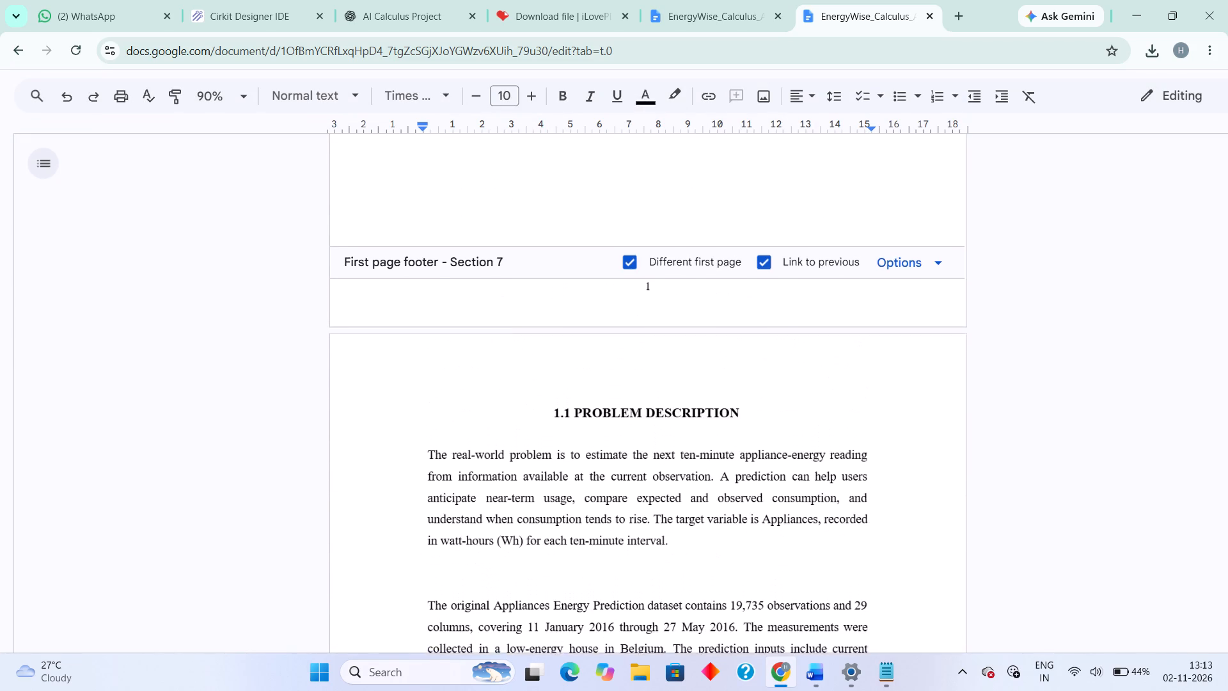
{"action": "scroll", "coordinate": [794, 435], "scroll_direction": "up", "scroll_amount": 5}
{"action": "scroll", "coordinate": [794, 435], "scroll_direction": "down", "scroll_amount": 2}
{"action": "scroll", "coordinate": [794, 435], "scroll_direction": "up", "scroll_amount": 1}
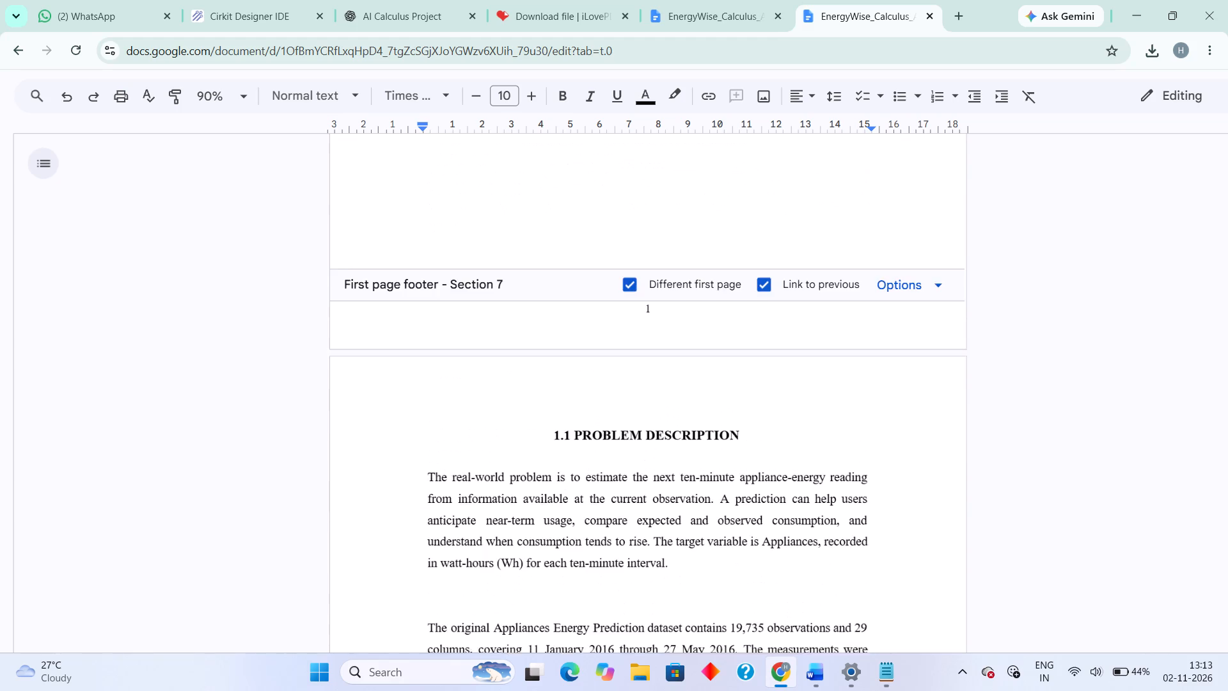
{"action": "scroll", "coordinate": [794, 435], "scroll_direction": "up", "scroll_amount": 1}
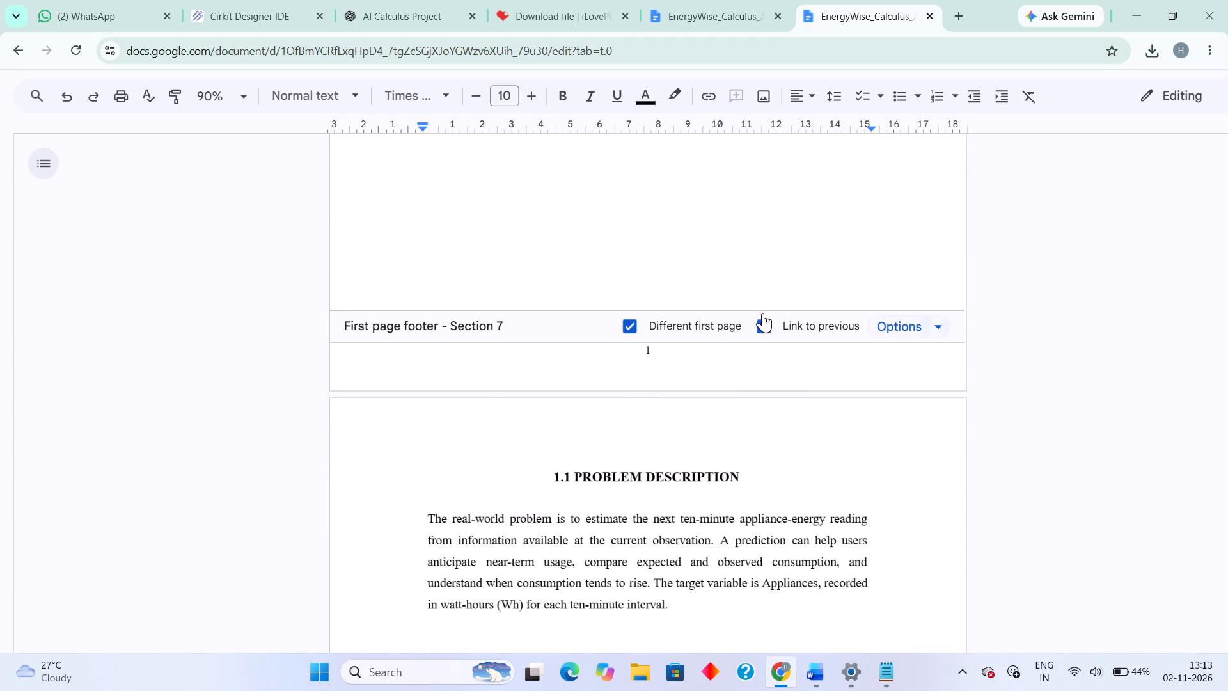
{"action": "left_click", "coordinate": [633, 319]}
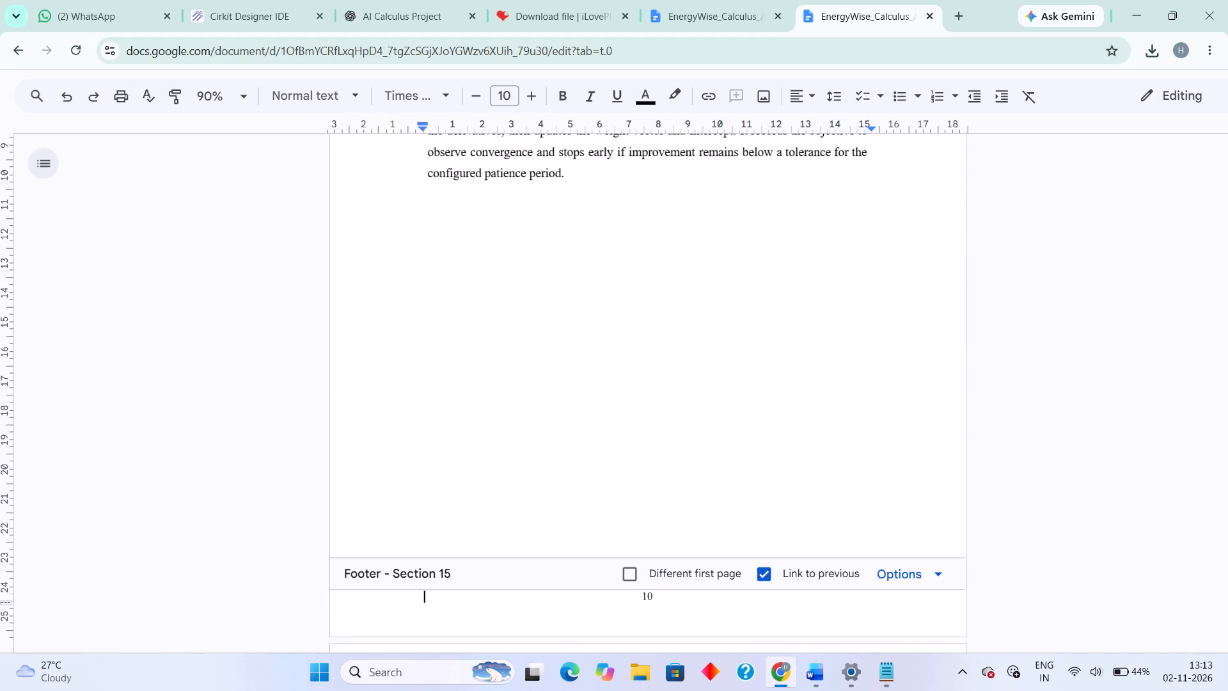
Examine the footer page numbers from section 15 back to the page before 1.1 Problem Description.
{"action": "scroll", "coordinate": [756, 332], "scroll_direction": "up", "scroll_amount": 17}
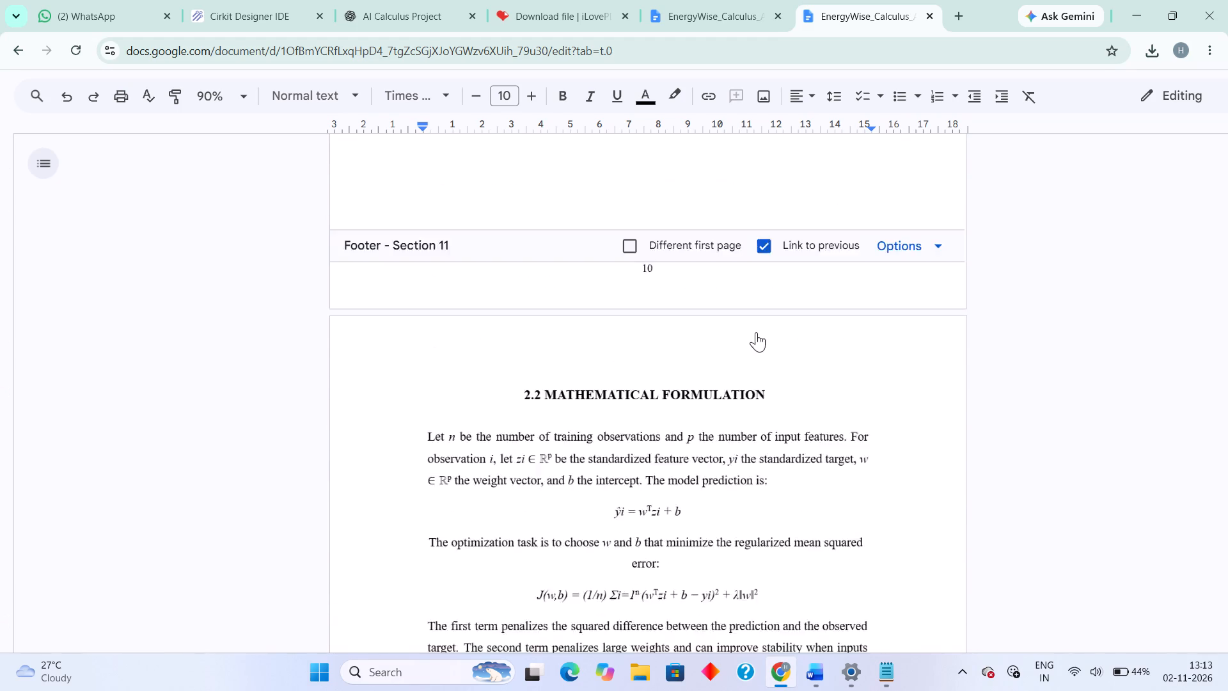
{"action": "scroll", "coordinate": [756, 332], "scroll_direction": "up", "scroll_amount": 5}
{"action": "left_click", "coordinate": [899, 269]}
{"action": "scroll", "coordinate": [899, 269], "scroll_direction": "up", "scroll_amount": 2}
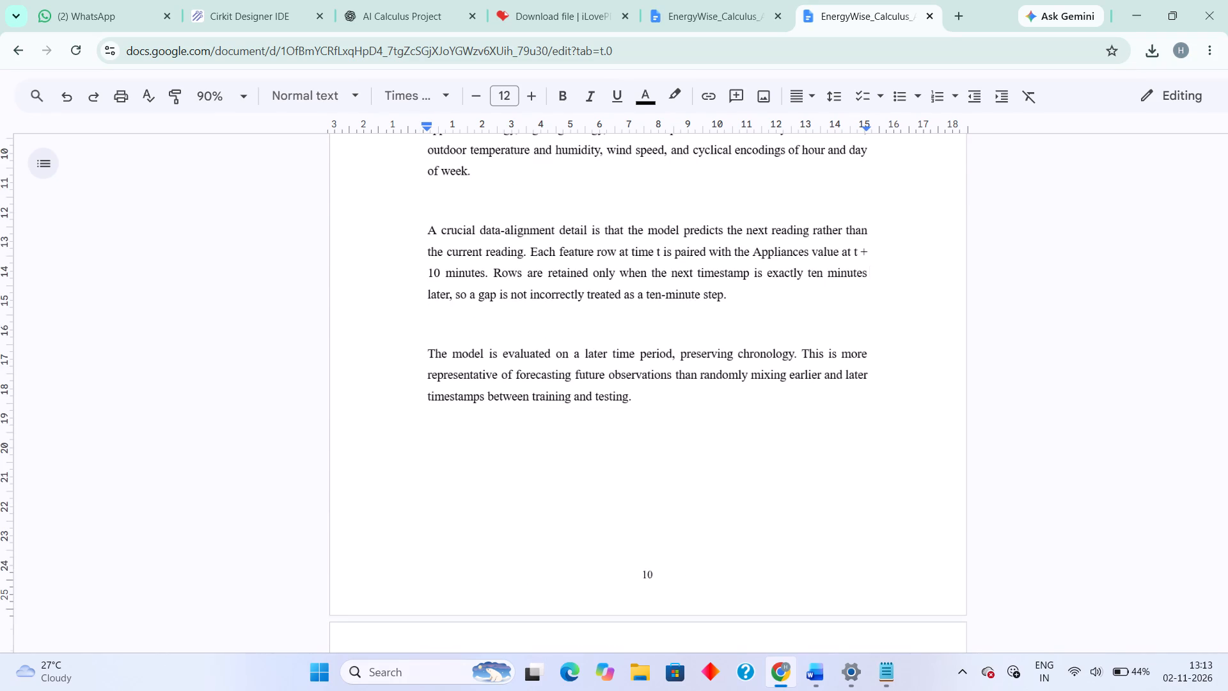
{"action": "scroll", "coordinate": [899, 269], "scroll_direction": "up", "scroll_amount": 7}
{"action": "scroll", "coordinate": [899, 269], "scroll_direction": "down", "scroll_amount": 3}
{"action": "left_click", "coordinate": [752, 451]}
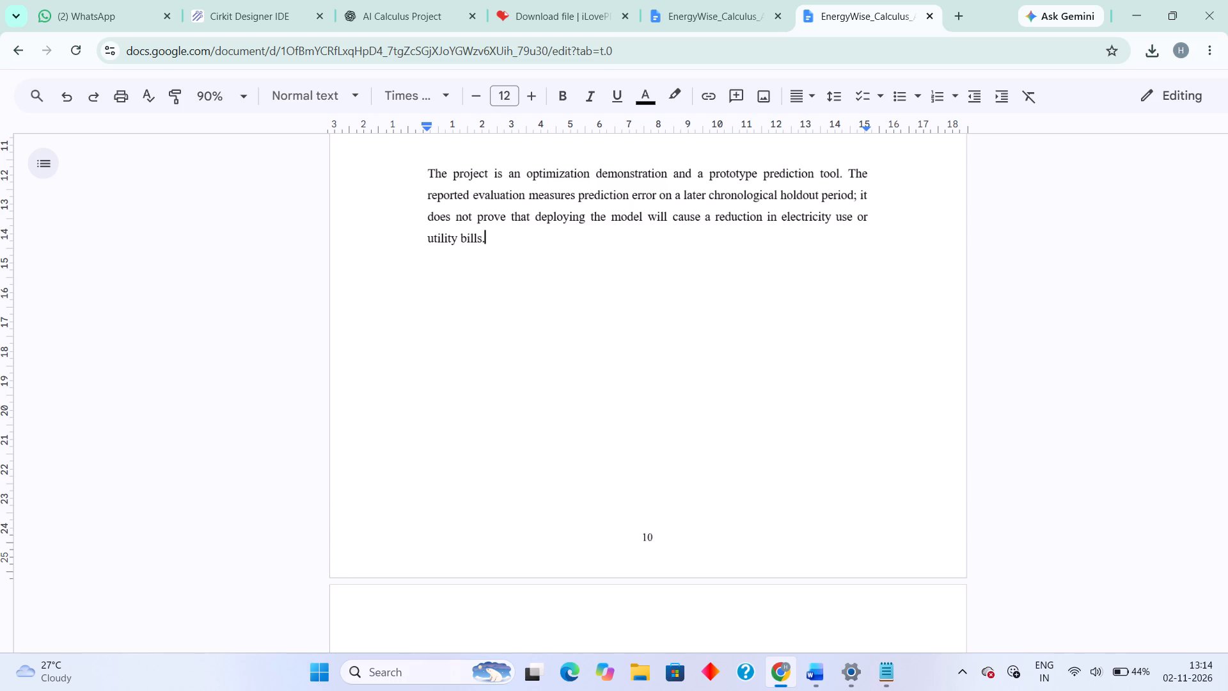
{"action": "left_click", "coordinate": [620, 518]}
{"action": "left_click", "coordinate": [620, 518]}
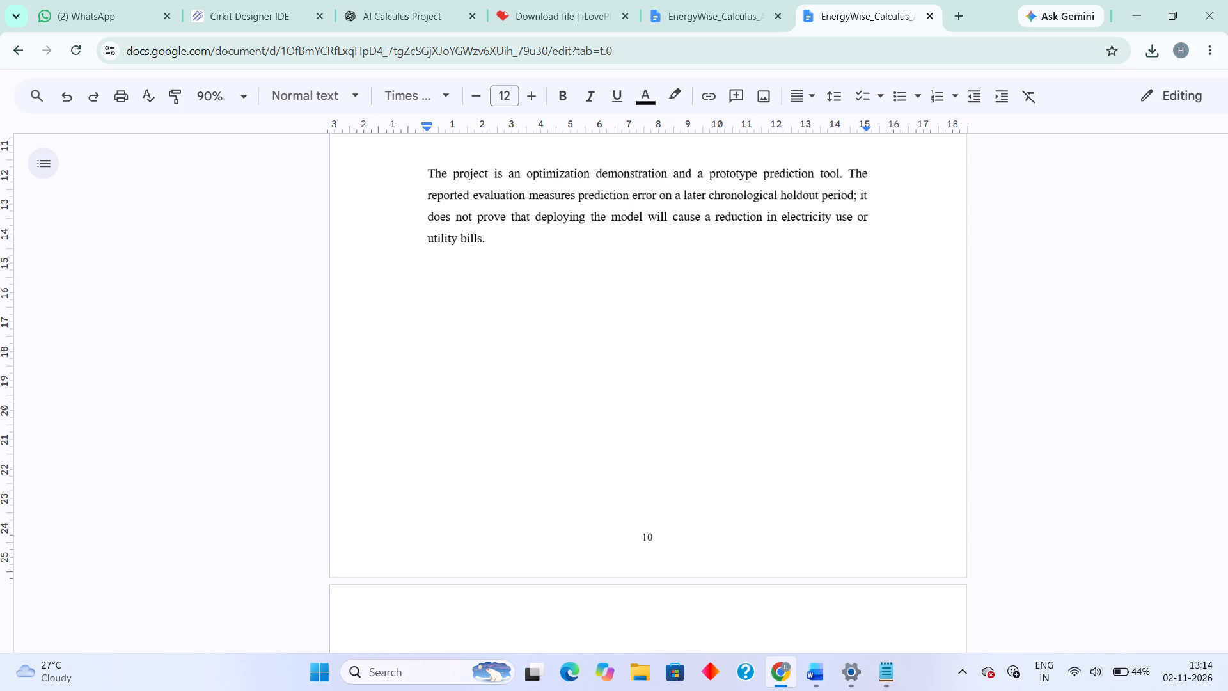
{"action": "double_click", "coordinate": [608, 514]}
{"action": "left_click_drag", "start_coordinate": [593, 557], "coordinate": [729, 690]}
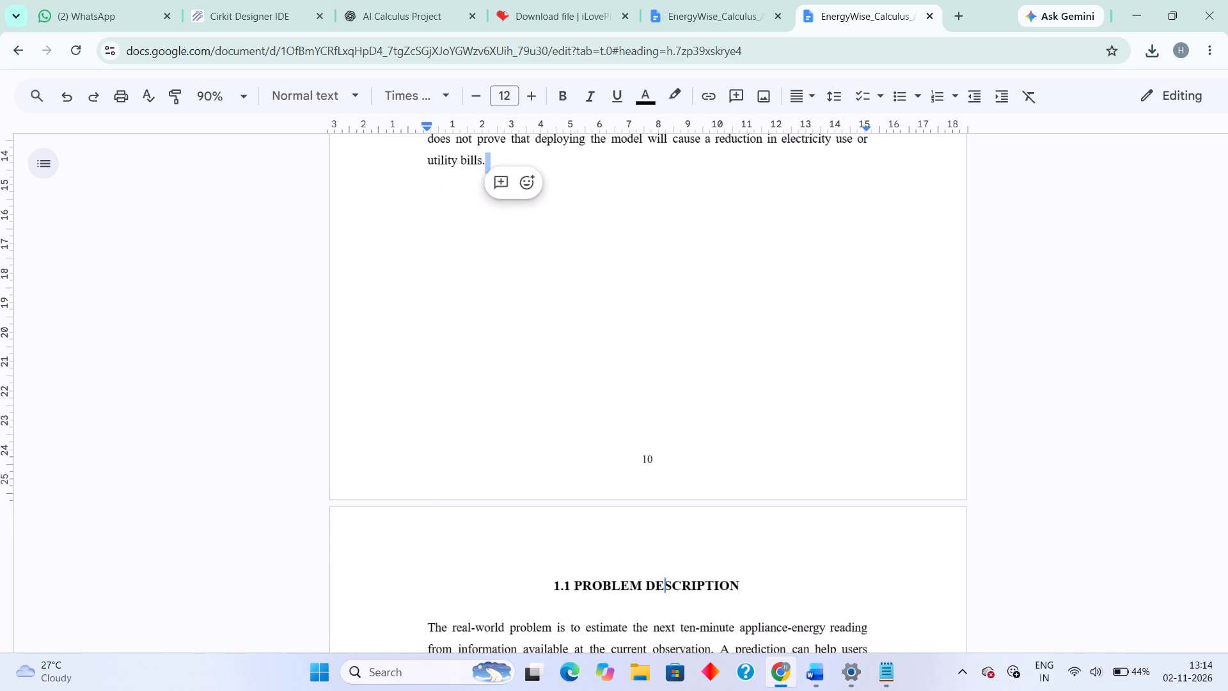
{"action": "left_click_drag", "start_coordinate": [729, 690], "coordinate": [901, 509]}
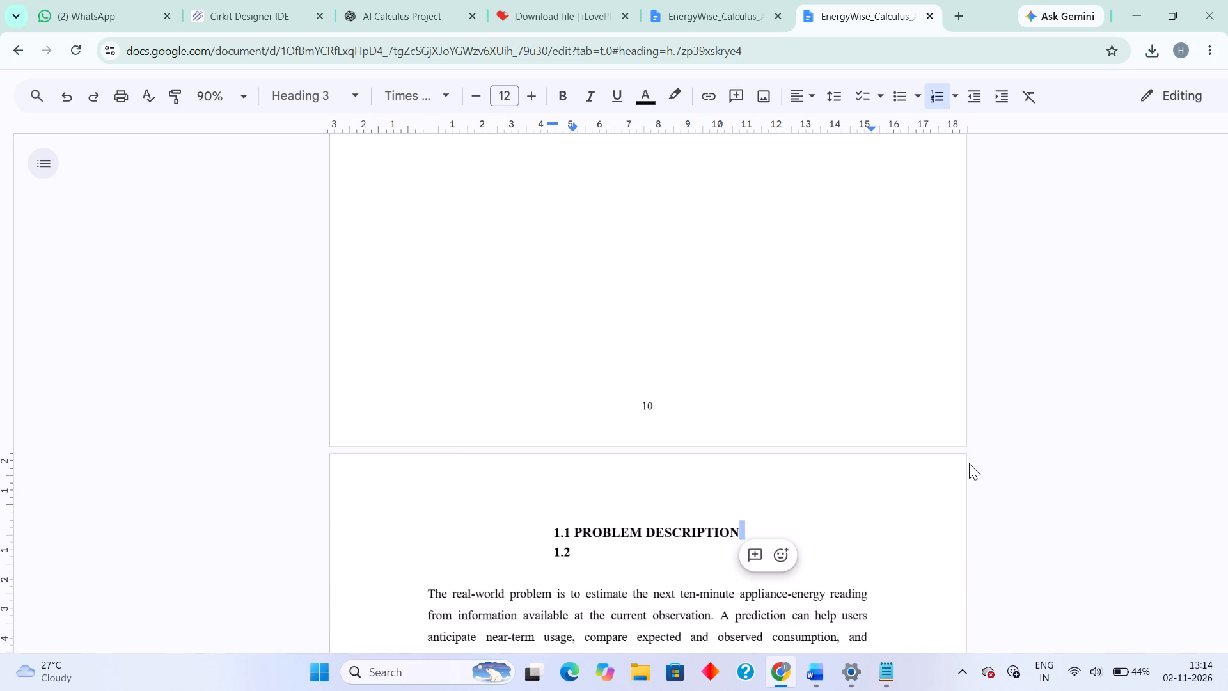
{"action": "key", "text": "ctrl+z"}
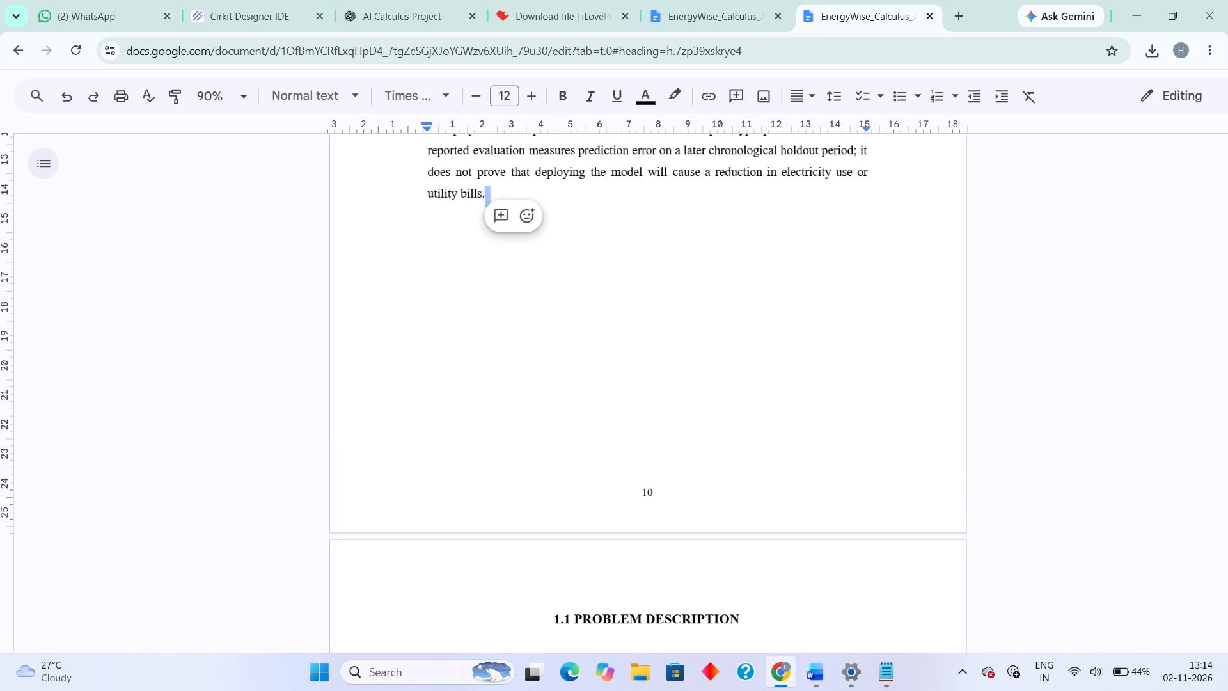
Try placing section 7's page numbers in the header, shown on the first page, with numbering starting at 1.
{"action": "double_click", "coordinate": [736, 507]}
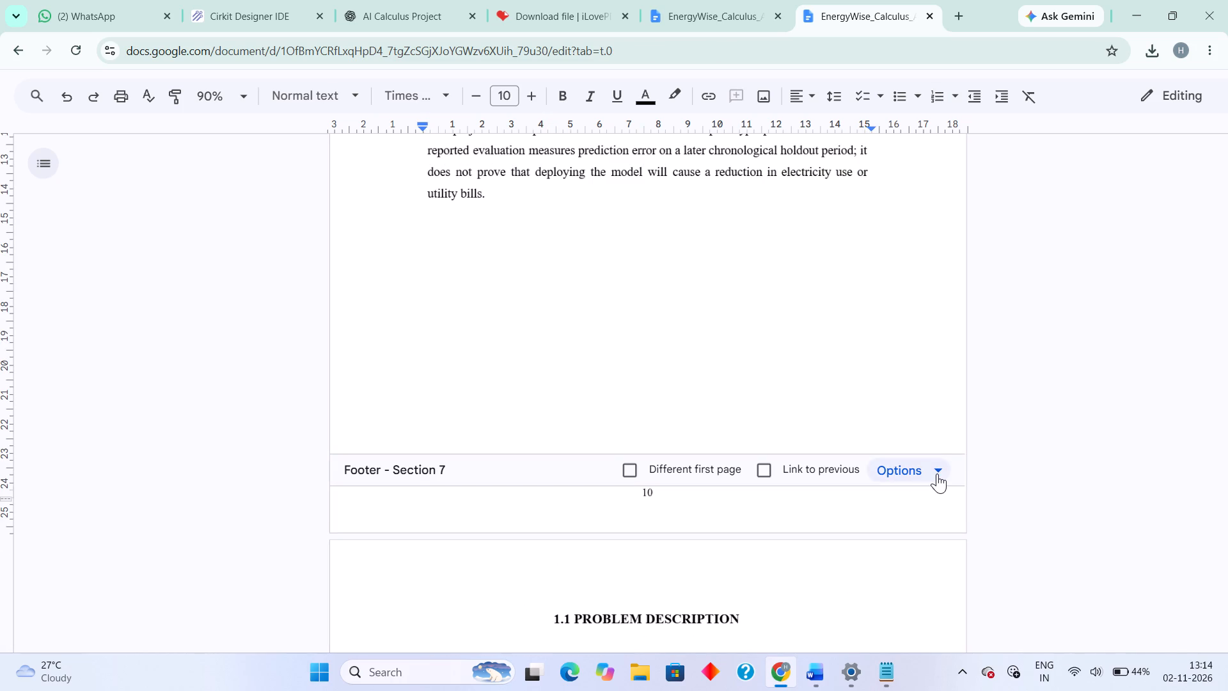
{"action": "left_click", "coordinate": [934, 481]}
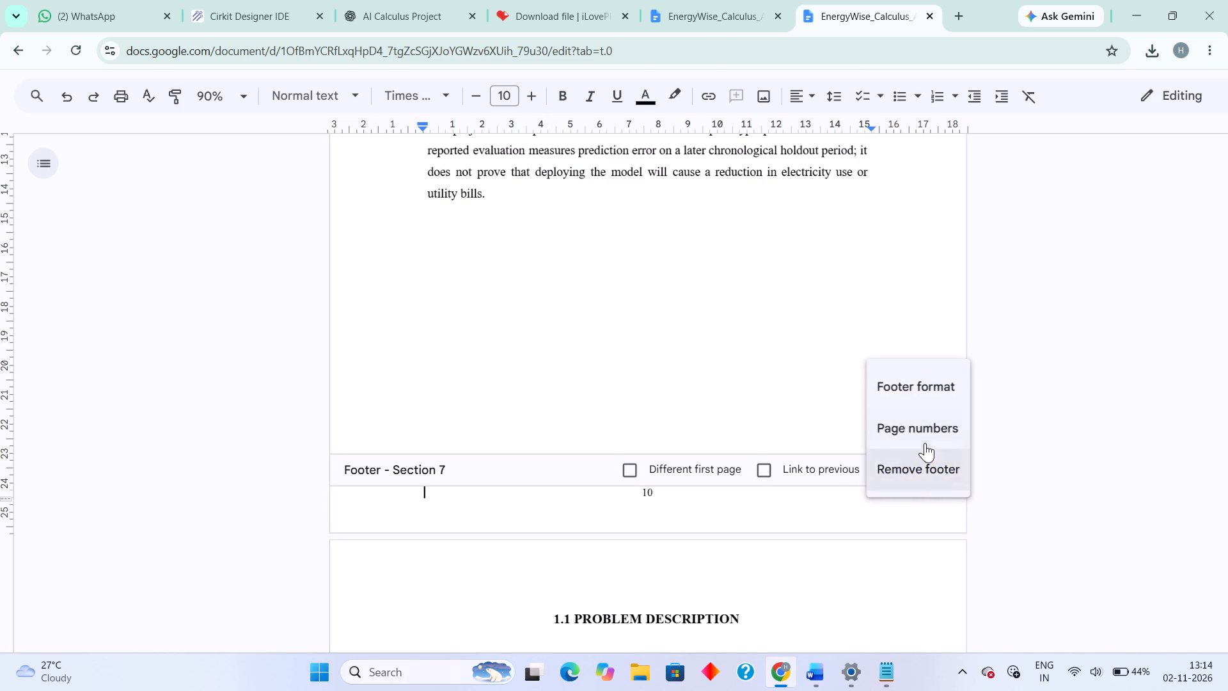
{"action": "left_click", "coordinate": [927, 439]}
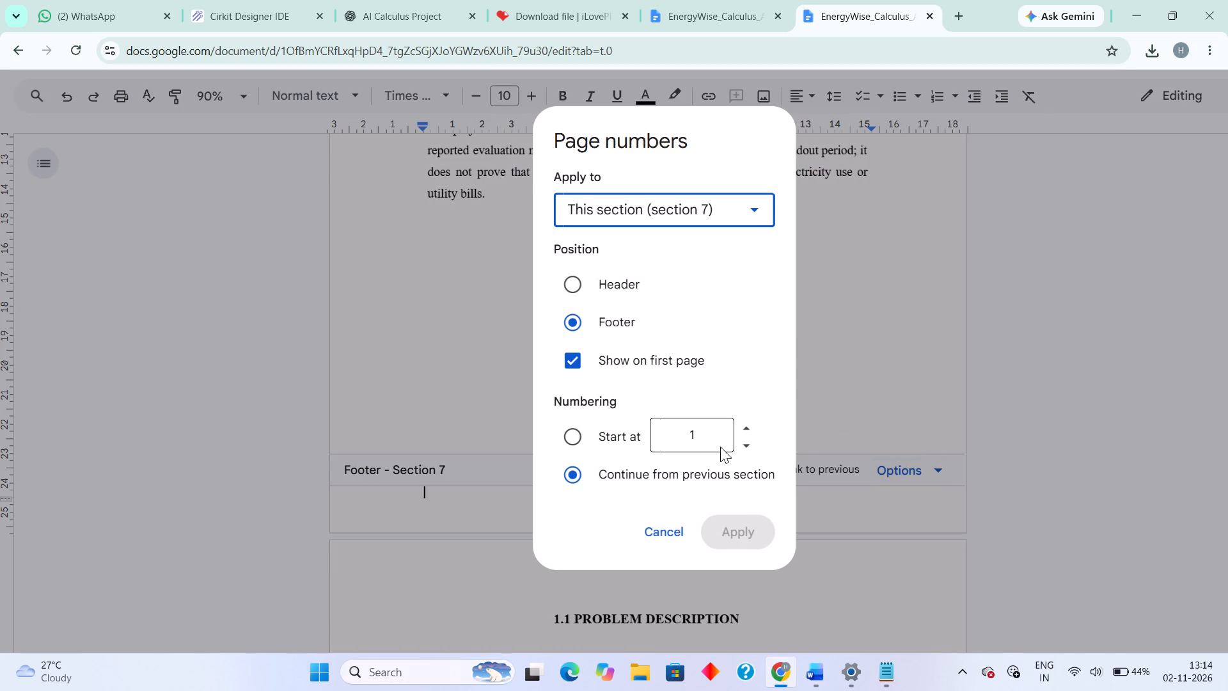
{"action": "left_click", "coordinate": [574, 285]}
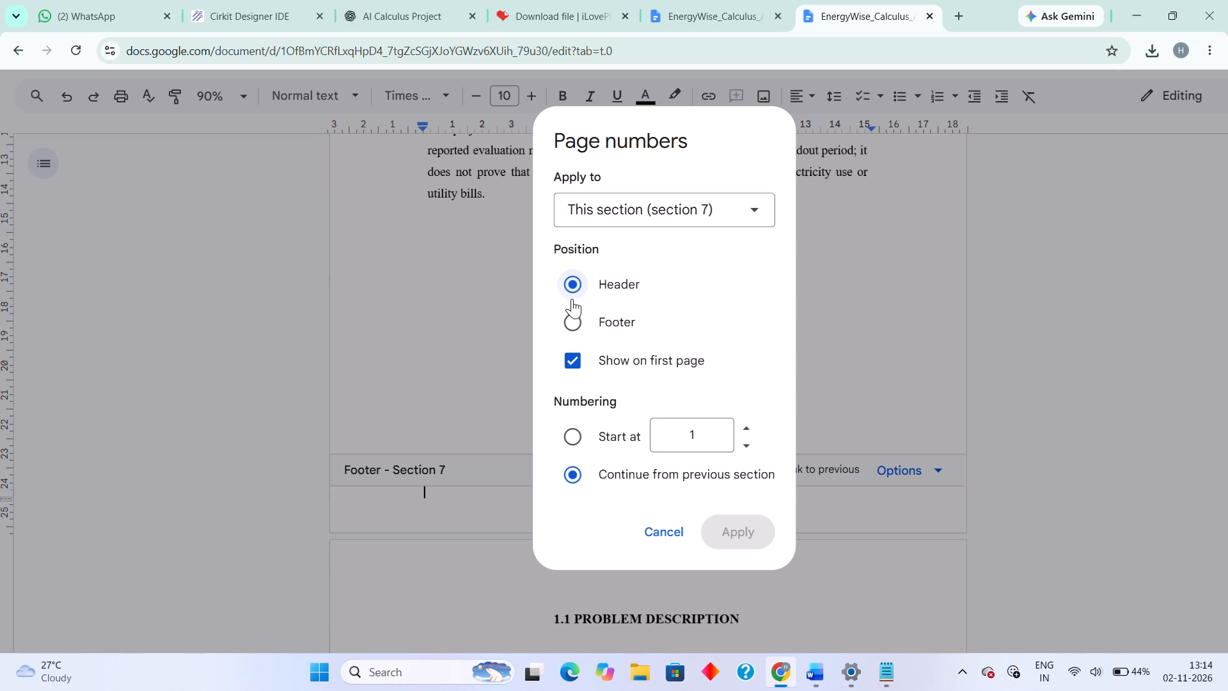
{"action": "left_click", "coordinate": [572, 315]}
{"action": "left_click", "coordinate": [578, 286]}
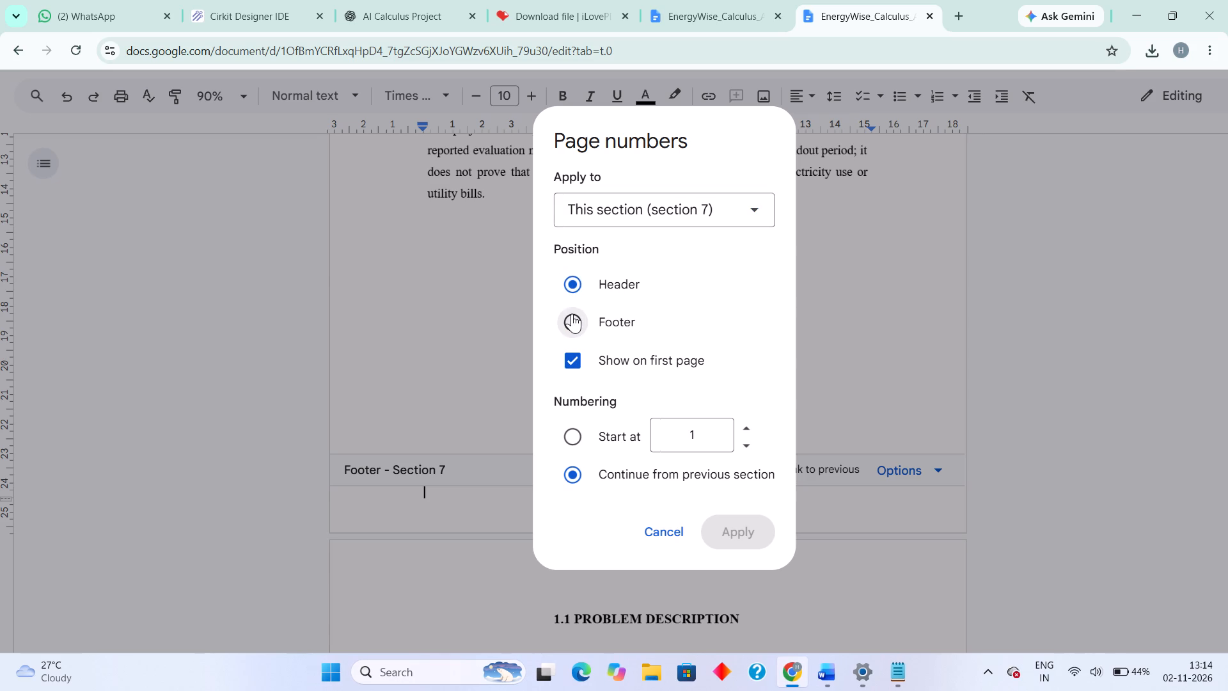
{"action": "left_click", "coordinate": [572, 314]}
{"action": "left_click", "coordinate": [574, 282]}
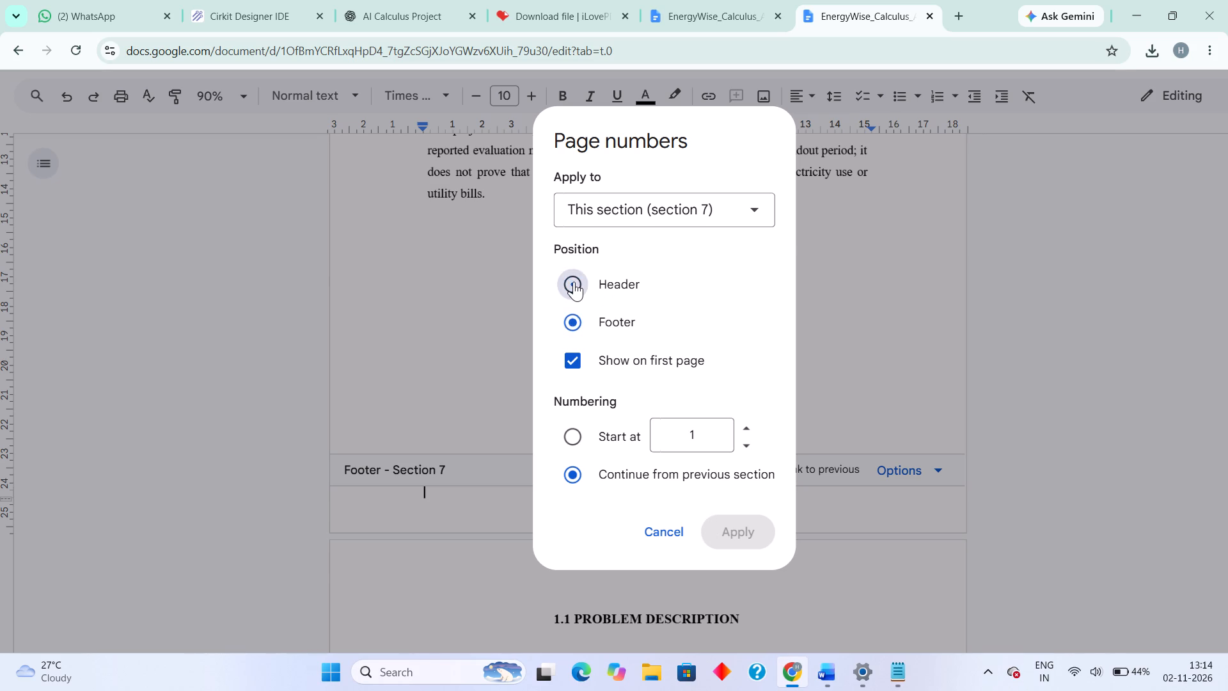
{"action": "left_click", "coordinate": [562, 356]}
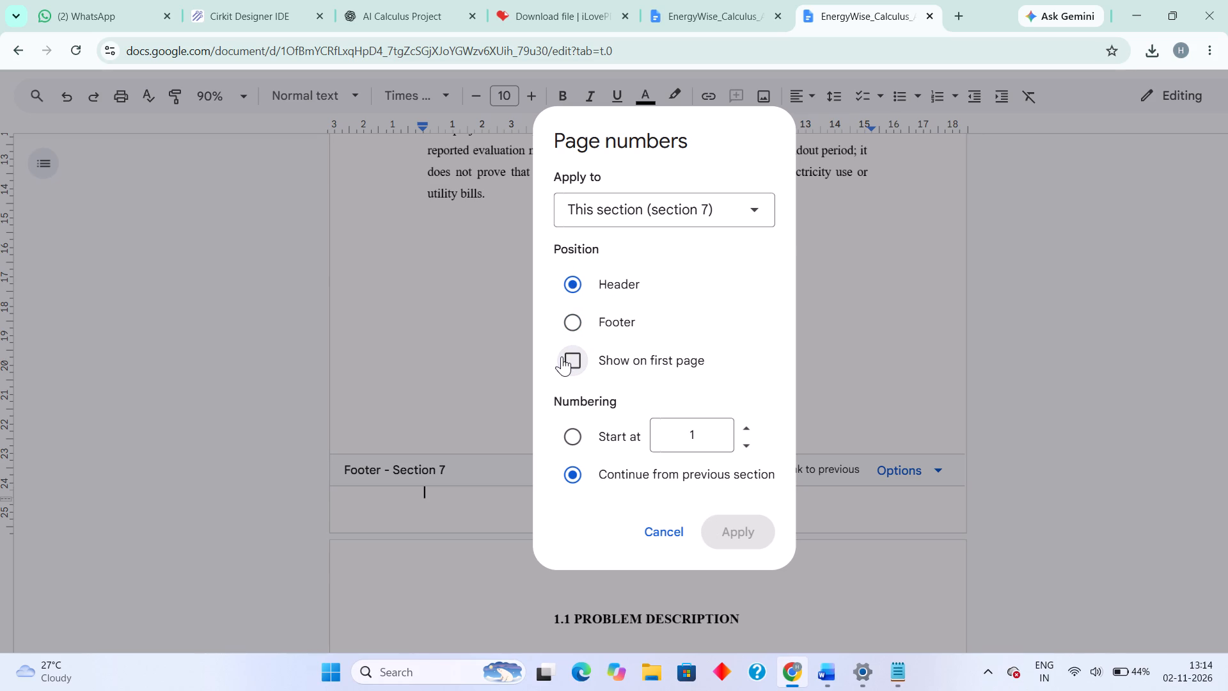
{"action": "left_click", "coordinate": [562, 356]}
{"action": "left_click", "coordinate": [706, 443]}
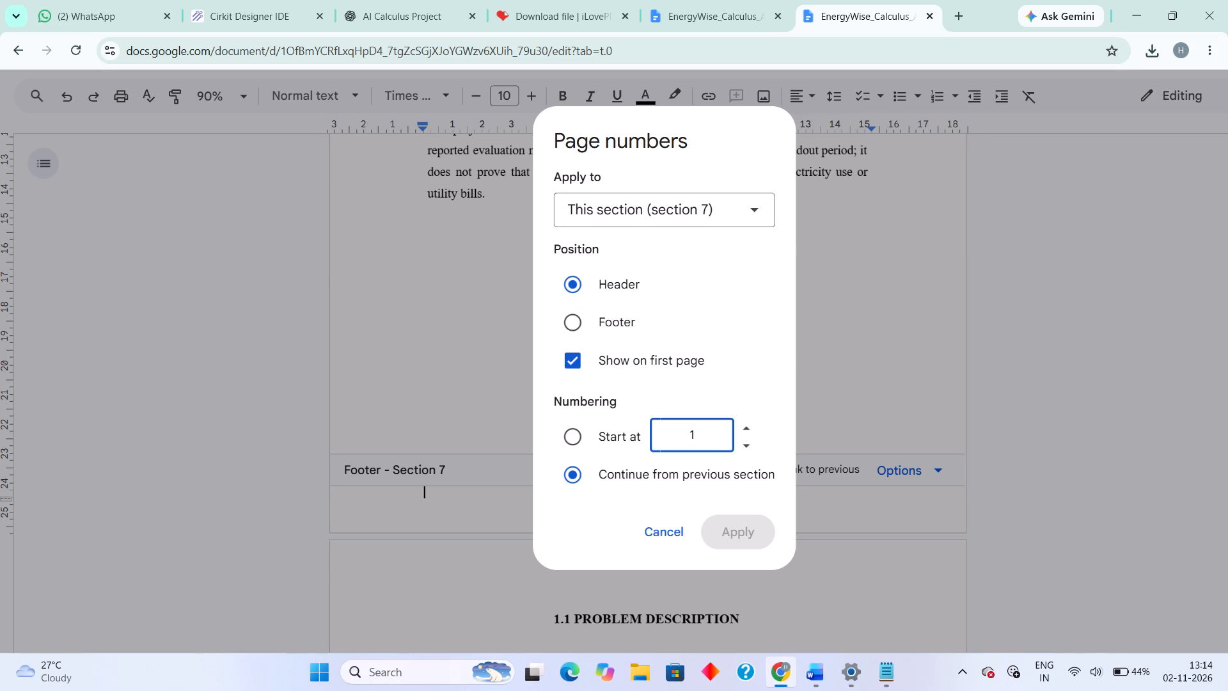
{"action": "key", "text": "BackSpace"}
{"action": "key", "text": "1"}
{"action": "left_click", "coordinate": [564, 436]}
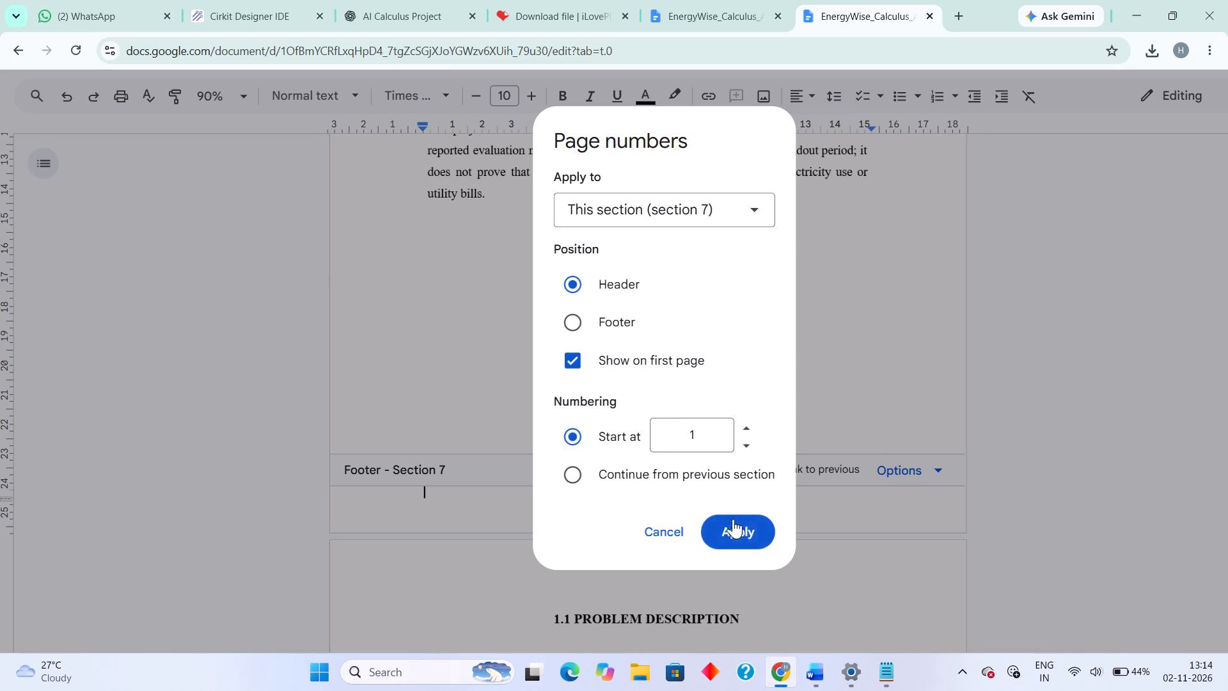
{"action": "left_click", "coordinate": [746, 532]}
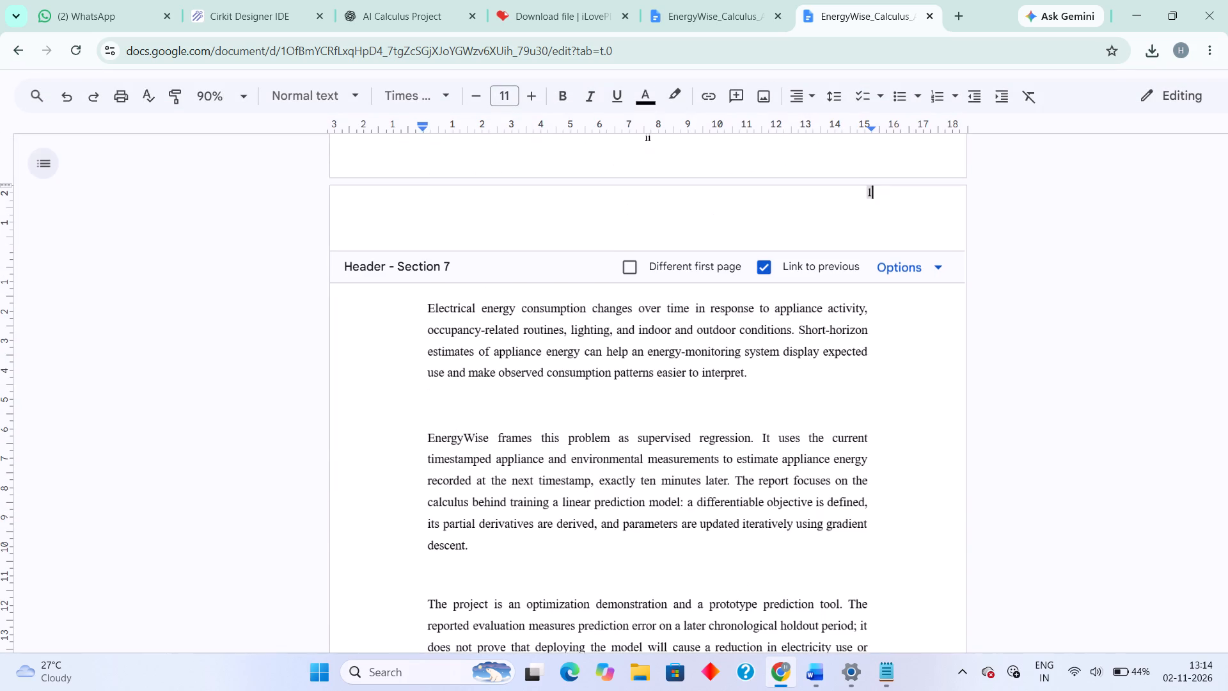
Undo the section 7 header page numbering and the change that turned off its different first page option.
{"action": "scroll", "coordinate": [746, 532], "scroll_direction": "up", "scroll_amount": 4}
{"action": "scroll", "coordinate": [746, 532], "scroll_direction": "right", "scroll_amount": 1}
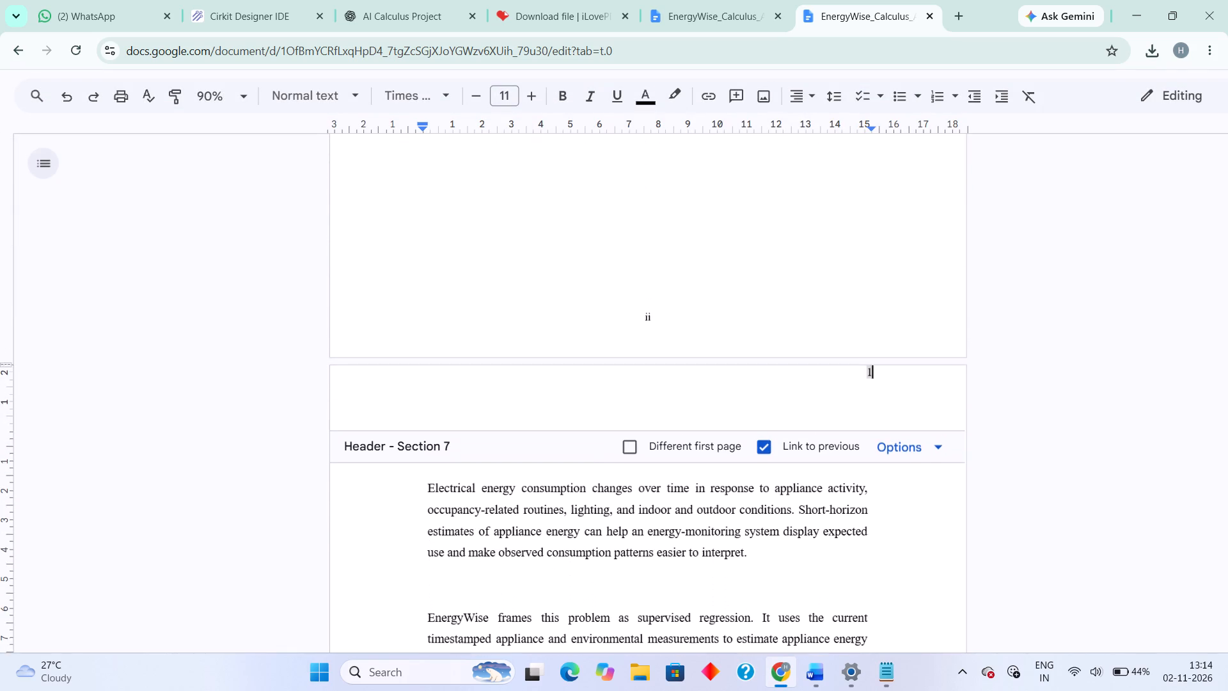
{"action": "scroll", "coordinate": [746, 532], "scroll_direction": "right", "scroll_amount": 1}
{"action": "scroll", "coordinate": [746, 532], "scroll_direction": "down", "scroll_amount": 4}
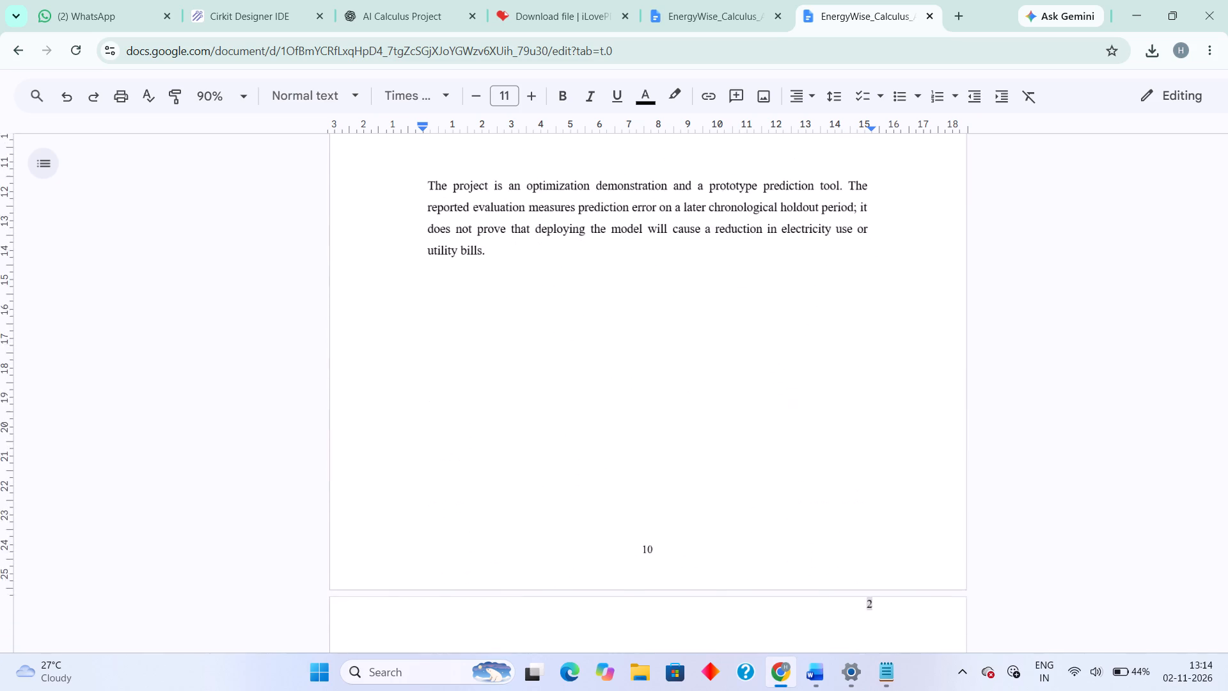
{"action": "scroll", "coordinate": [746, 532], "scroll_direction": "down", "scroll_amount": 2}
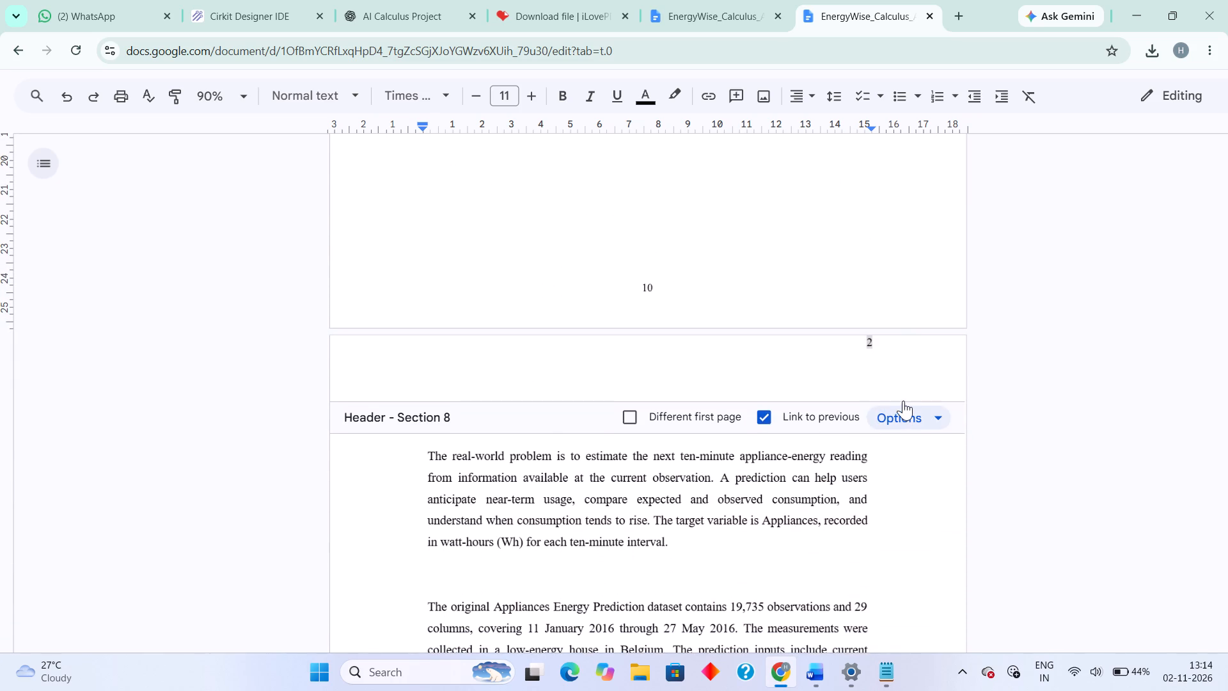
{"action": "double_click", "coordinate": [867, 337]}
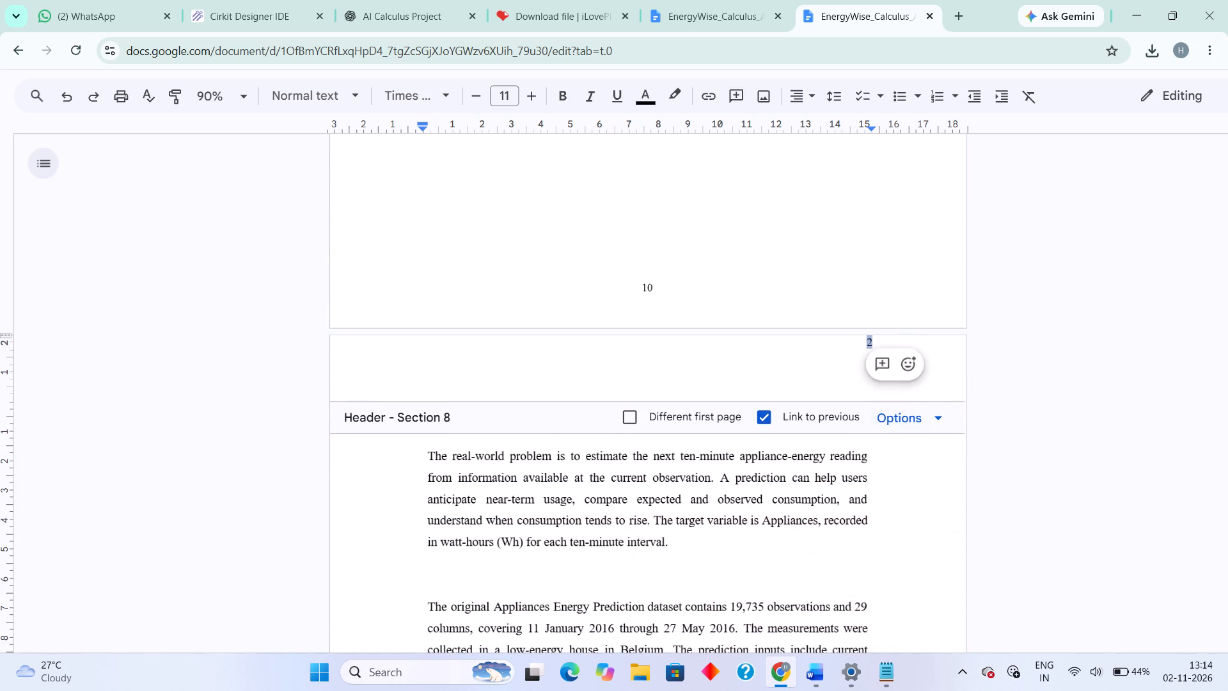
{"action": "double_click", "coordinate": [867, 337]}
{"action": "key", "text": "ctrl+z"}
{"action": "key", "text": "ctrl+z"}
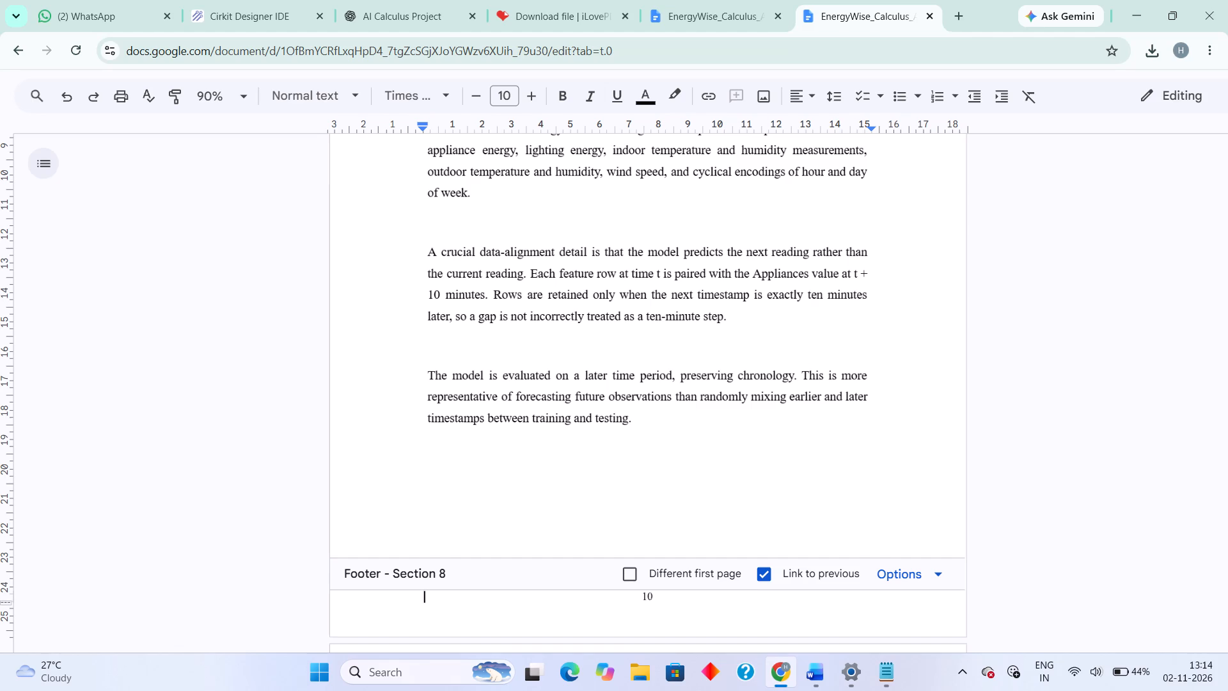
Examine the page numbers from the cover page through the front matter to 1.0 Introduction.
{"action": "scroll", "coordinate": [759, 517], "scroll_direction": "up", "scroll_amount": 6}
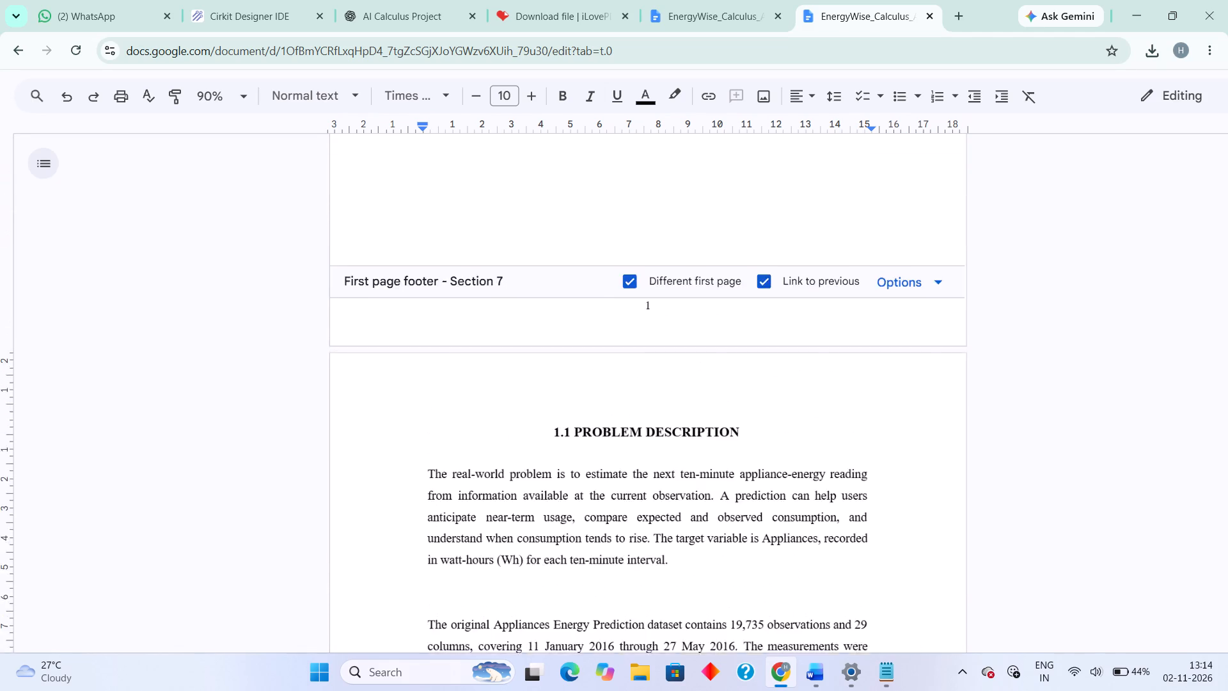
{"action": "scroll", "coordinate": [759, 517], "scroll_direction": "up", "scroll_amount": 8}
{"action": "left_click", "coordinate": [798, 421]}
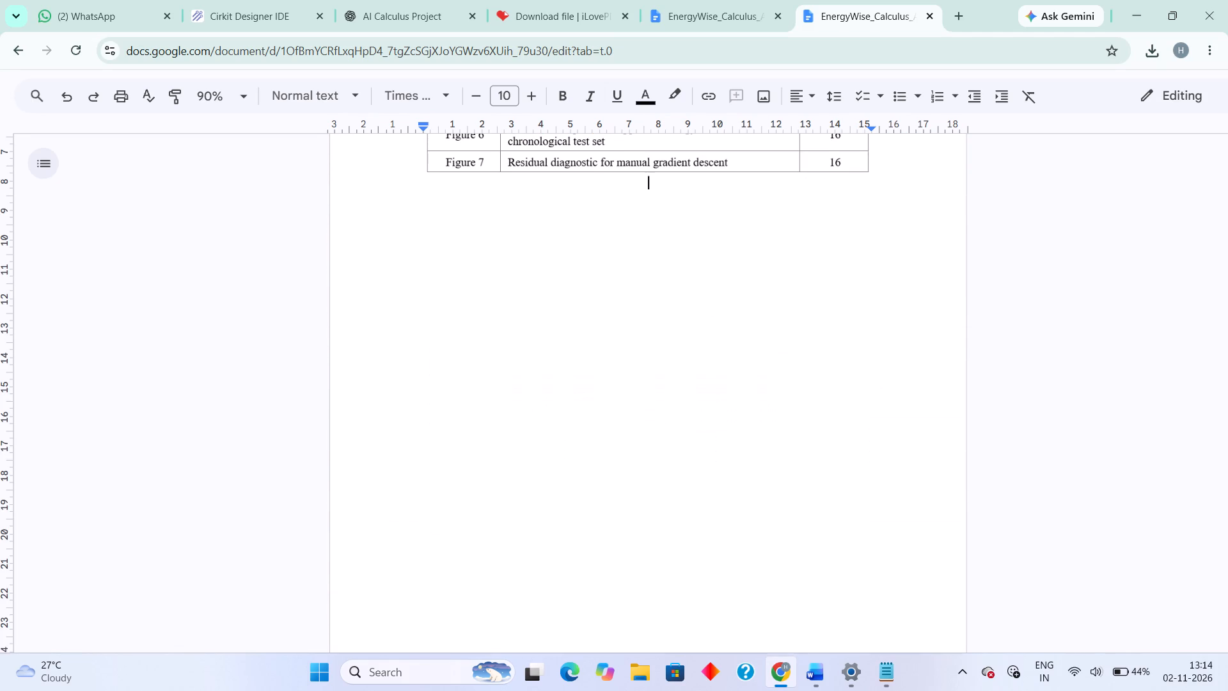
{"action": "scroll", "coordinate": [798, 421], "scroll_direction": "up", "scroll_amount": 17}
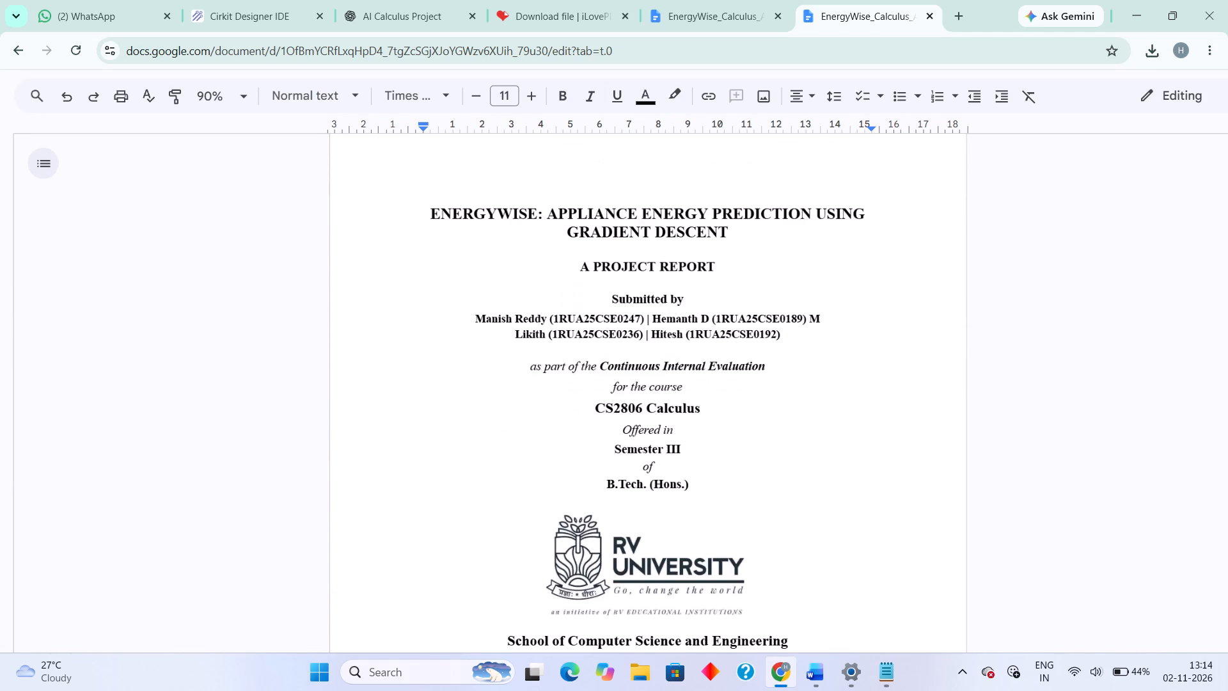
{"action": "scroll", "coordinate": [798, 421], "scroll_direction": "down", "scroll_amount": 10}
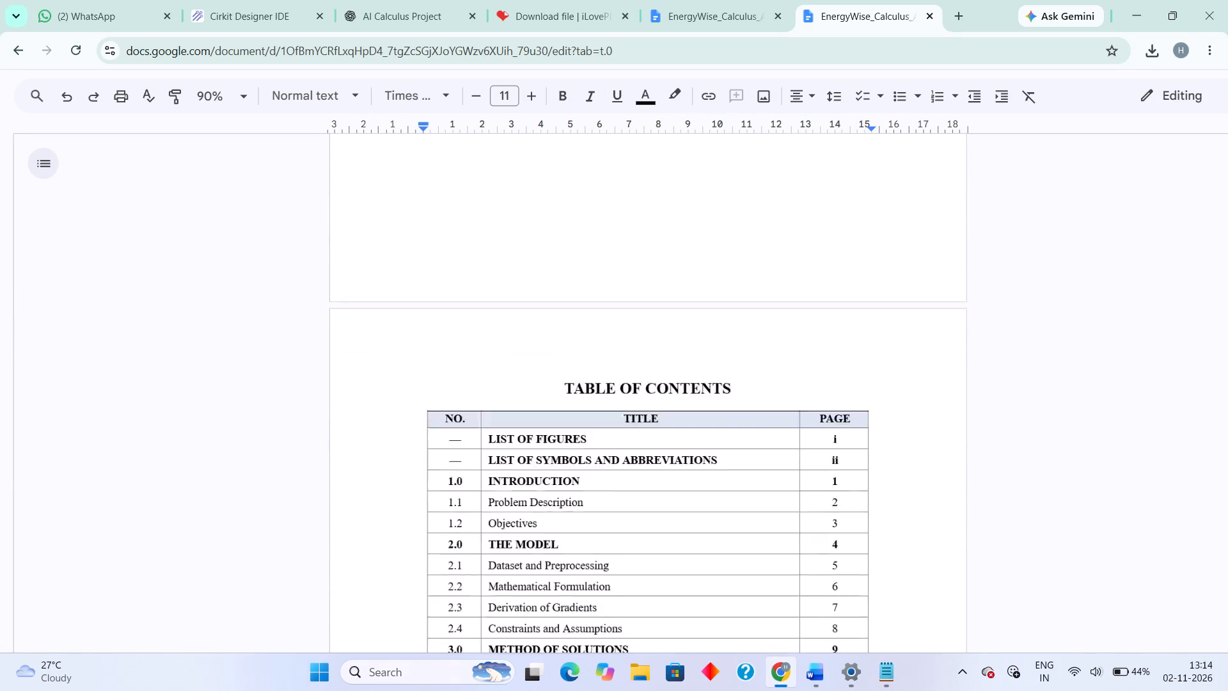
{"action": "scroll", "coordinate": [798, 421], "scroll_direction": "down", "scroll_amount": 8}
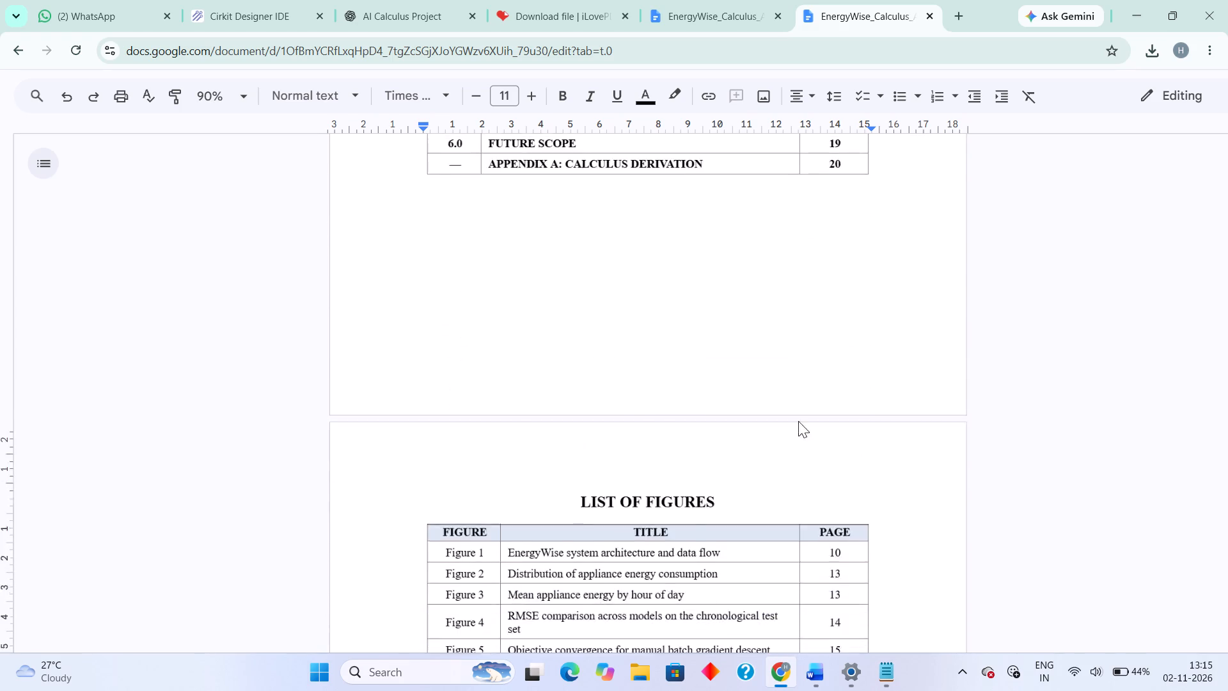
{"action": "scroll", "coordinate": [798, 421], "scroll_direction": "down", "scroll_amount": 9}
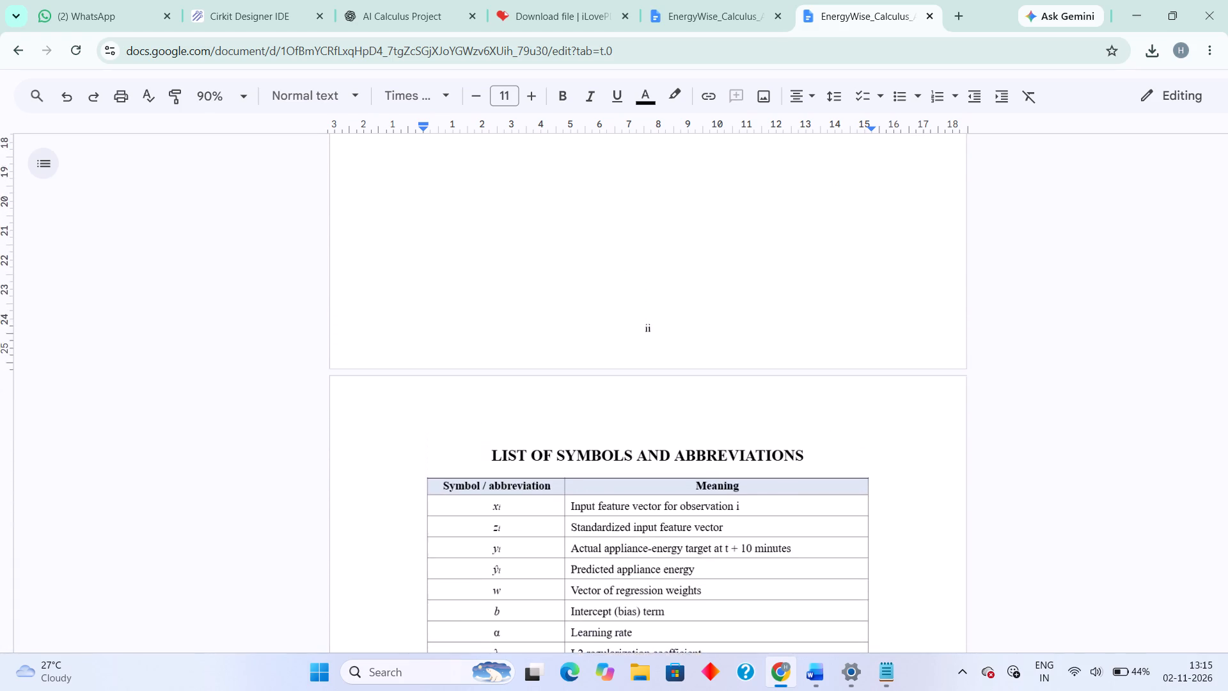
{"action": "scroll", "coordinate": [798, 421], "scroll_direction": "down", "scroll_amount": 4}
{"action": "scroll", "coordinate": [798, 421], "scroll_direction": "up", "scroll_amount": 5}
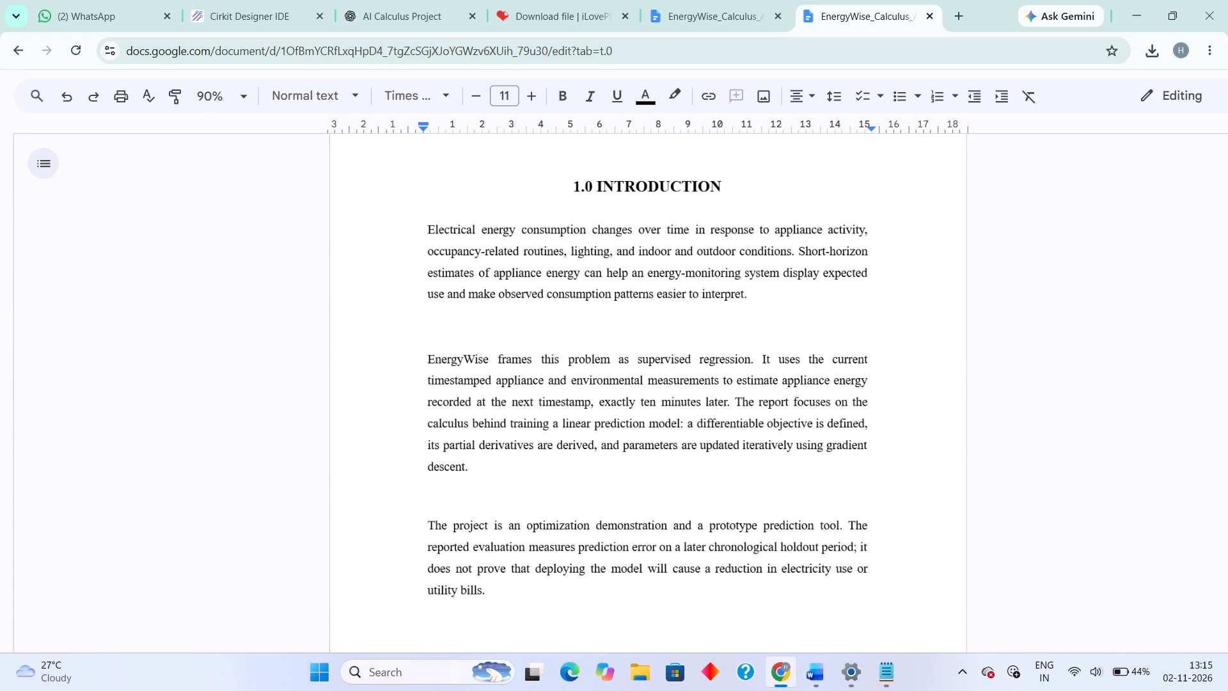
{"action": "scroll", "coordinate": [798, 421], "scroll_direction": "up", "scroll_amount": 5}
{"action": "scroll", "coordinate": [798, 421], "scroll_direction": "right", "scroll_amount": 1}
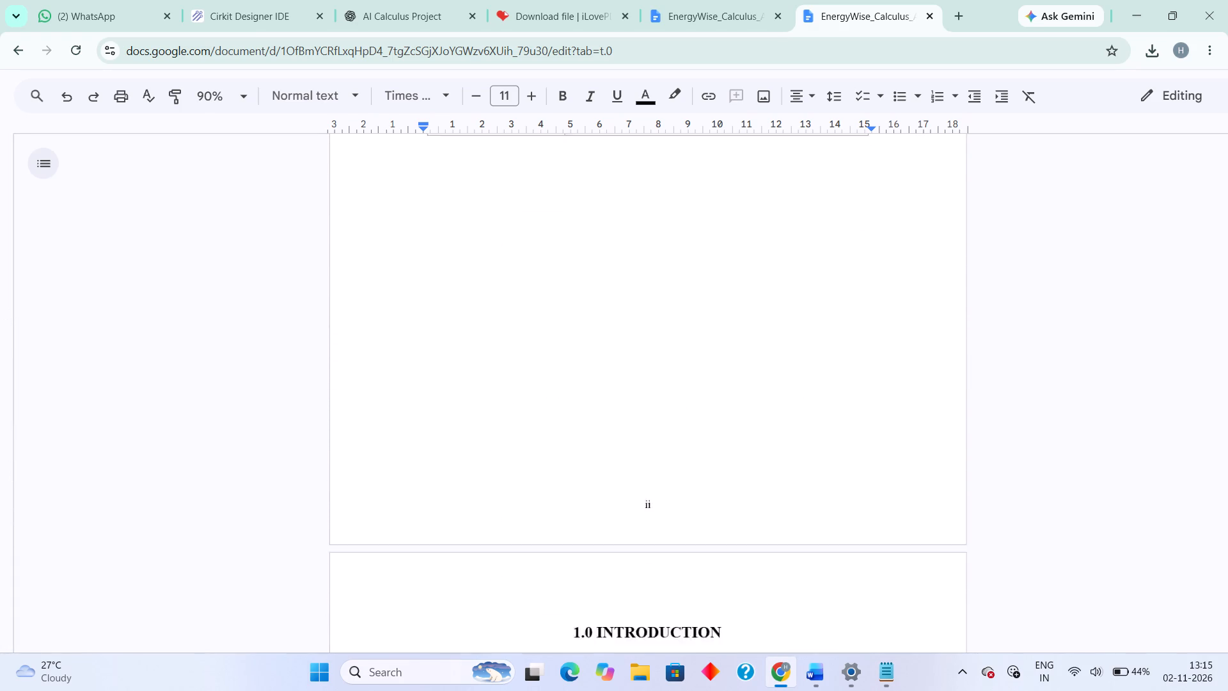
{"action": "left_click", "coordinate": [695, 331]}
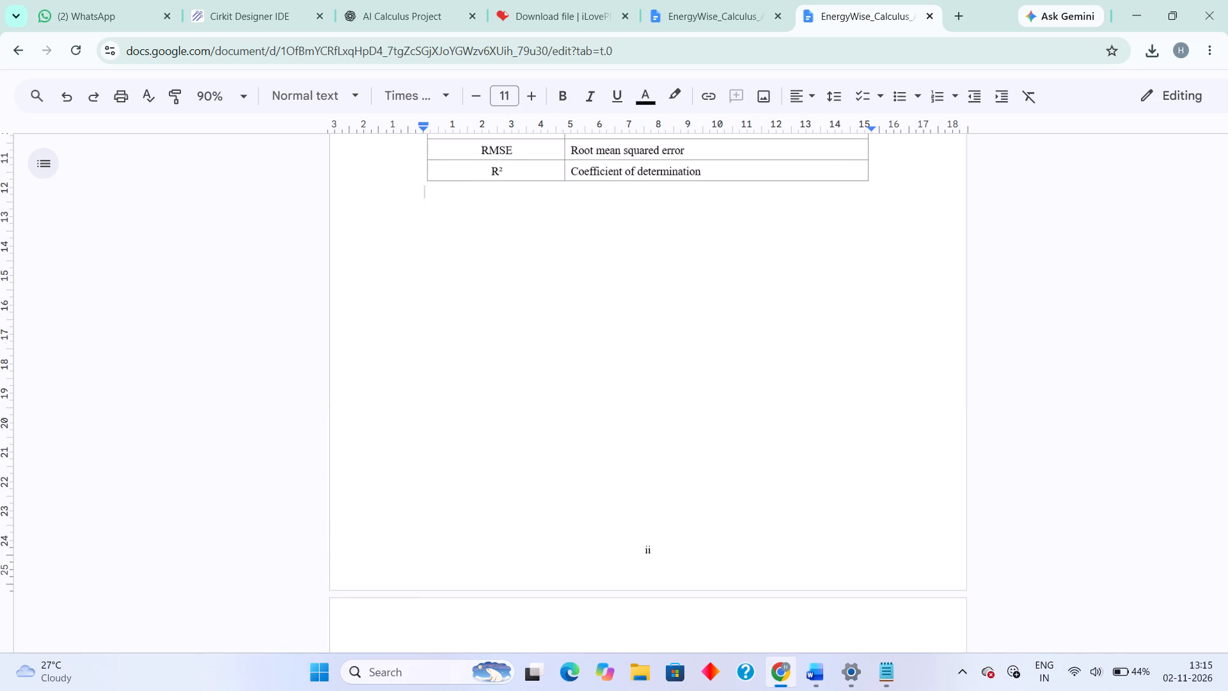
{"action": "scroll", "coordinate": [709, 580], "scroll_direction": "down", "scroll_amount": 5}
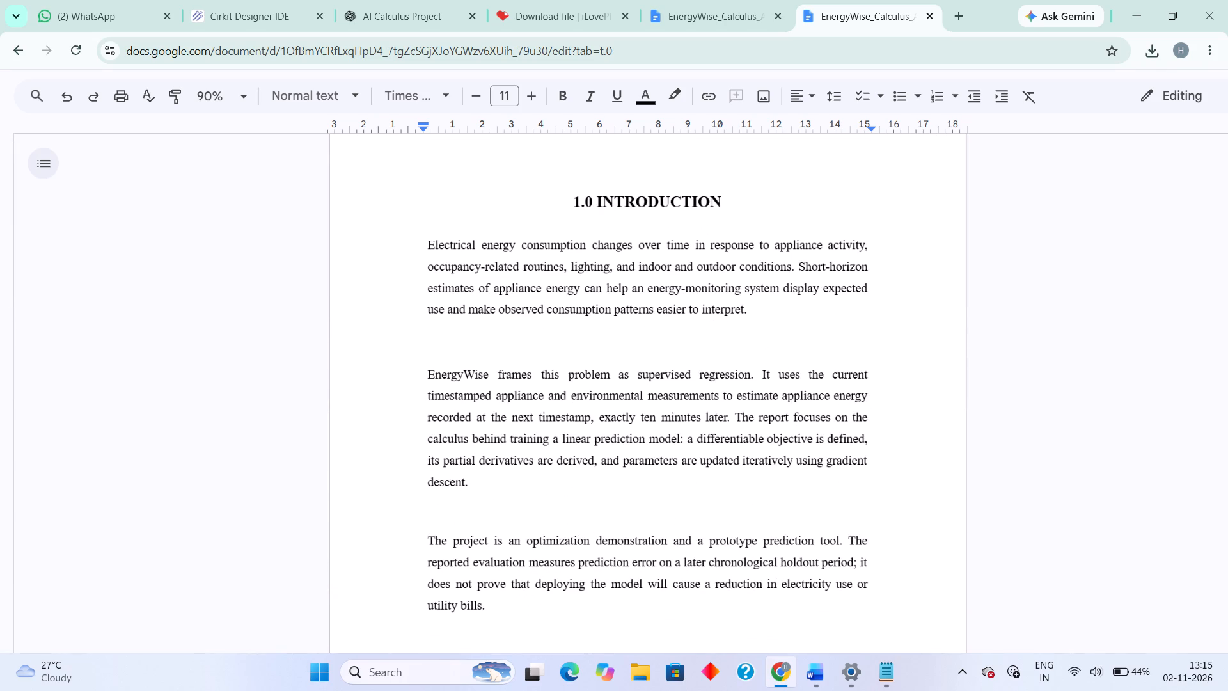
{"action": "scroll", "coordinate": [709, 580], "scroll_direction": "up", "scroll_amount": 6}
{"action": "scroll", "coordinate": [709, 580], "scroll_direction": "right", "scroll_amount": 1}
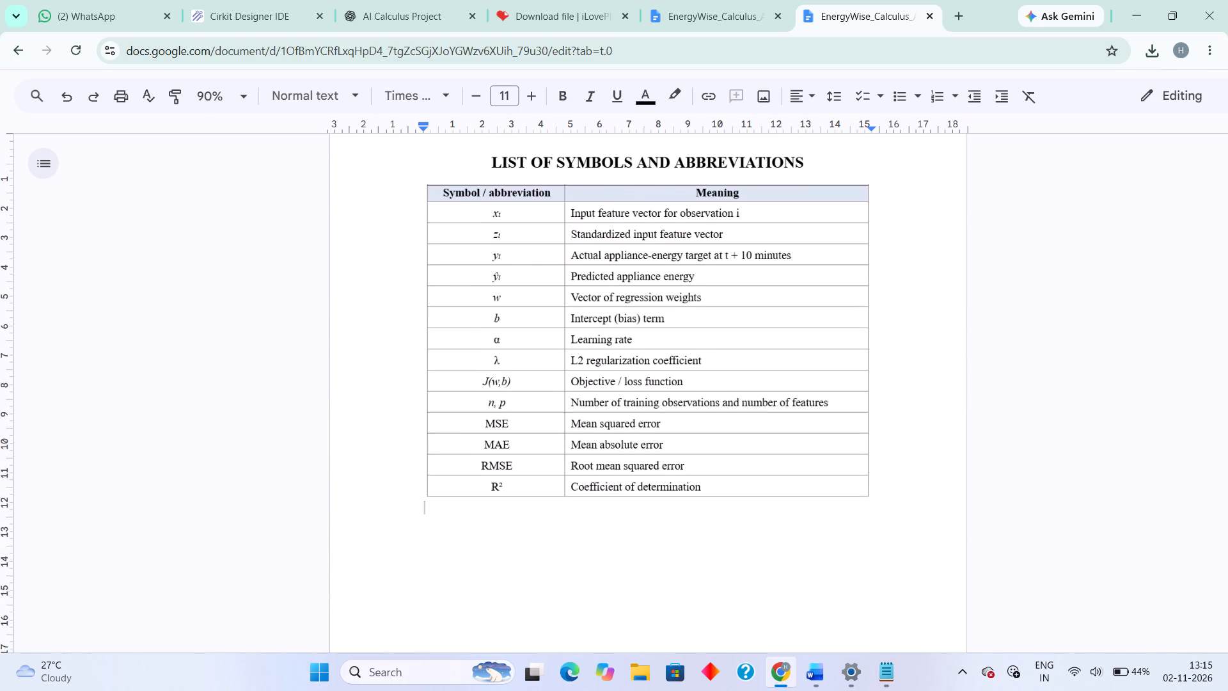
{"action": "scroll", "coordinate": [709, 580], "scroll_direction": "down", "scroll_amount": 1}
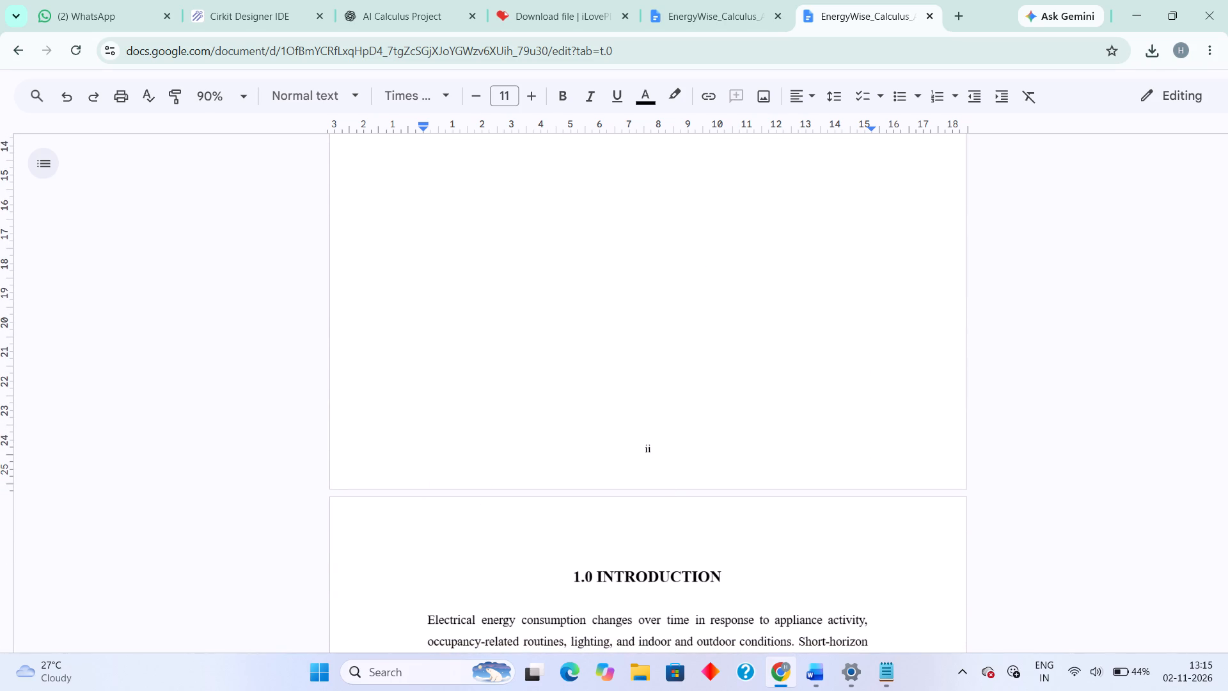
Open the drawing that holds the ii page number in the section 6 footer, then save and close it.
{"action": "left_click", "coordinate": [648, 452]}
{"action": "left_click", "coordinate": [648, 452]}
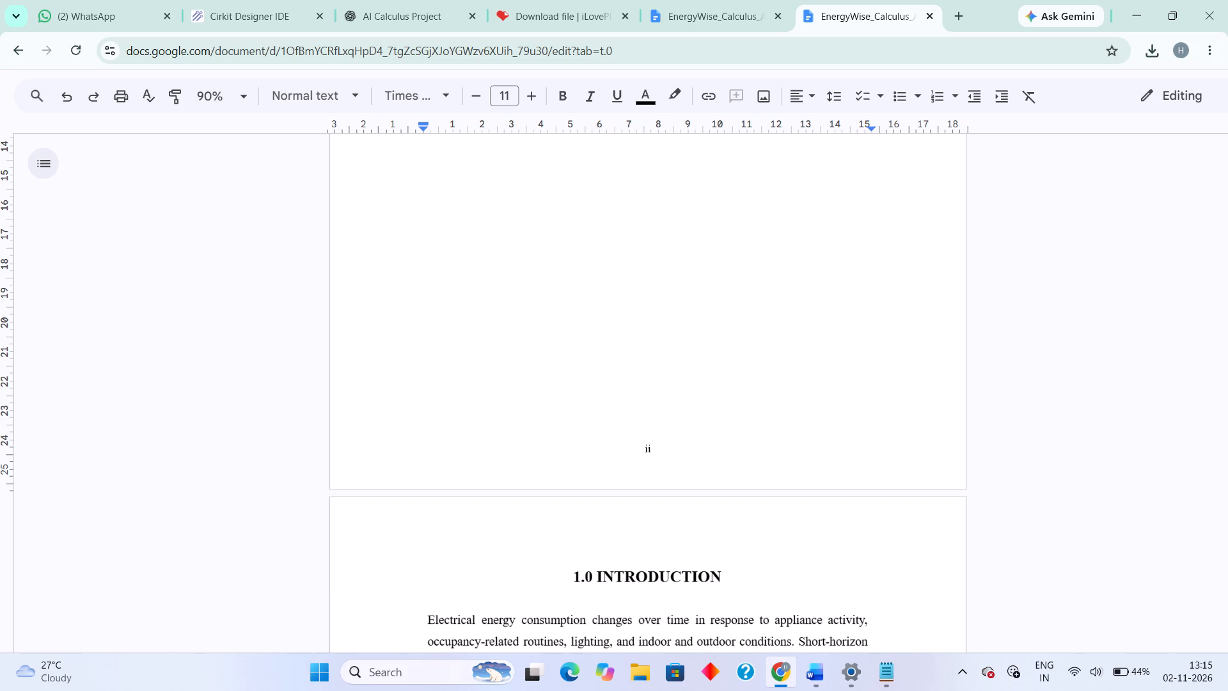
{"action": "double_click", "coordinate": [652, 454]}
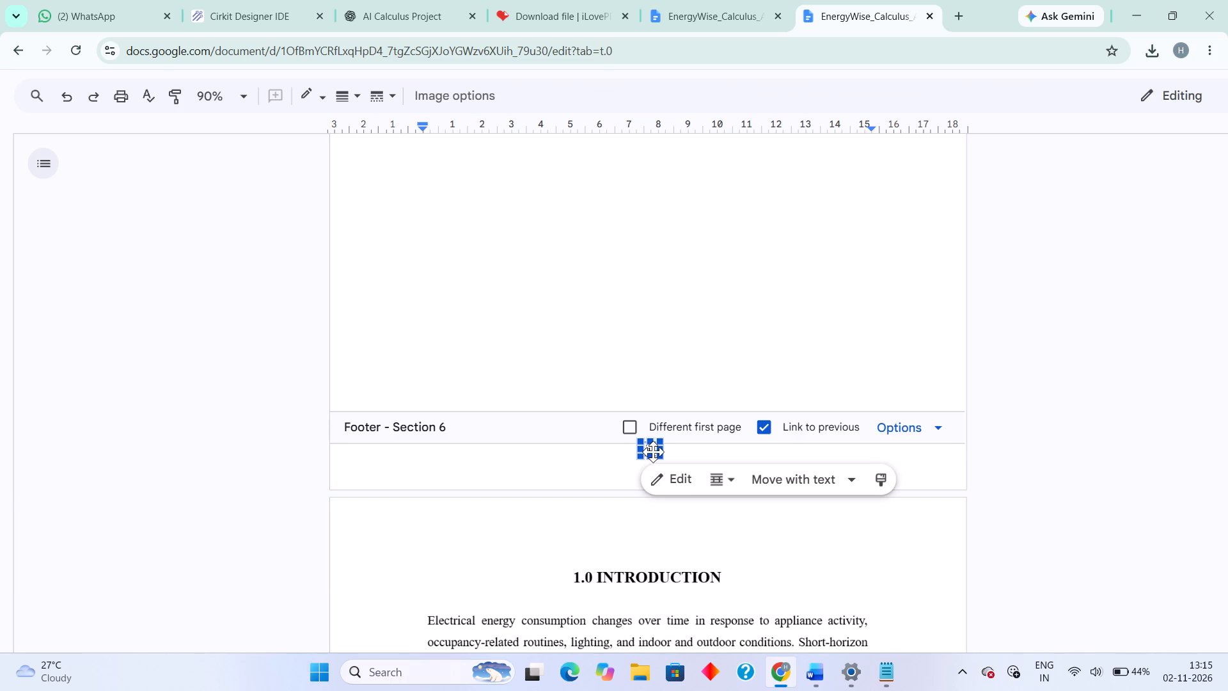
{"action": "left_click", "coordinate": [653, 452]}
{"action": "double_click", "coordinate": [653, 452]}
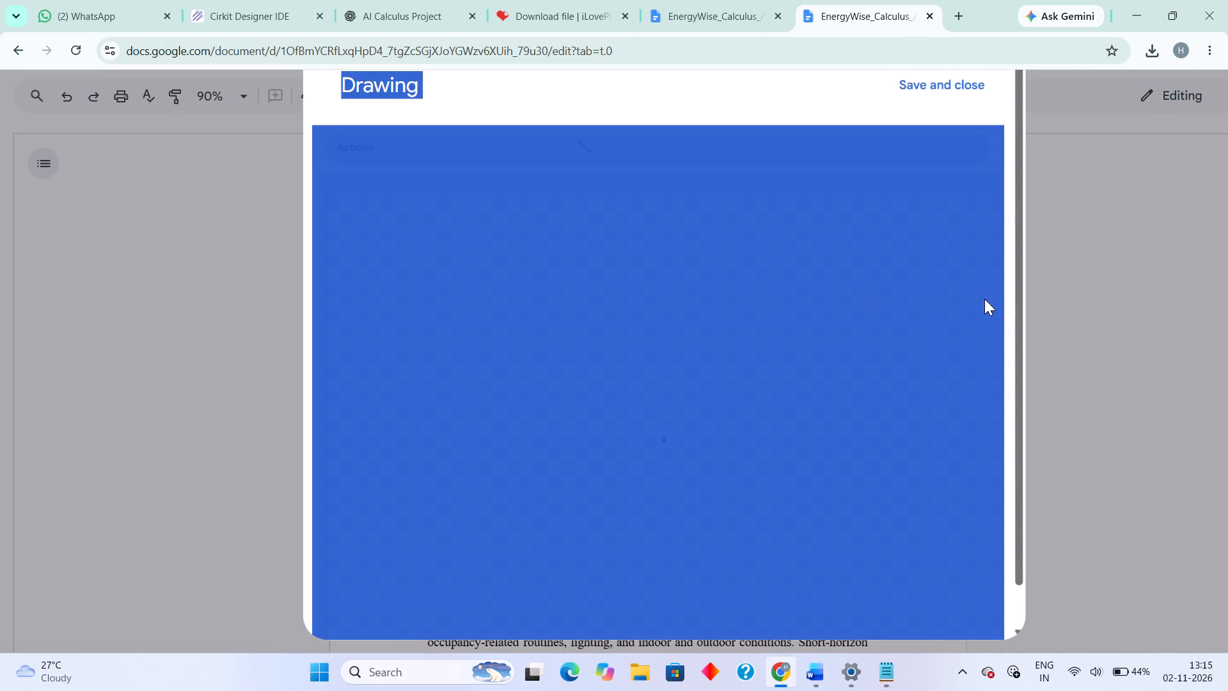
{"action": "left_click", "coordinate": [1080, 374]}
{"action": "left_click", "coordinate": [1059, 222]}
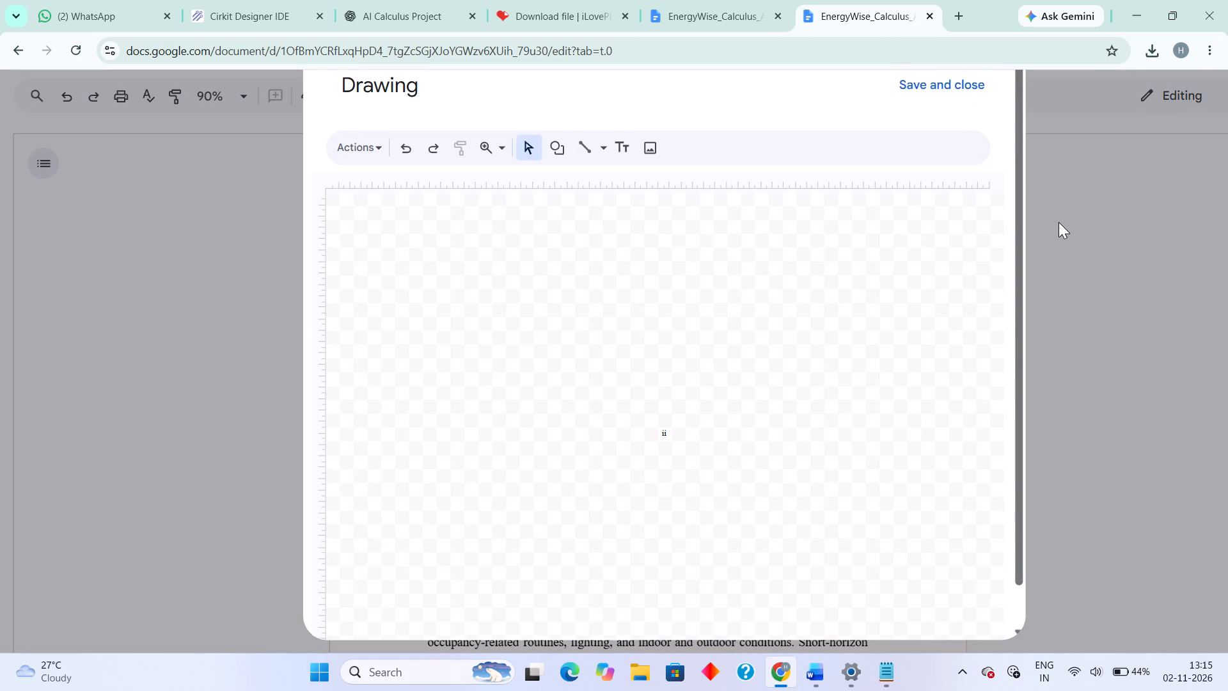
{"action": "left_click", "coordinate": [941, 79]}
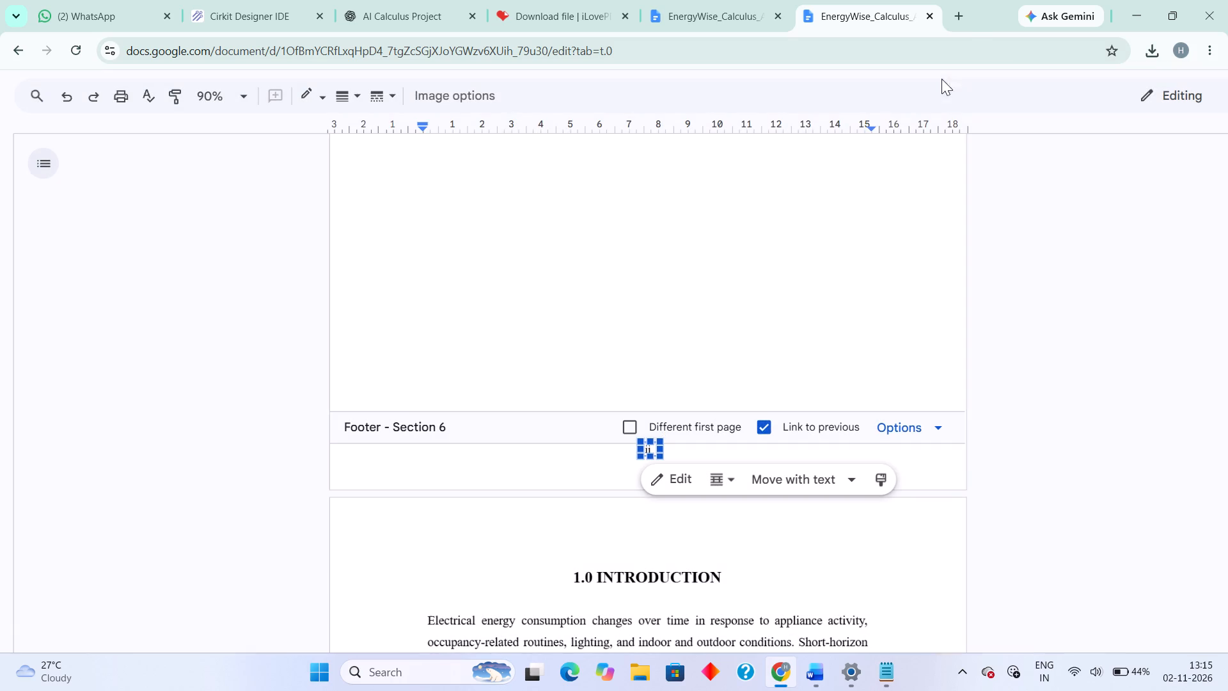
Change the page number in the section 6 footer drawing to iii and save the drawing.
{"action": "left_click", "coordinate": [677, 477]}
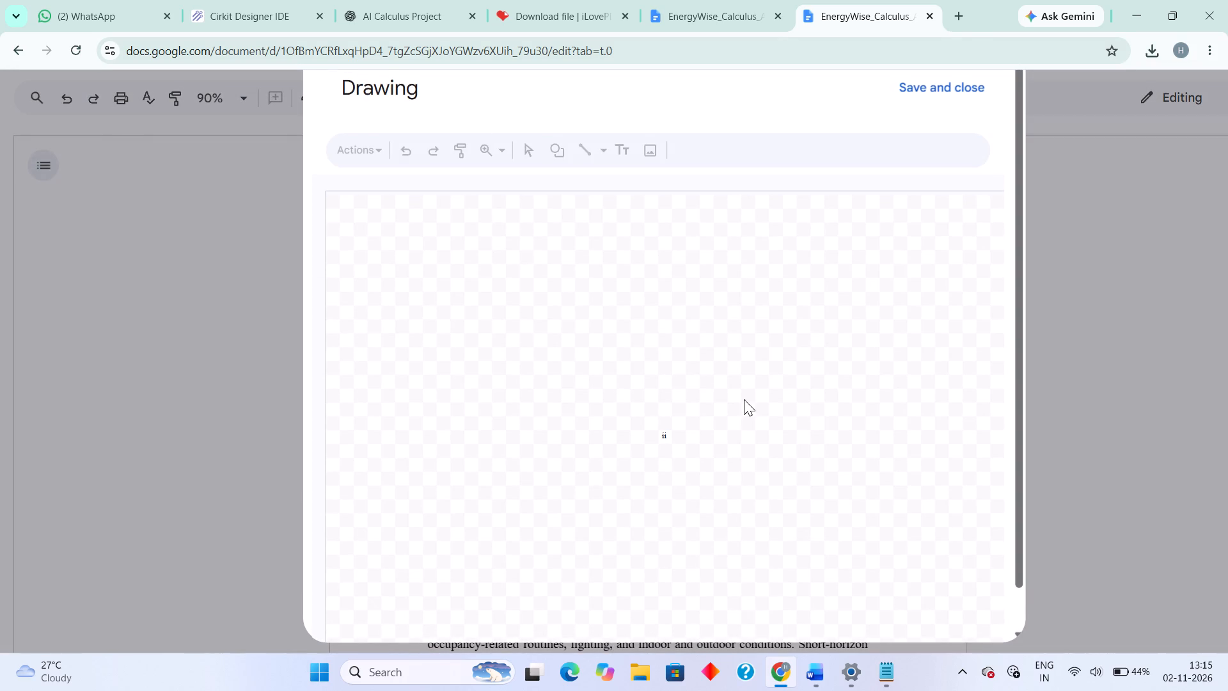
{"action": "left_click", "coordinate": [670, 436]}
{"action": "double_click", "coordinate": [670, 436]}
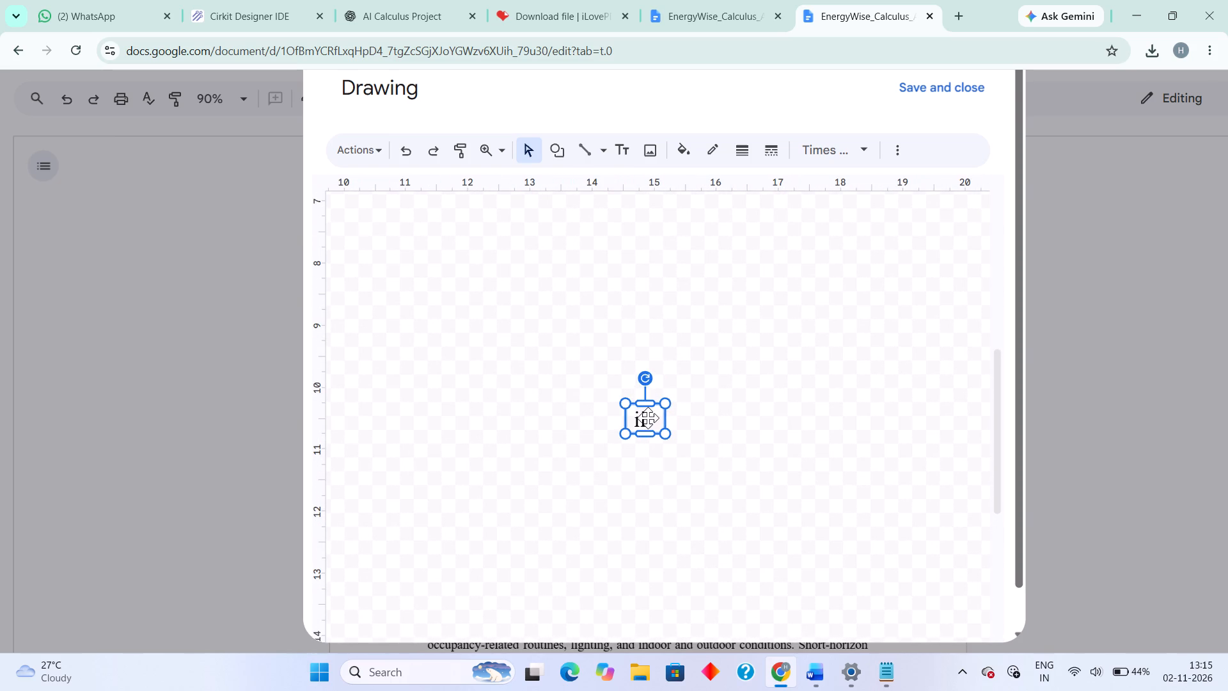
{"action": "left_click", "coordinate": [649, 417]}
{"action": "double_click", "coordinate": [650, 426]}
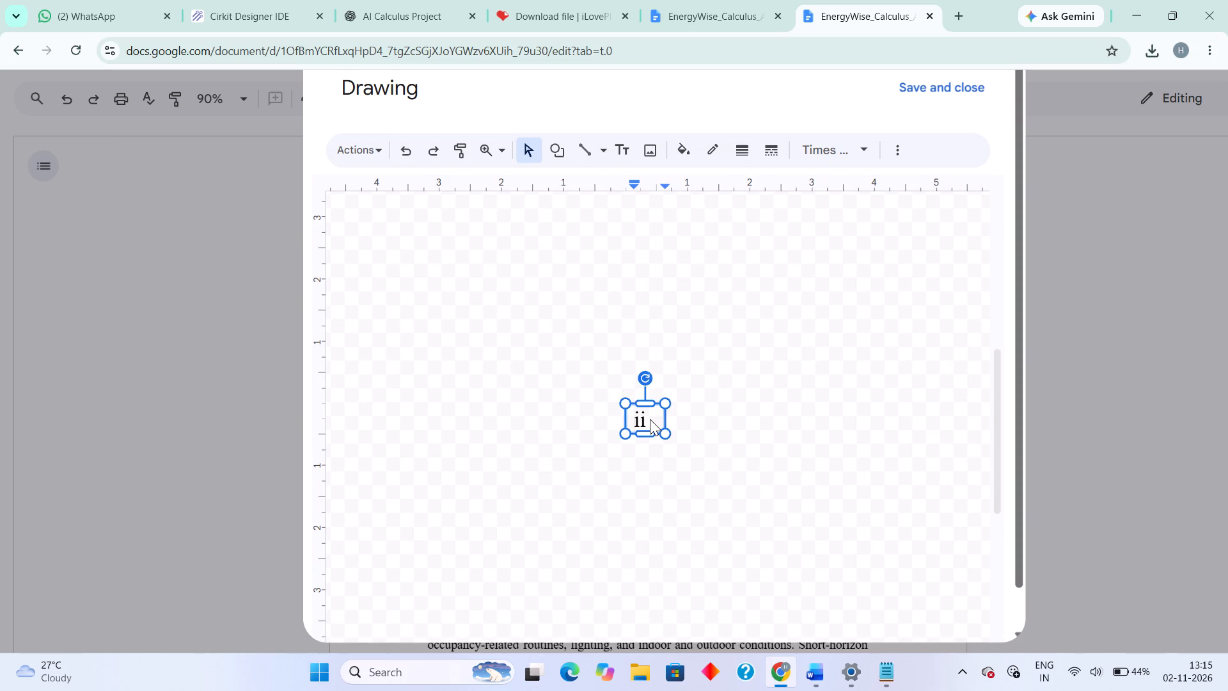
{"action": "key", "text": "i"}
{"action": "key", "text": "Return"}
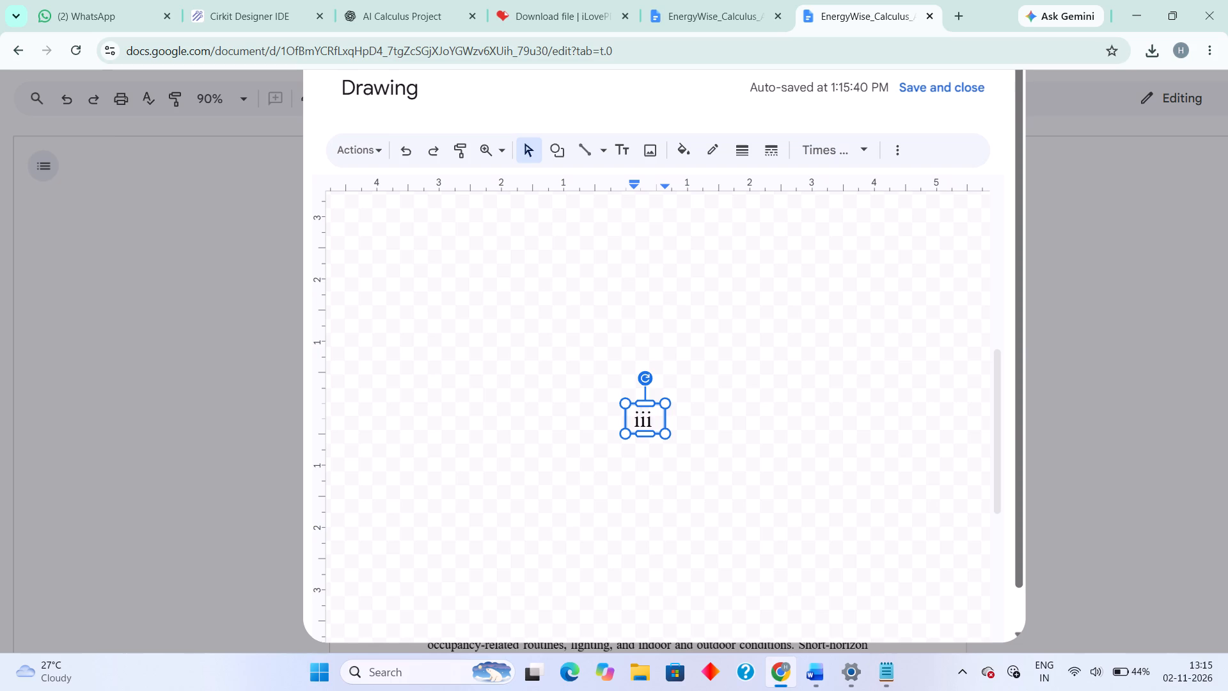
{"action": "key", "text": "ctrl+z"}
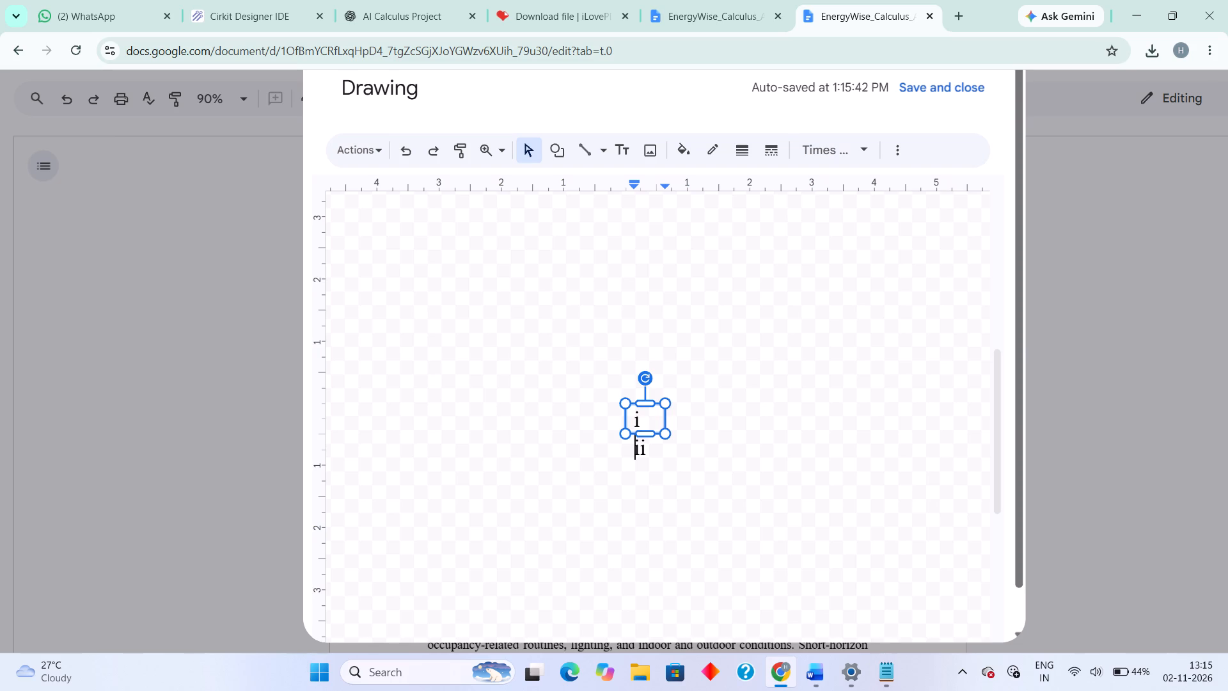
{"action": "key", "text": "ctrl+z"}
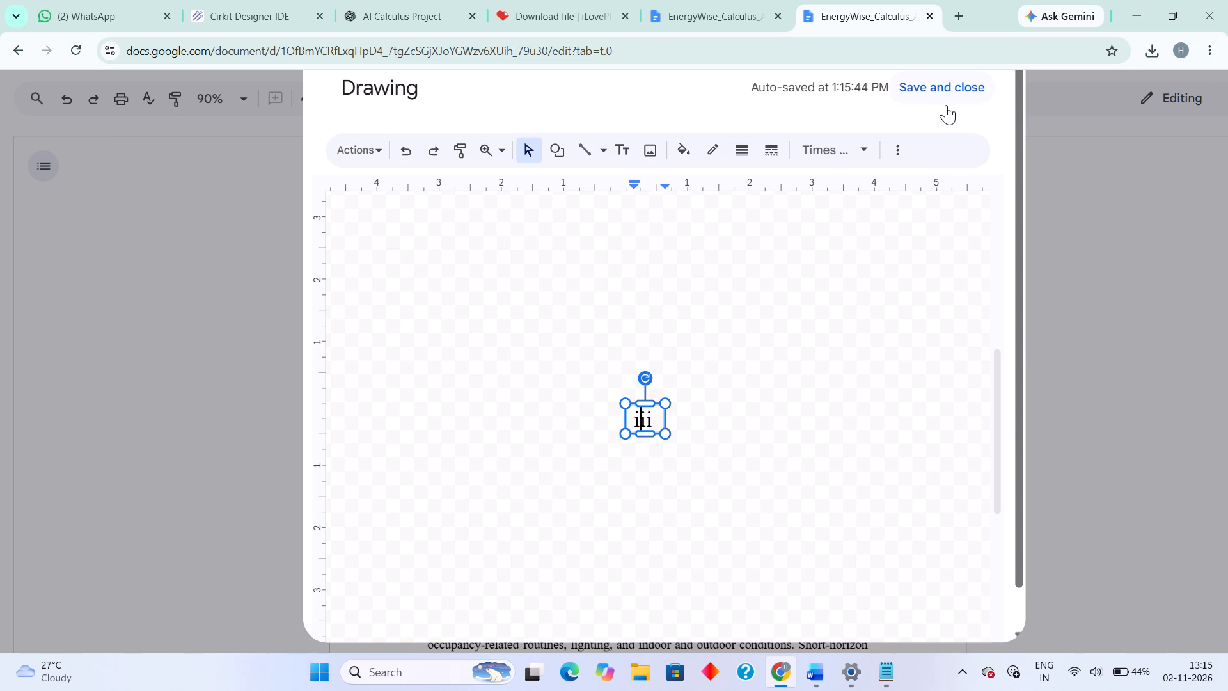
{"action": "left_click", "coordinate": [951, 99]}
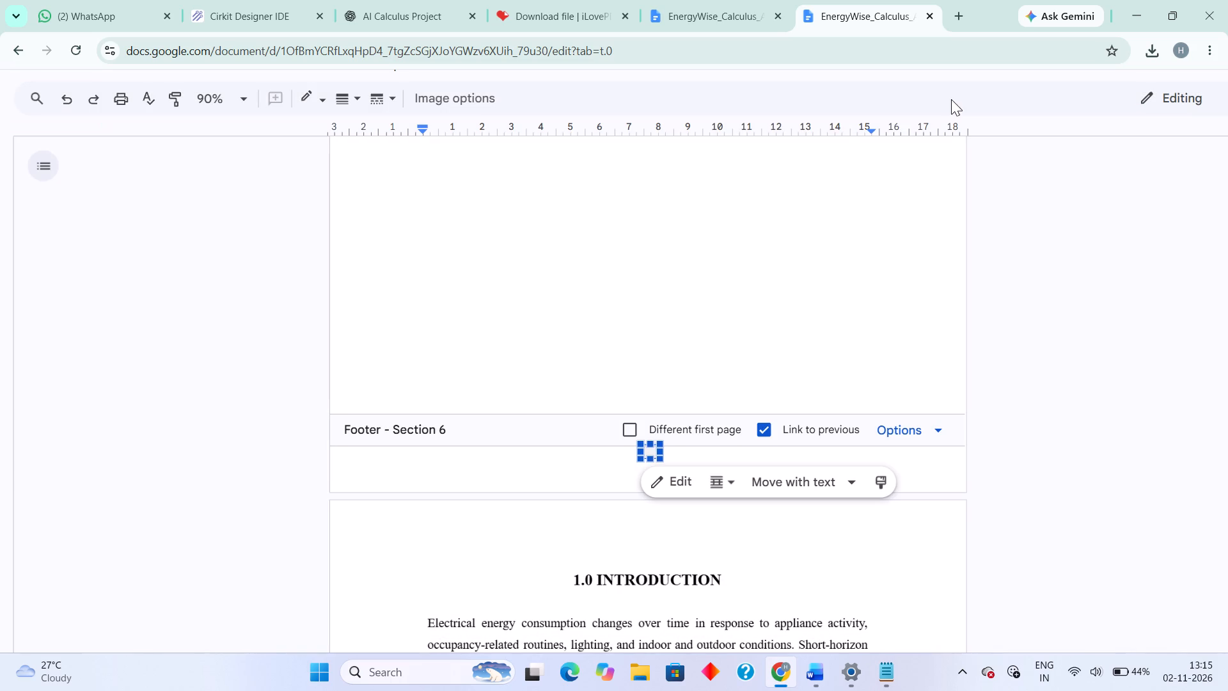
{"action": "left_click", "coordinate": [1027, 449]}
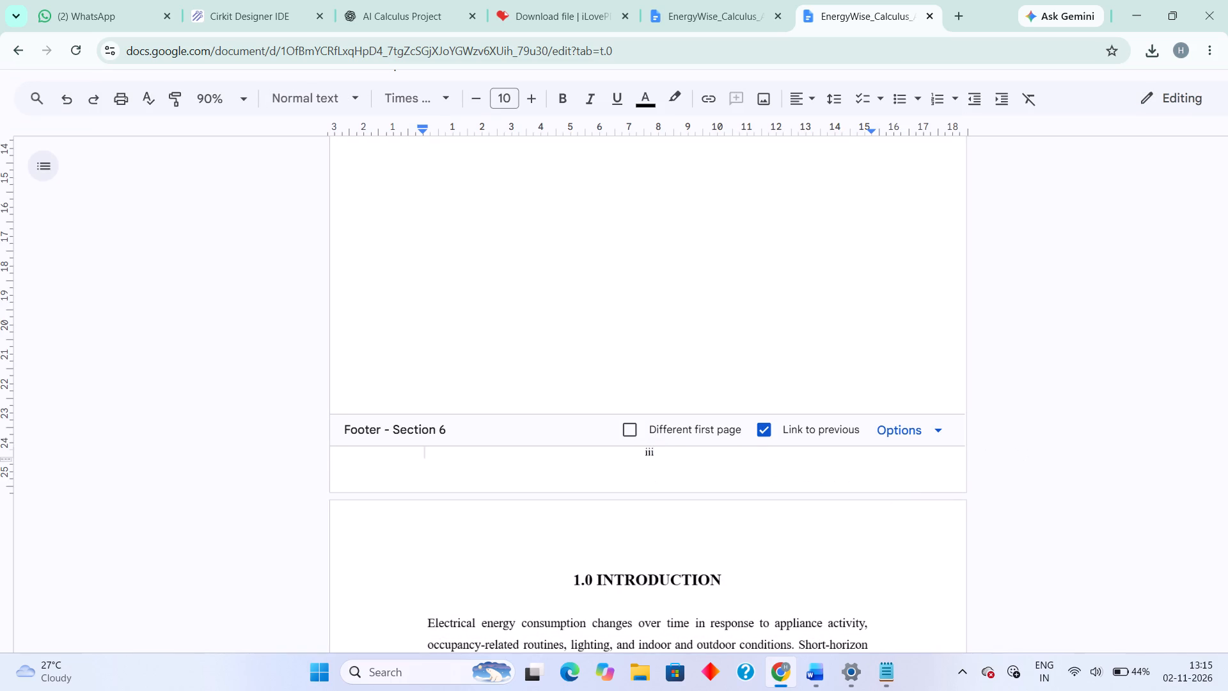
Unlink section 7's first page footer from the previous section and enter a centred 1 in it.
{"action": "scroll", "coordinate": [776, 540], "scroll_direction": "down", "scroll_amount": 6}
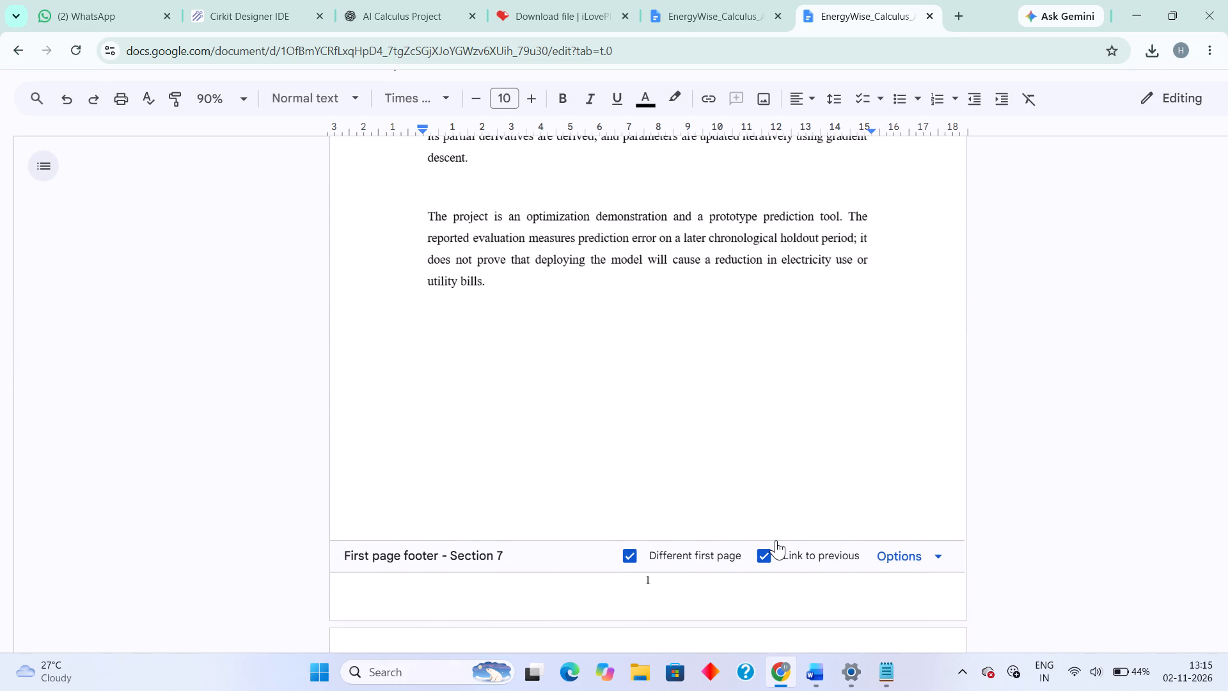
{"action": "scroll", "coordinate": [776, 540], "scroll_direction": "down", "scroll_amount": 1}
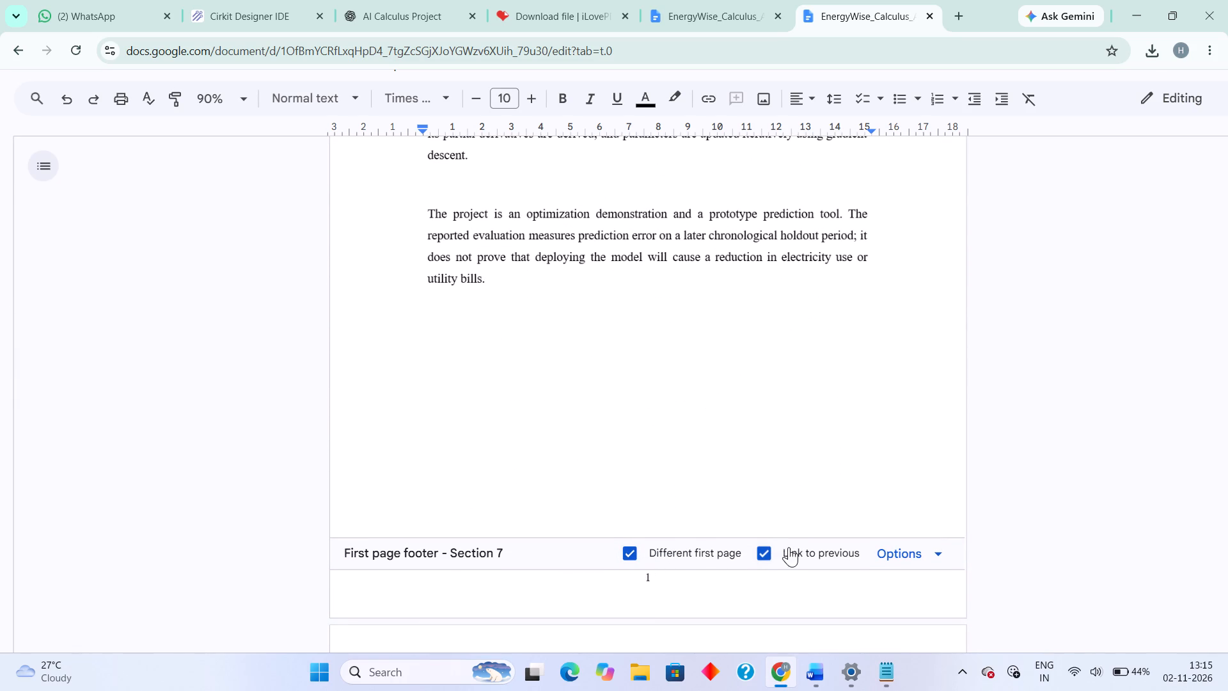
{"action": "left_click", "coordinate": [774, 552]}
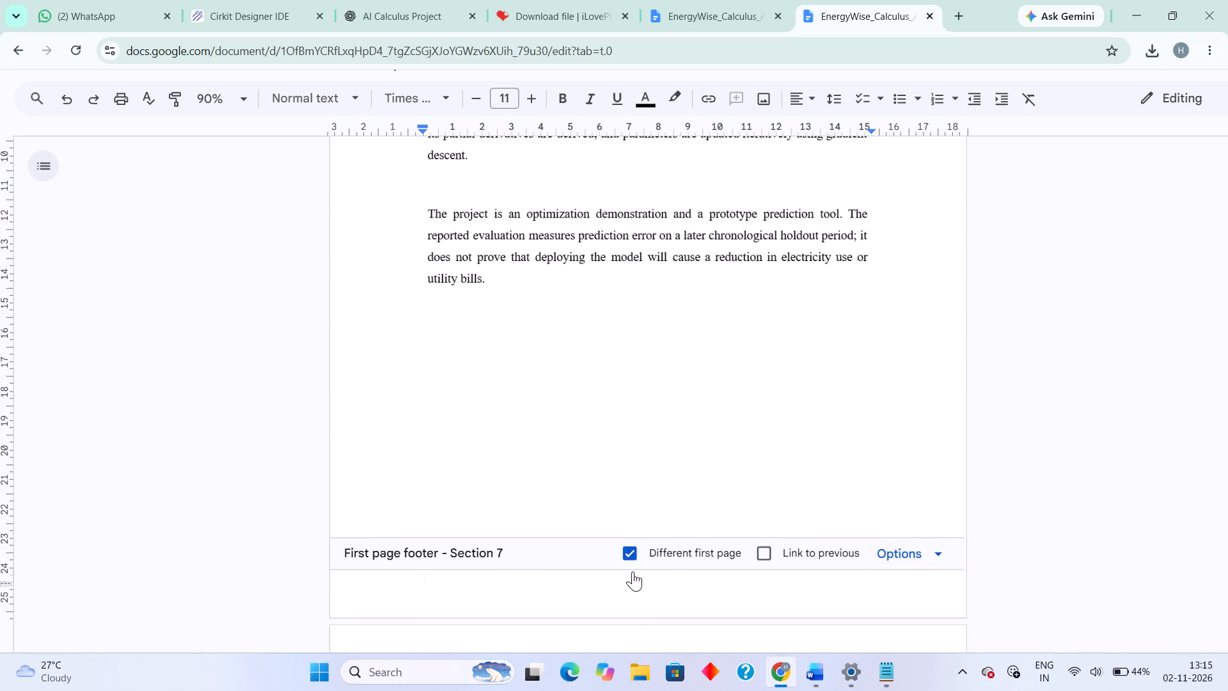
{"action": "key", "text": "1"}
{"action": "key", "text": "Left"}
{"action": "left_click", "coordinate": [801, 104]}
{"action": "left_click", "coordinate": [823, 130]}
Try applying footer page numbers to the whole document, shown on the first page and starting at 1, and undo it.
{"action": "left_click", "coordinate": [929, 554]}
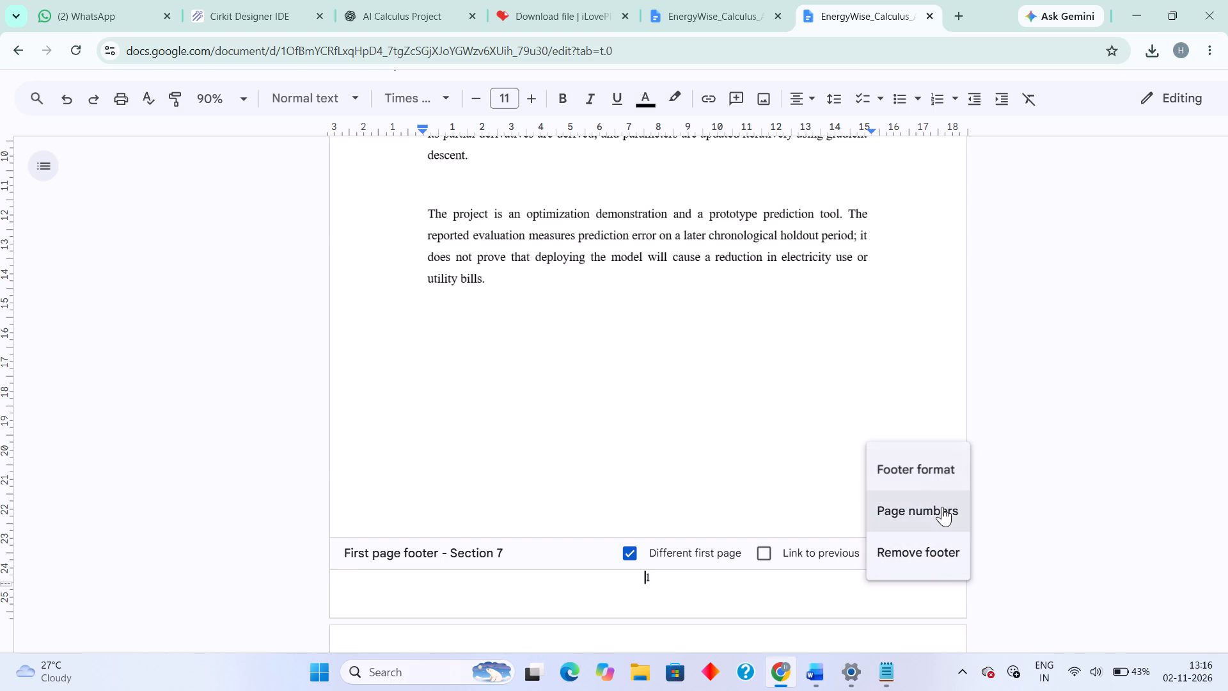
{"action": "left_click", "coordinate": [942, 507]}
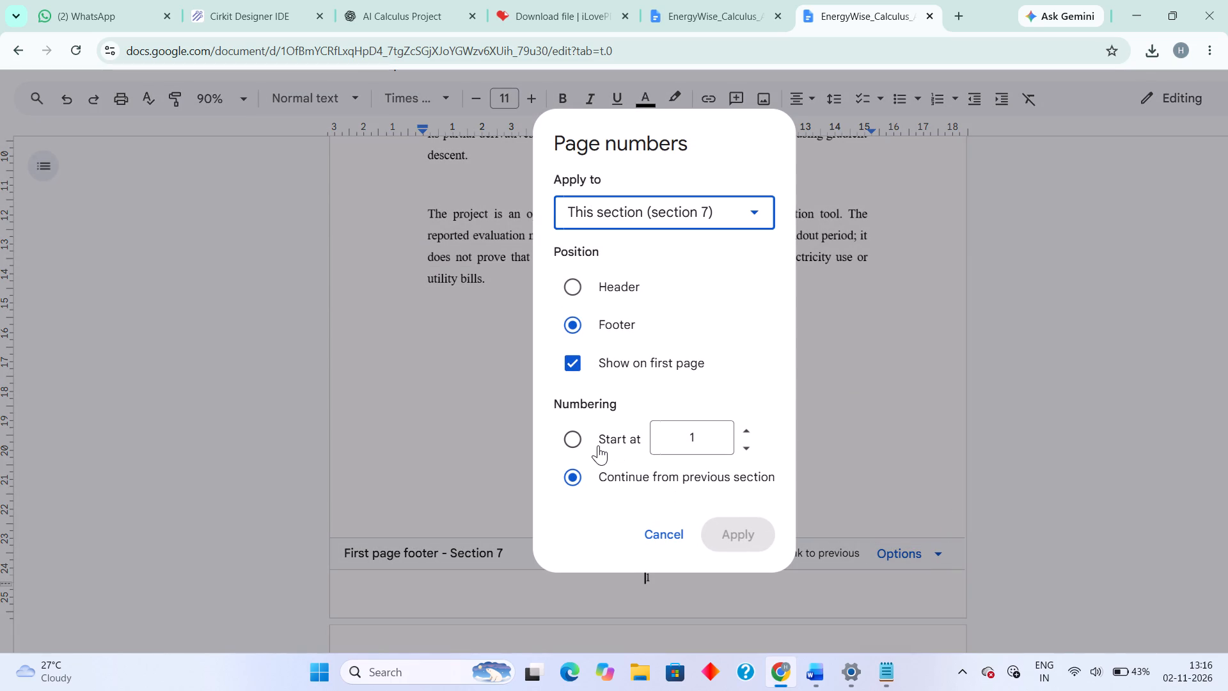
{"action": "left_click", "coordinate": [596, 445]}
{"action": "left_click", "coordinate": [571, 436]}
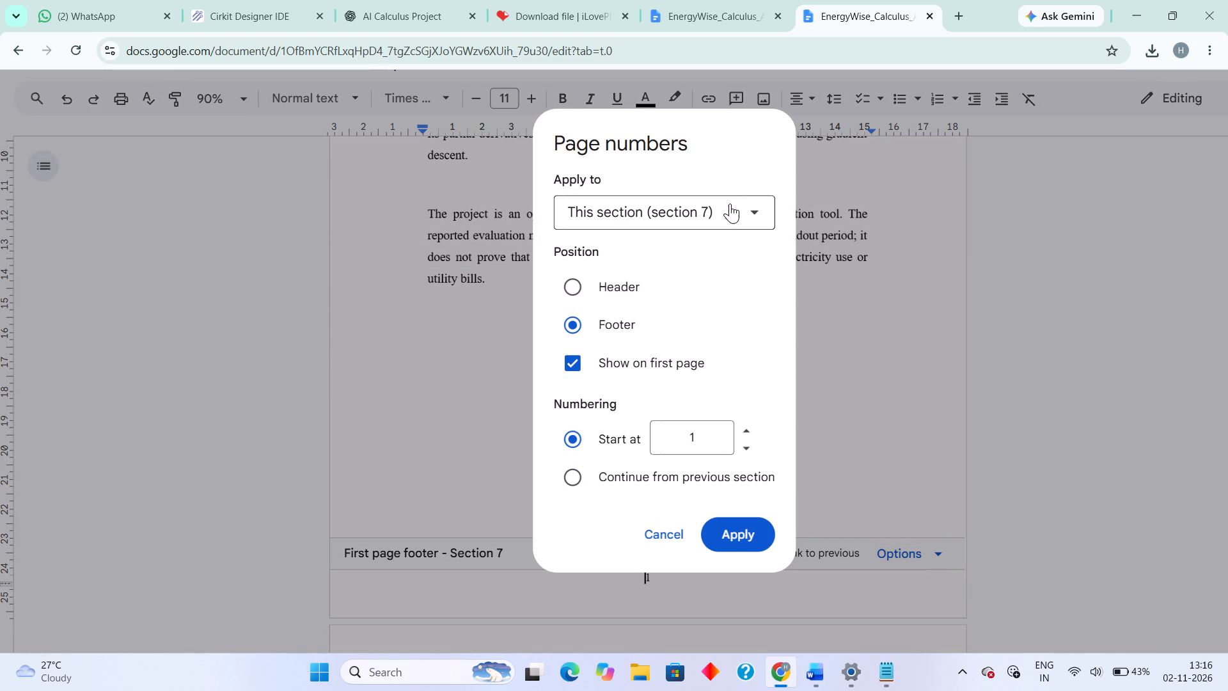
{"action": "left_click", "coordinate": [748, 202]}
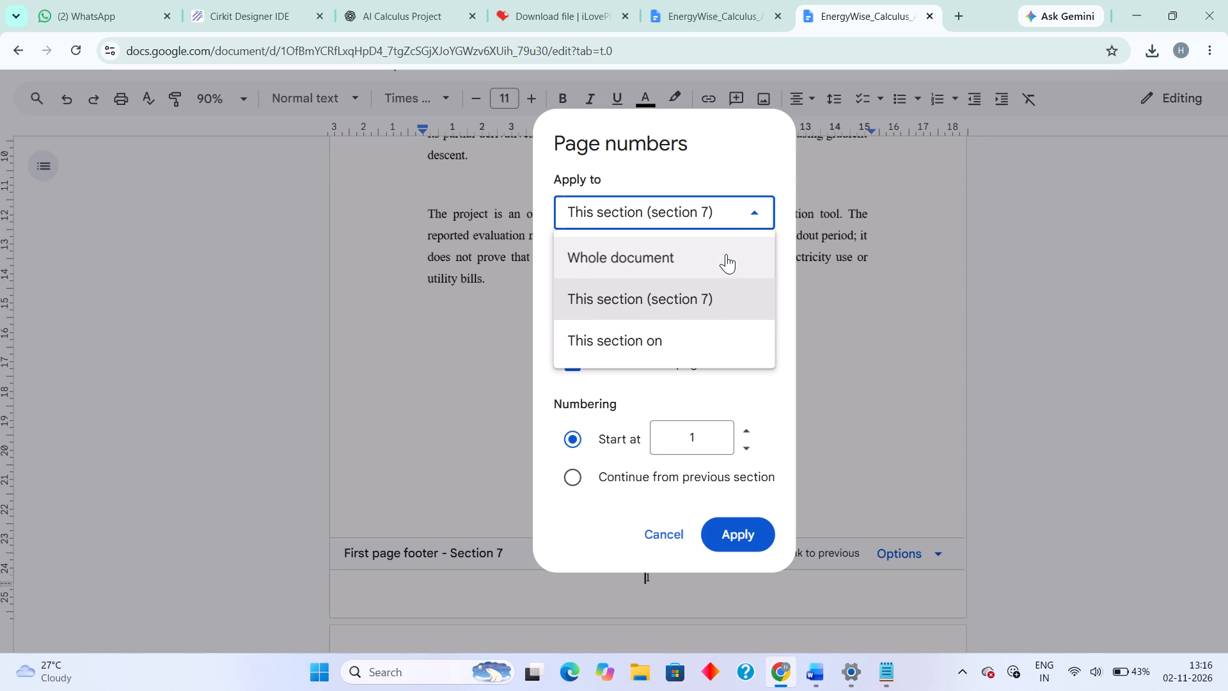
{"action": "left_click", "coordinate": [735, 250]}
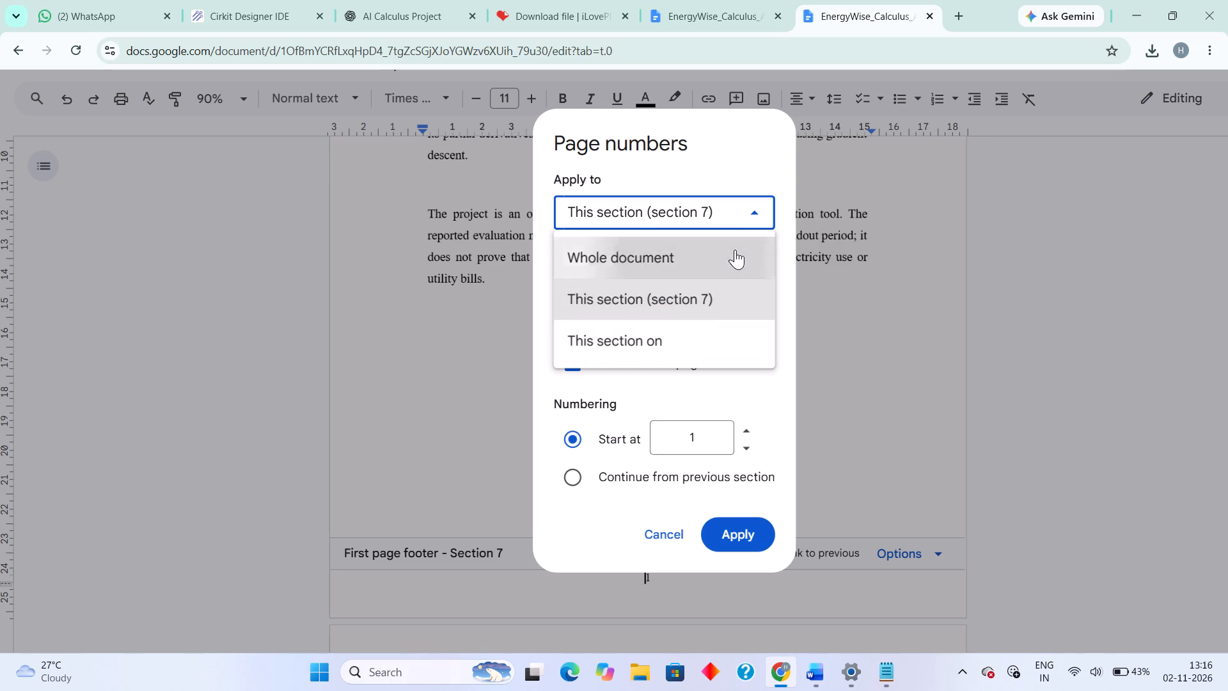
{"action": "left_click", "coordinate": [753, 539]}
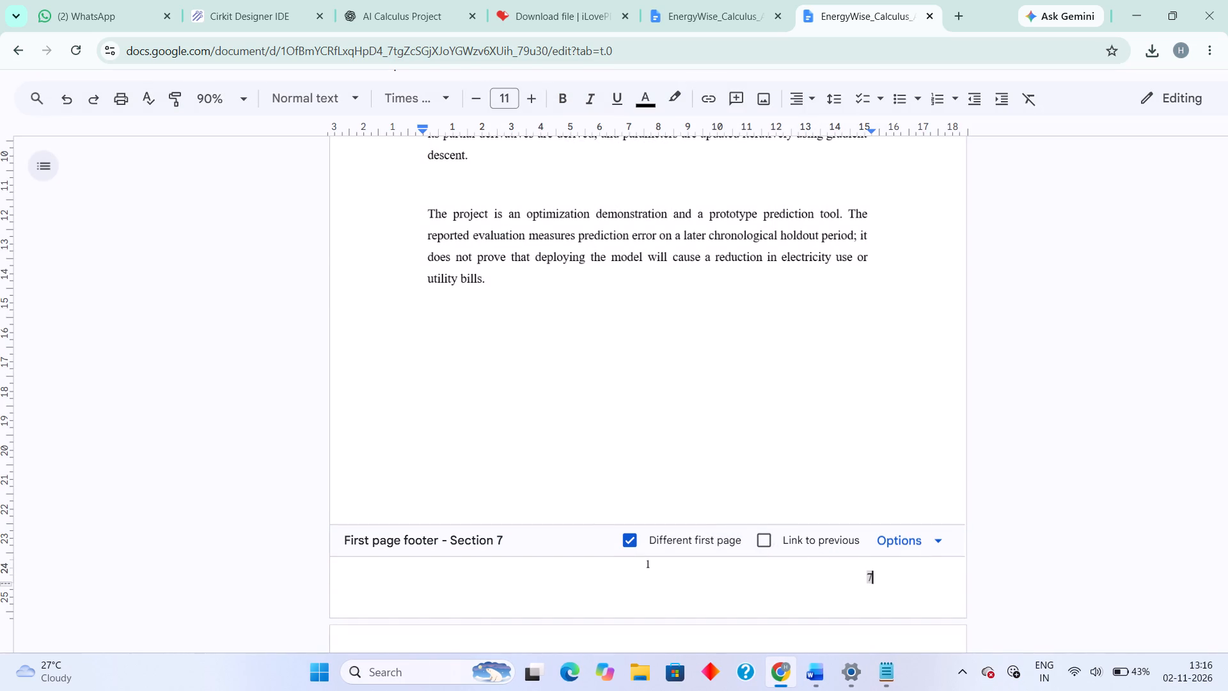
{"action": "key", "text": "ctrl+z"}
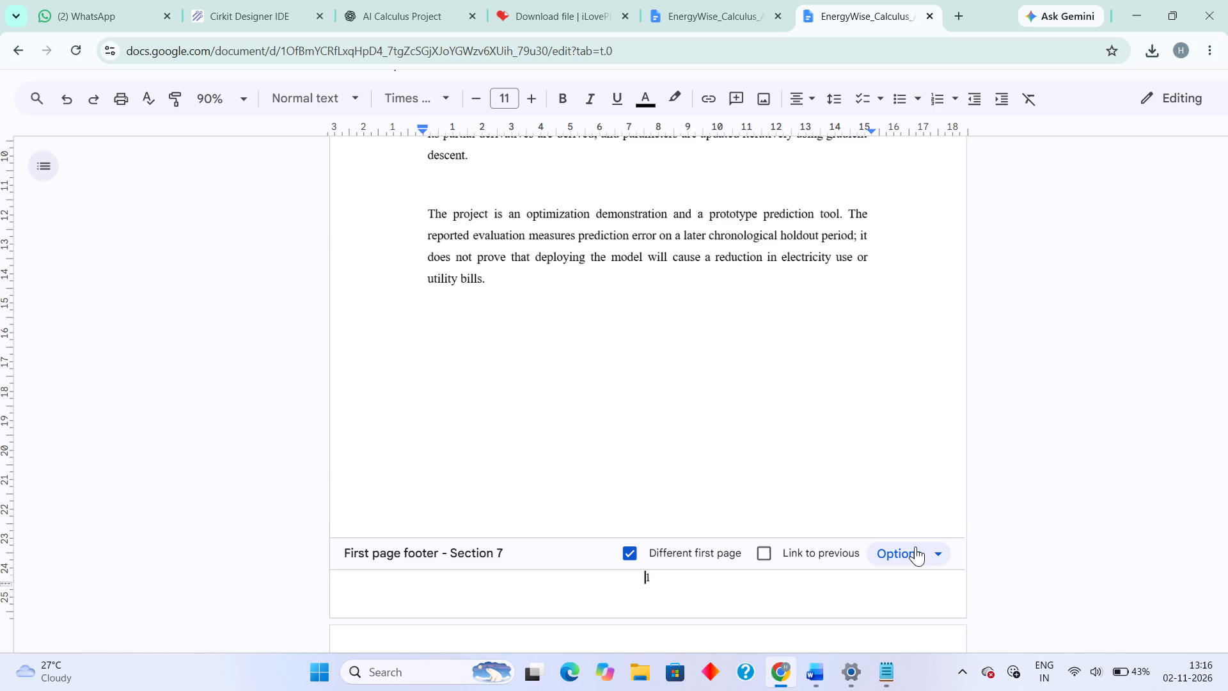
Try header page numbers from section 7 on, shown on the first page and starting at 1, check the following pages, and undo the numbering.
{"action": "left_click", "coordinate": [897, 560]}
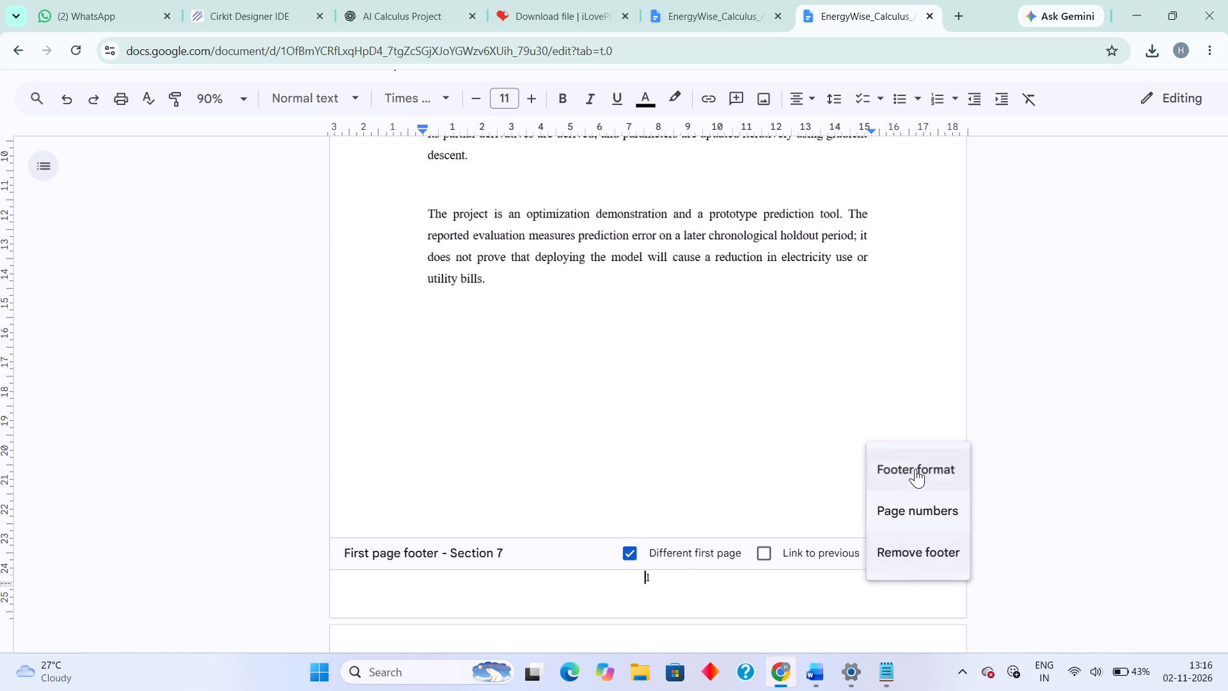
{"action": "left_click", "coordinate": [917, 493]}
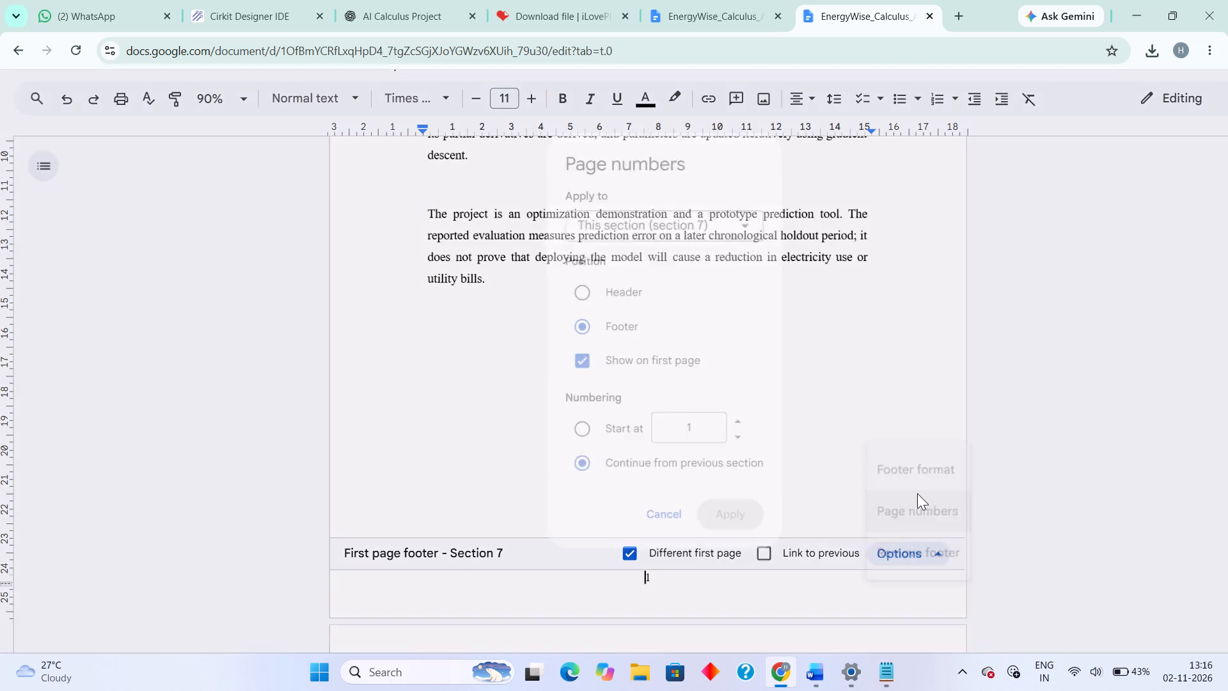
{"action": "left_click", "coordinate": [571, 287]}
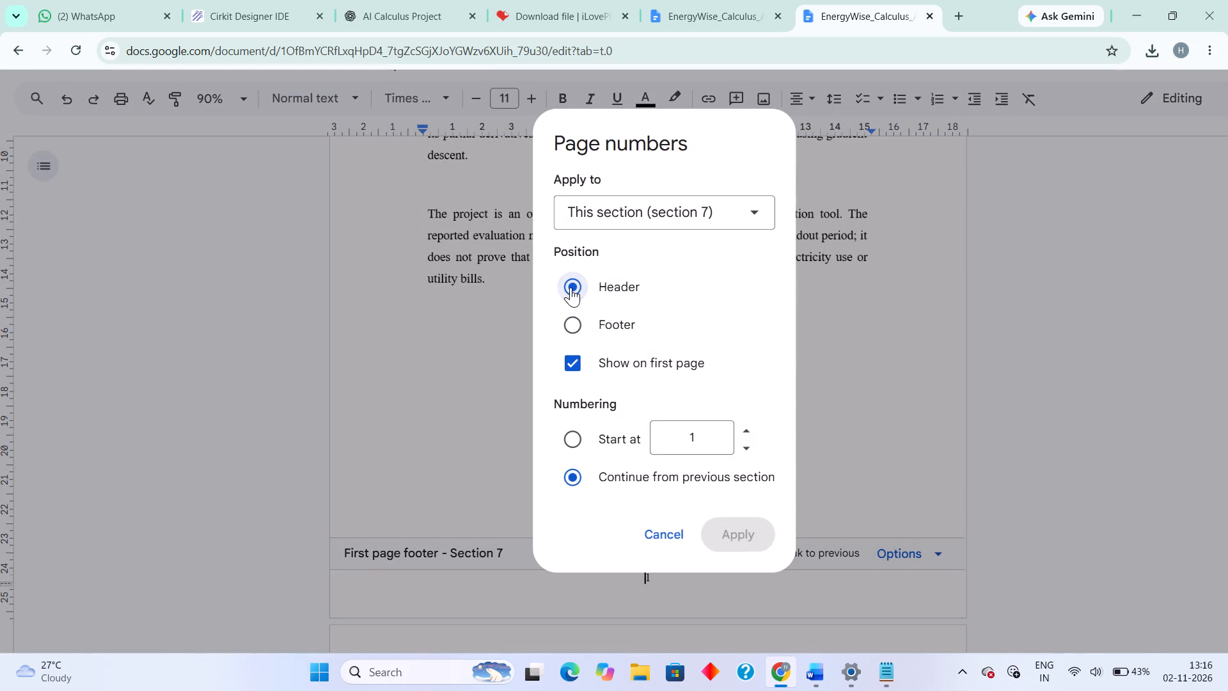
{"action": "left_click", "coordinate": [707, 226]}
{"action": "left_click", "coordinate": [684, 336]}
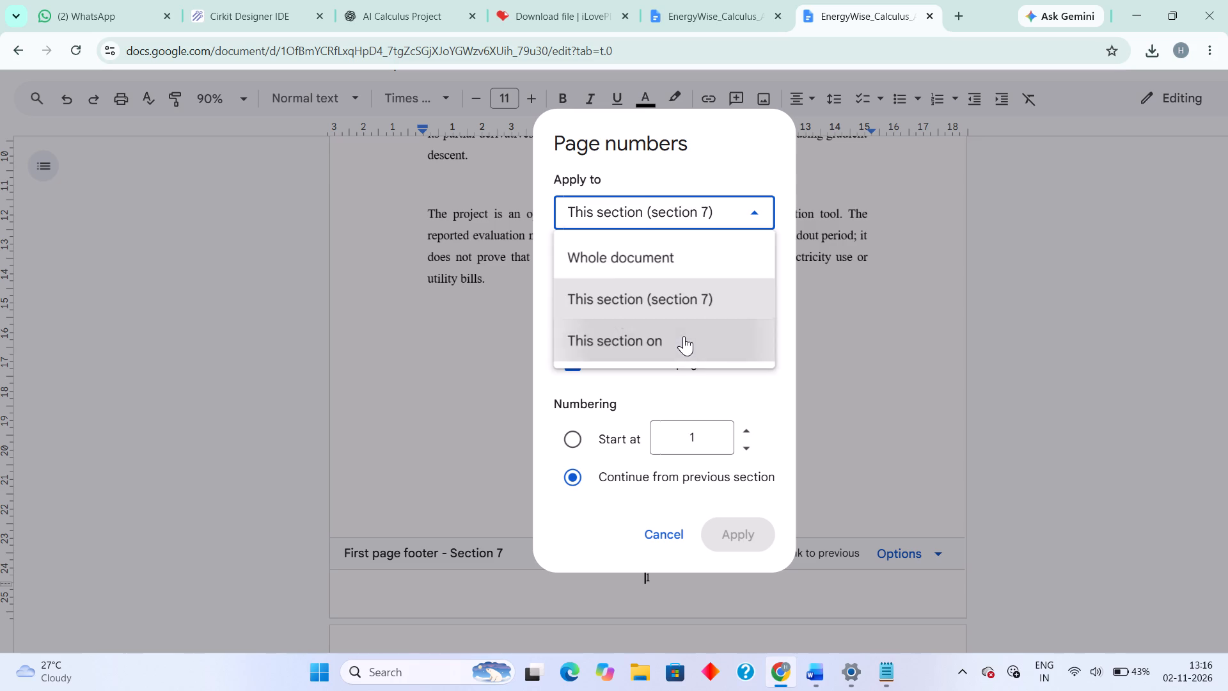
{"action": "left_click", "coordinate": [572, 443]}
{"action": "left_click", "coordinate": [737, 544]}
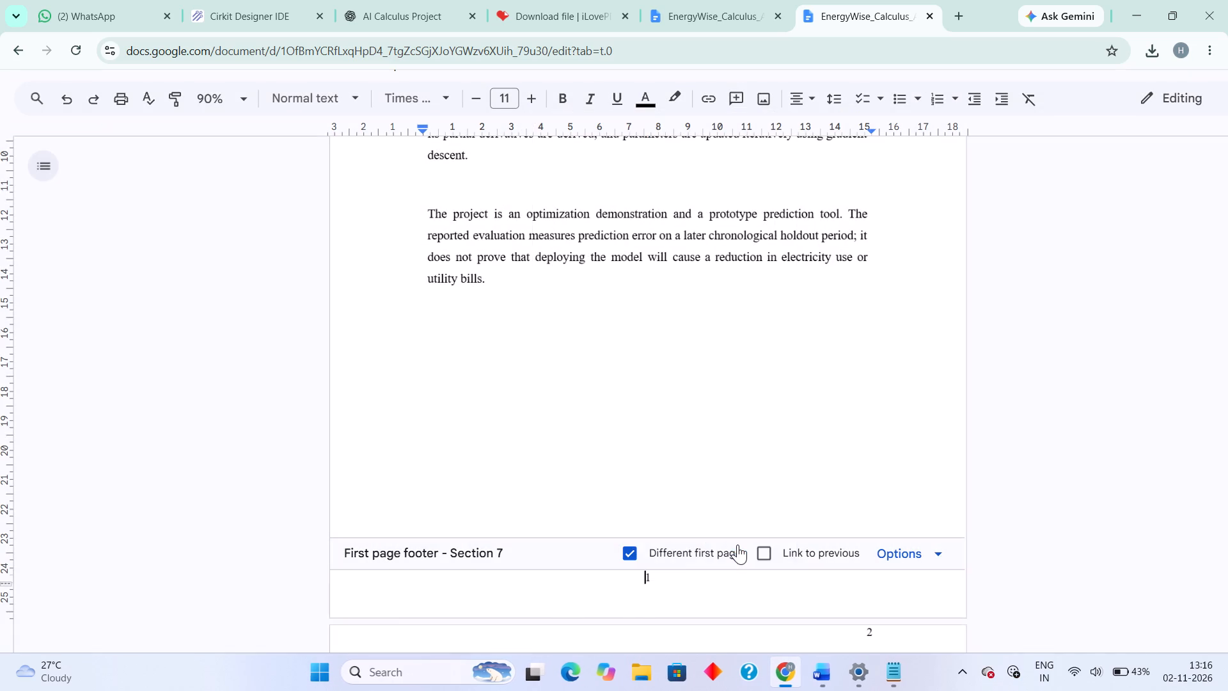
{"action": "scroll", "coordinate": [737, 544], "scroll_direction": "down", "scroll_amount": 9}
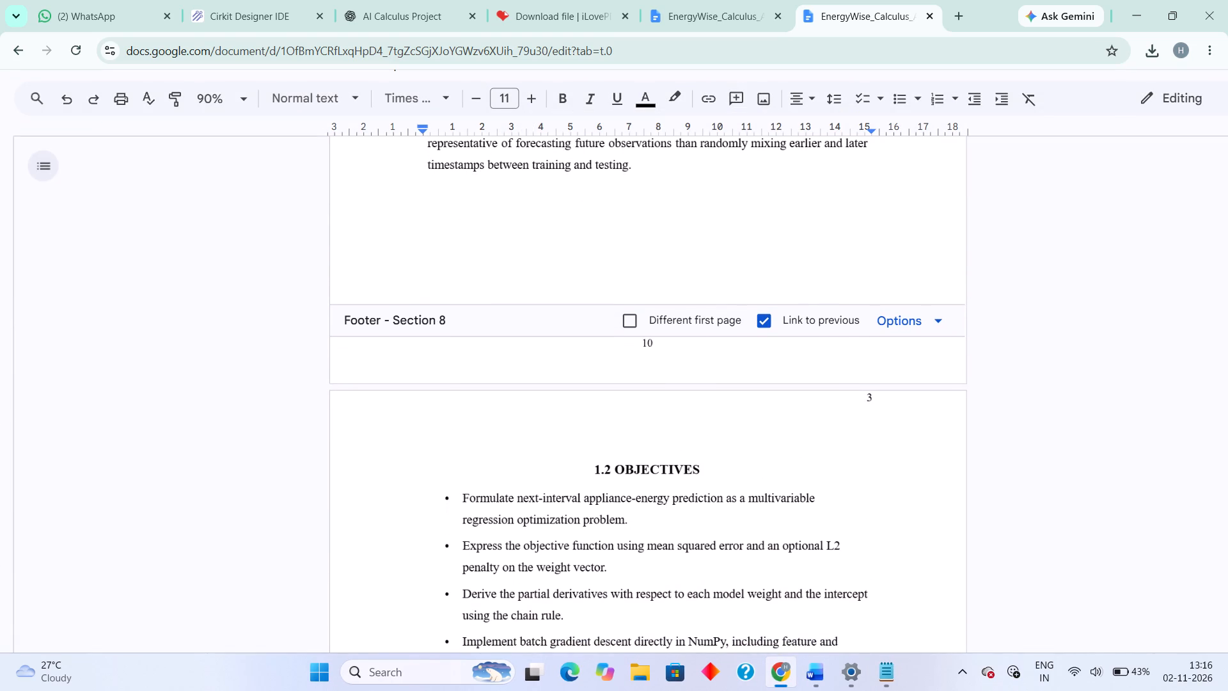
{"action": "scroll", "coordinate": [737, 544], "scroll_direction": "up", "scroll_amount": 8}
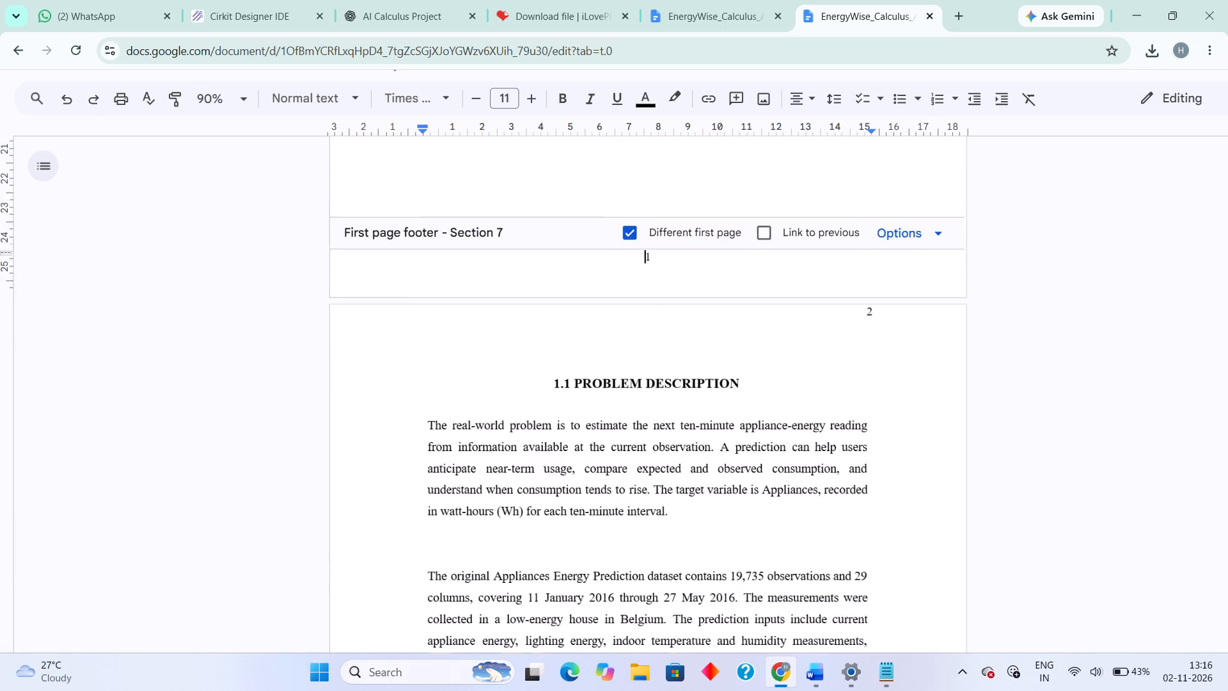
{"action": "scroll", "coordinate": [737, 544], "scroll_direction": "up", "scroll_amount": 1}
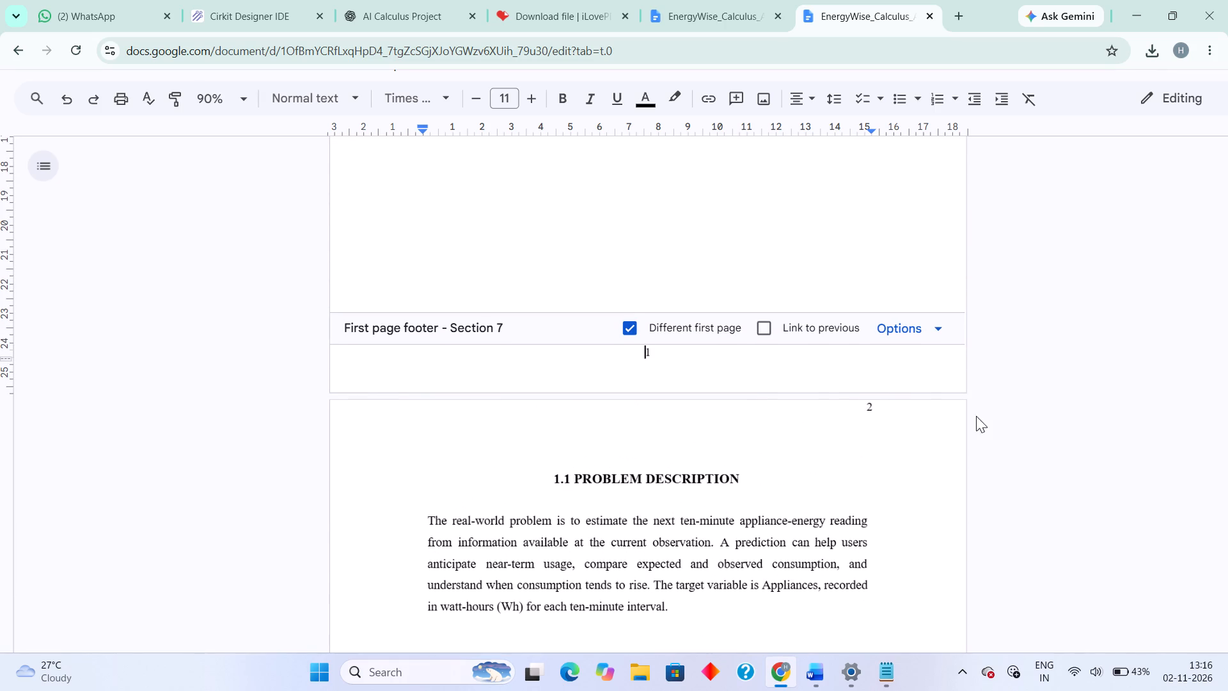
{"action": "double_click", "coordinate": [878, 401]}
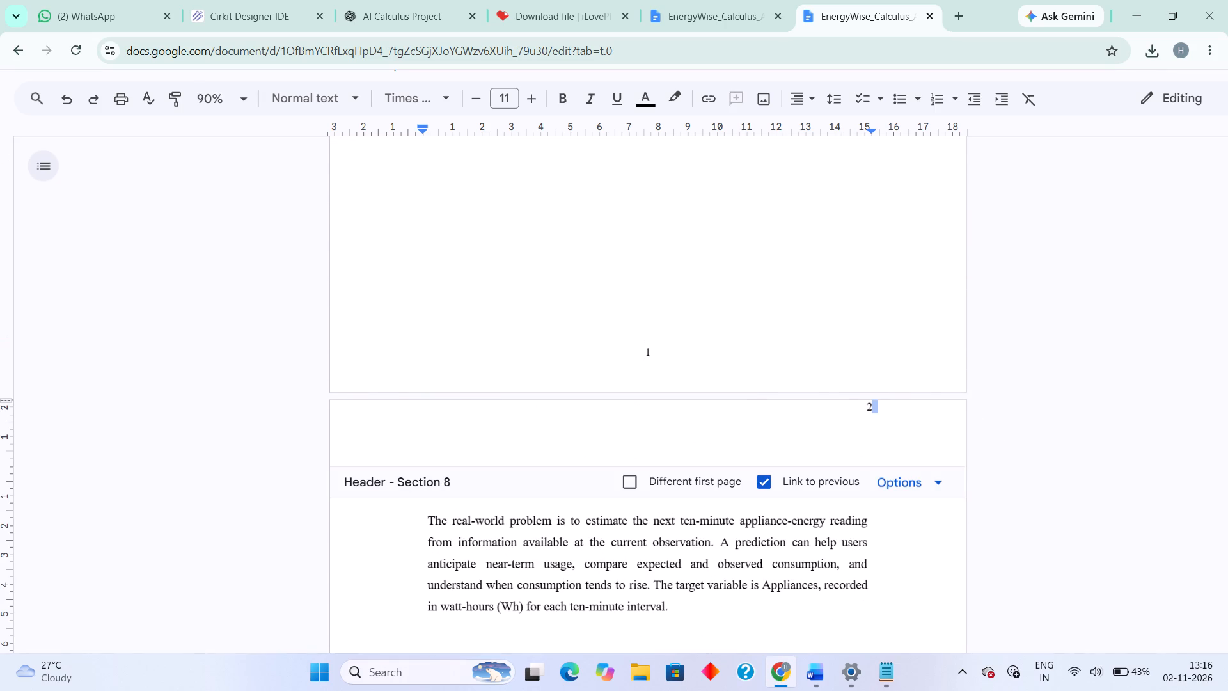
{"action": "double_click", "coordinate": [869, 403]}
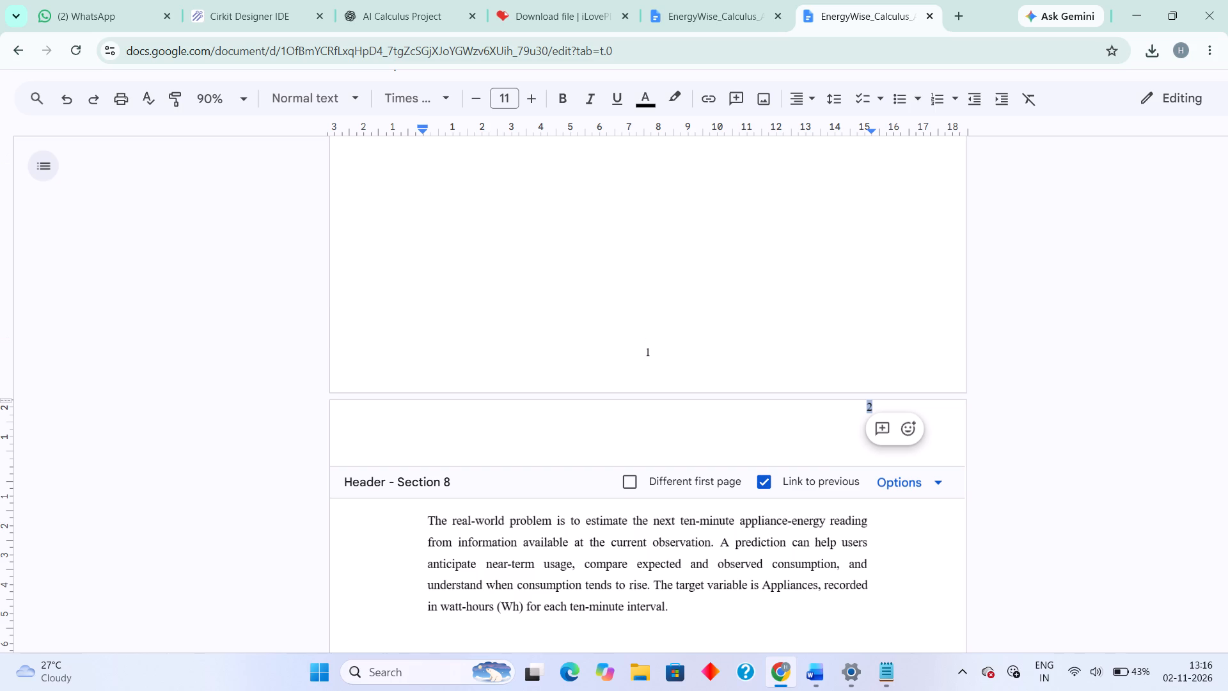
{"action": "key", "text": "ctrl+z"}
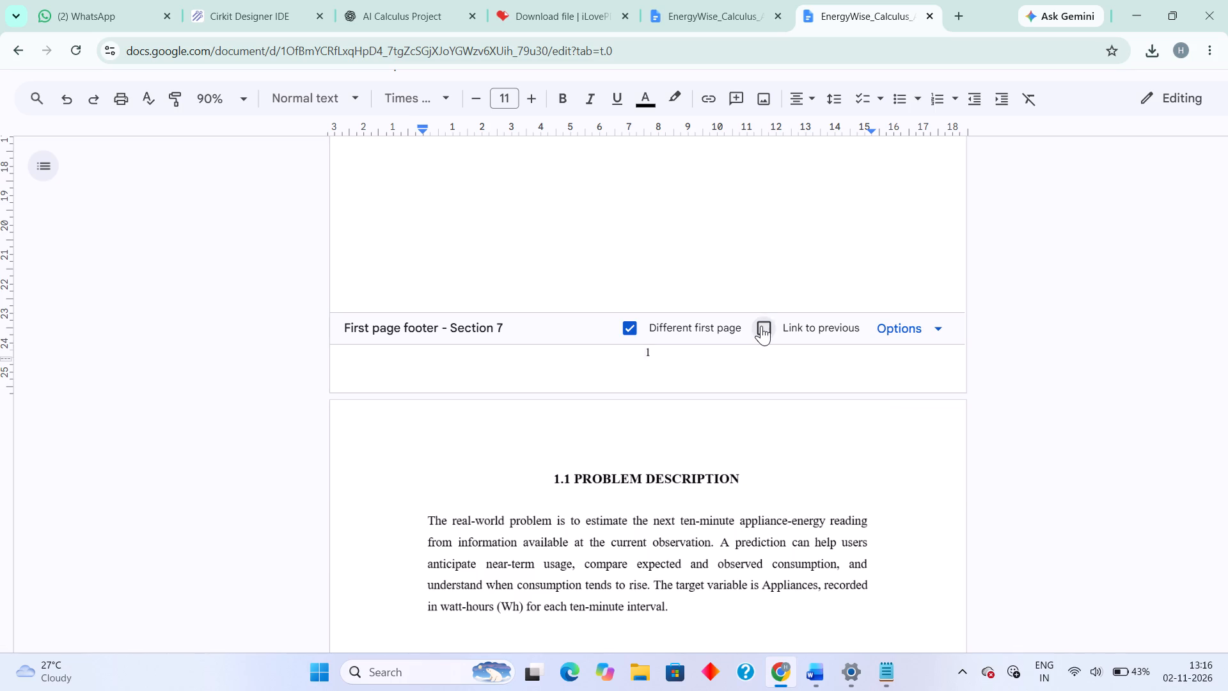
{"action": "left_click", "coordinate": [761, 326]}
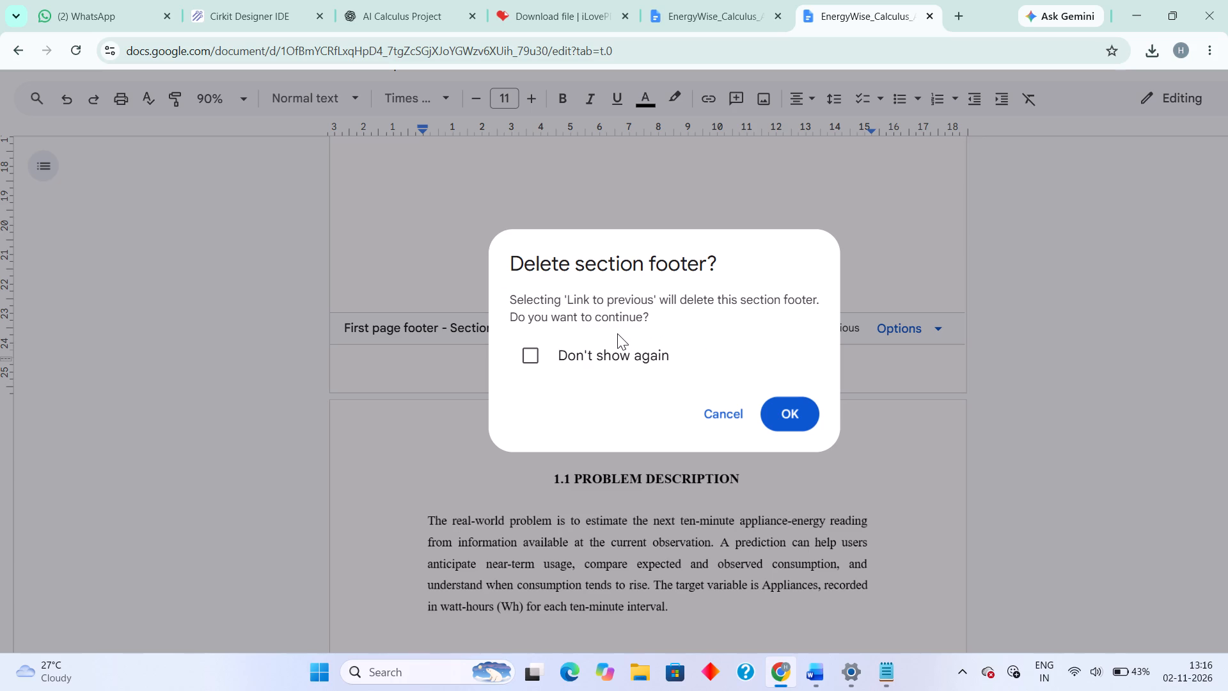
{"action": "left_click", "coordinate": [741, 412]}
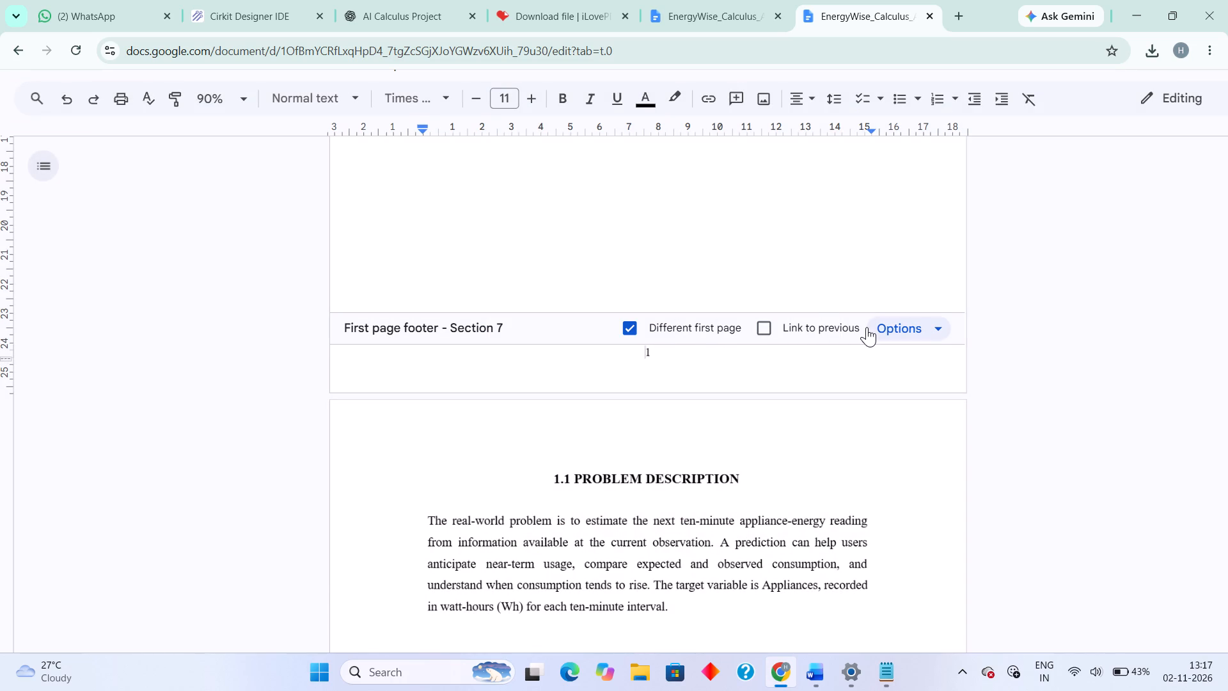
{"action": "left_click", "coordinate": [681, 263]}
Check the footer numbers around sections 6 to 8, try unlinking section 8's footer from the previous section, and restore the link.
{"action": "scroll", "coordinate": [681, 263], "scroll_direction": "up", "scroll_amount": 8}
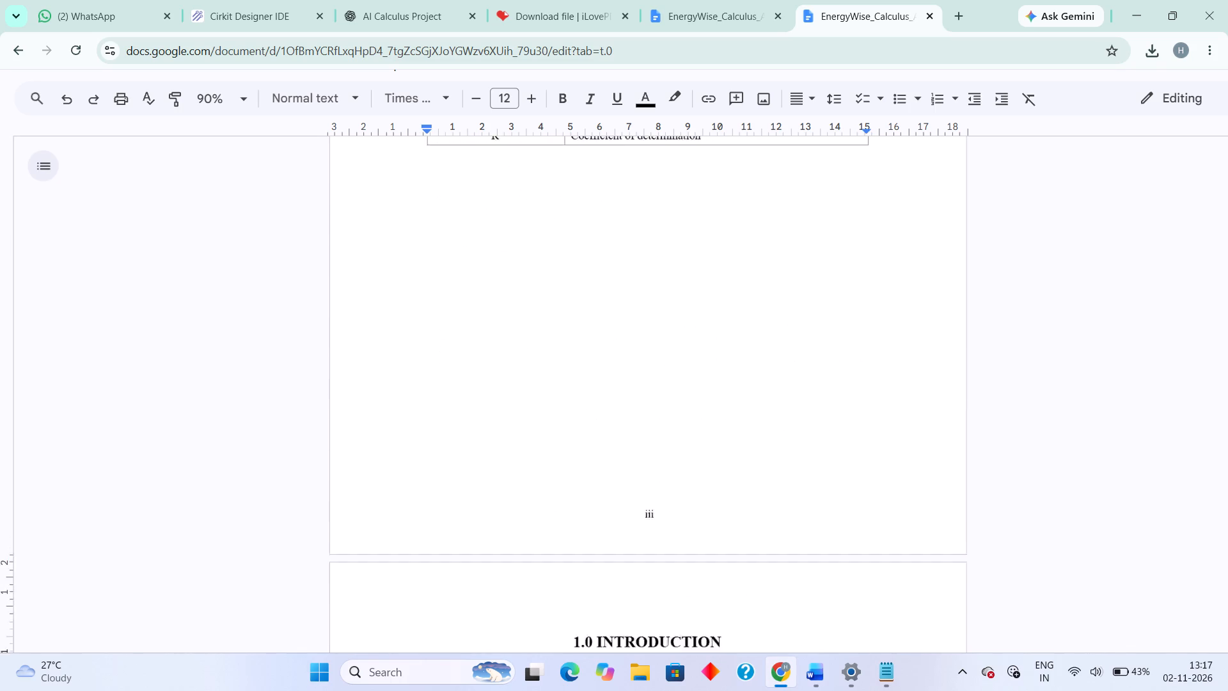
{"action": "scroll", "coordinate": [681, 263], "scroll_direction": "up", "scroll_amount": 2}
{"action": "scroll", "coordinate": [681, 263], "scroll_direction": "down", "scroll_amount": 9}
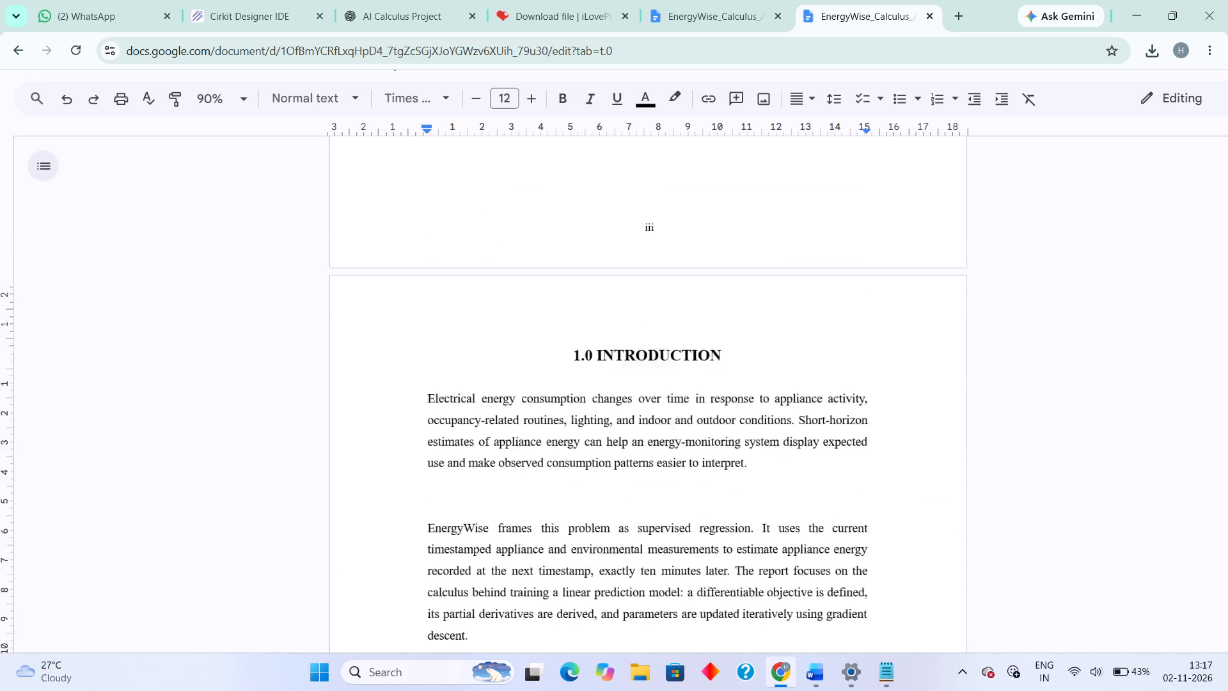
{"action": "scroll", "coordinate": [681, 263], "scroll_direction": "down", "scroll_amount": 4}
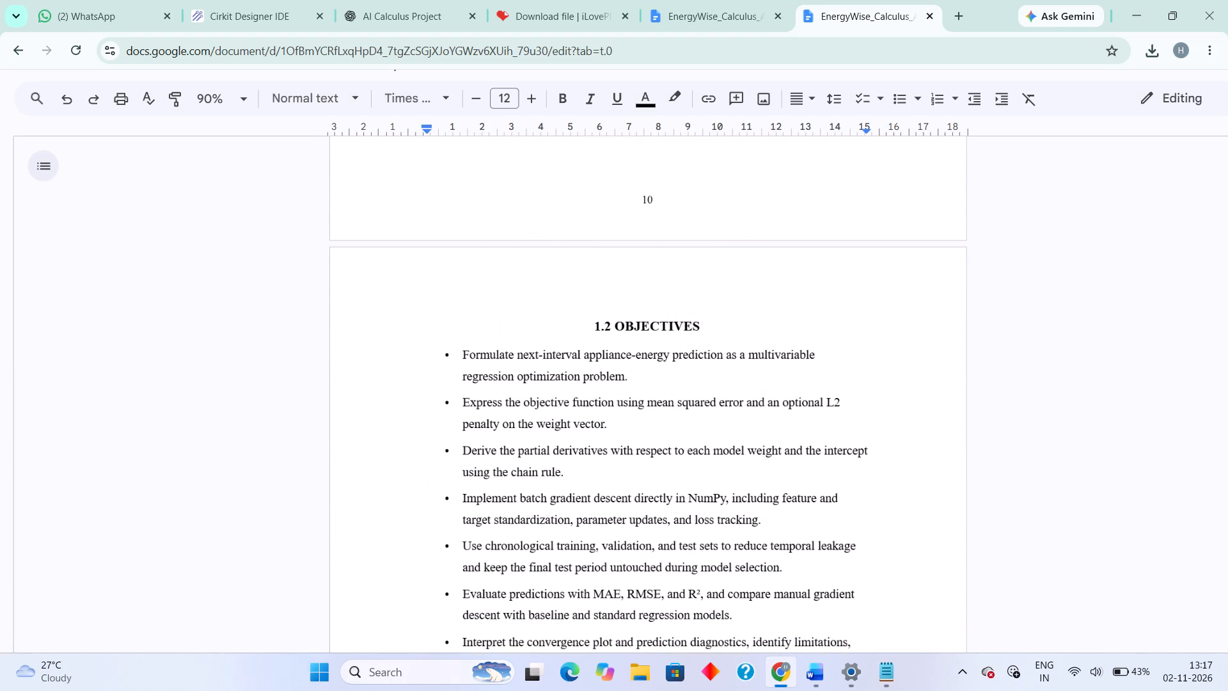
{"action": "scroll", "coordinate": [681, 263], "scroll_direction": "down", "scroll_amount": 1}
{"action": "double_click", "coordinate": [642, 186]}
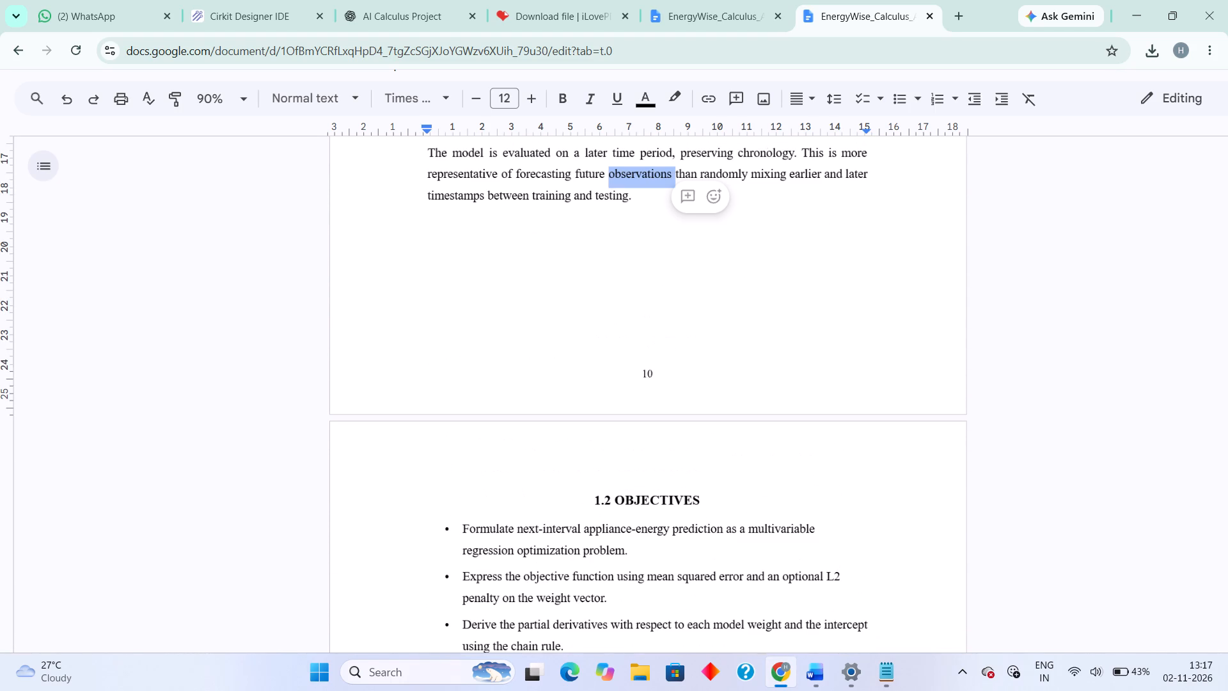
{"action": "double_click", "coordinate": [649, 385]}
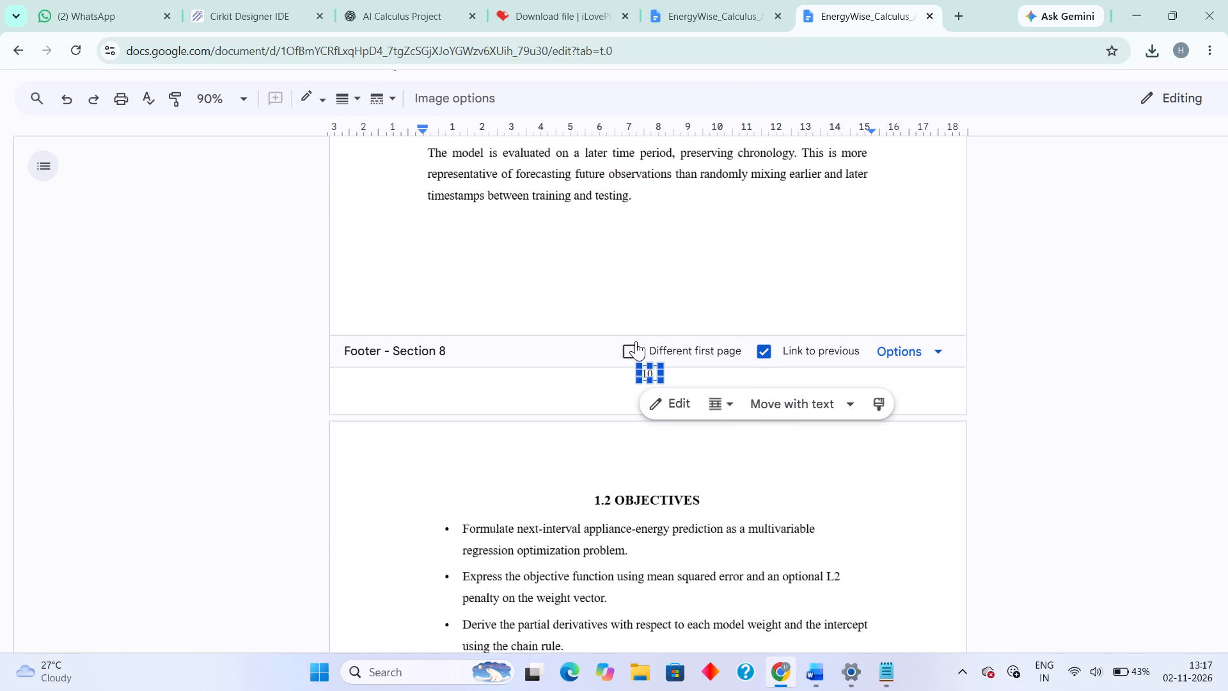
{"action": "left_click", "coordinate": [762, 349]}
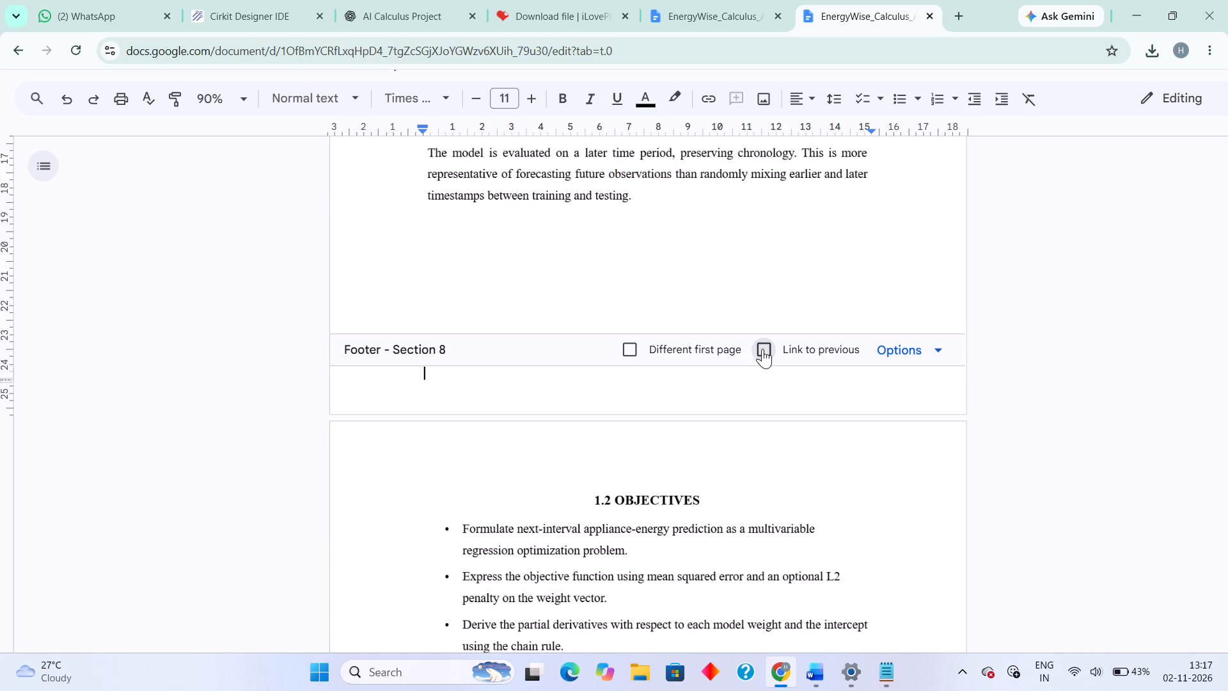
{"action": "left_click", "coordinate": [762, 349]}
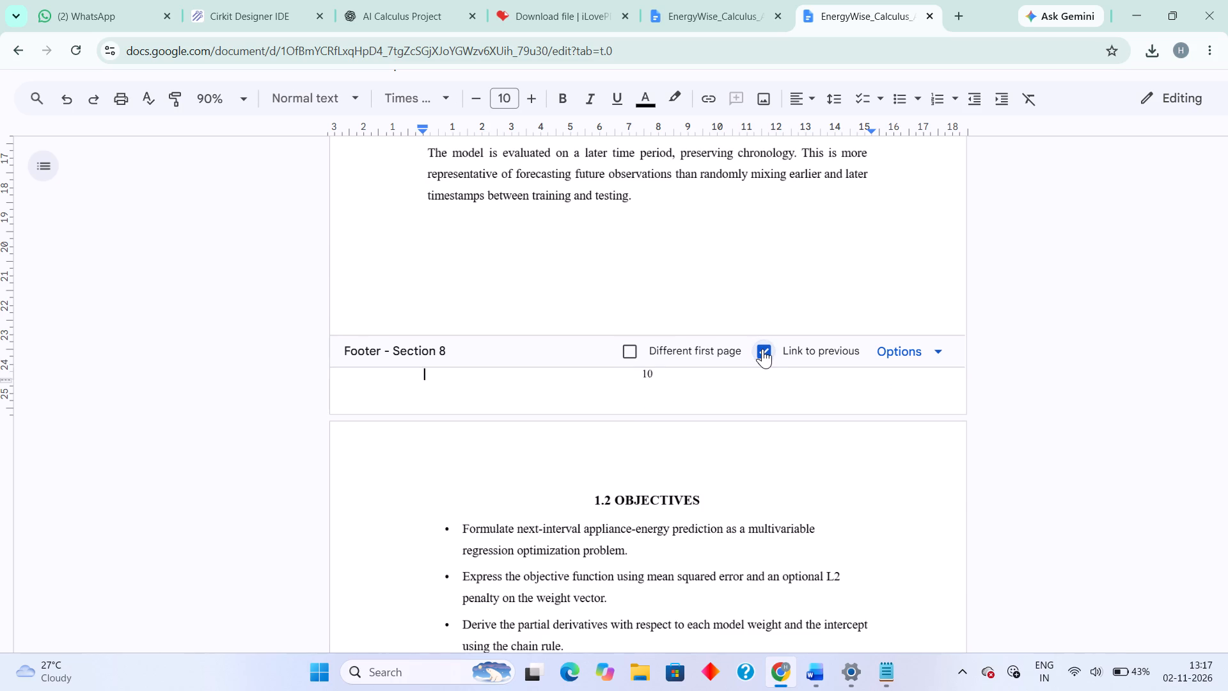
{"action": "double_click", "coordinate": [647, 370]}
Delete the 1 from section 8's linked first page footer, try 8 in its place, undo the 8, and switch off the different first page.
{"action": "left_click", "coordinate": [631, 352]}
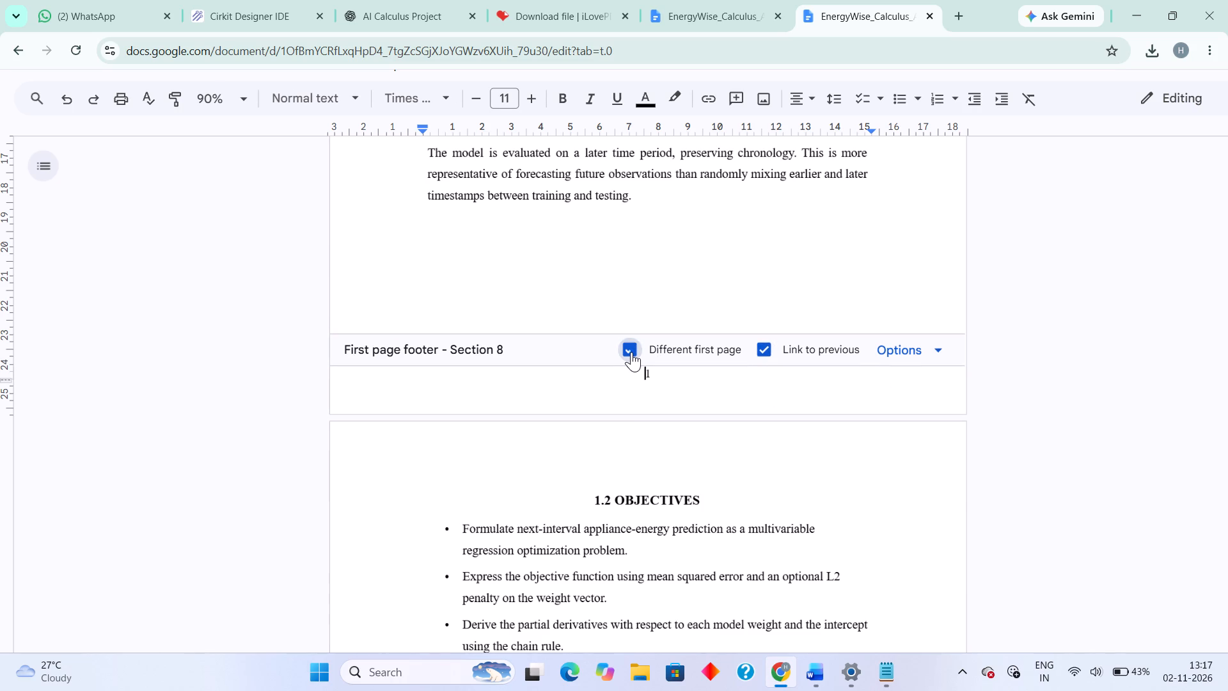
{"action": "key", "text": "Delete"}
{"action": "key", "text": "8"}
{"action": "scroll", "coordinate": [722, 321], "scroll_direction": "up", "scroll_amount": 5}
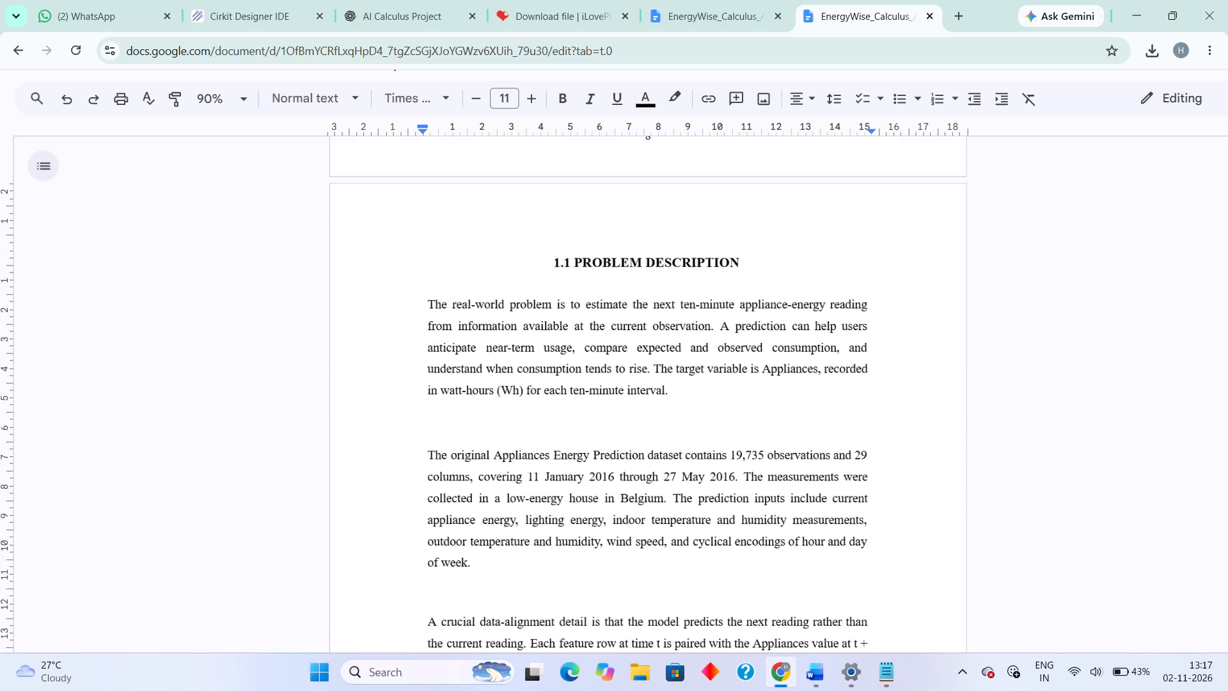
{"action": "scroll", "coordinate": [722, 321], "scroll_direction": "up", "scroll_amount": 9}
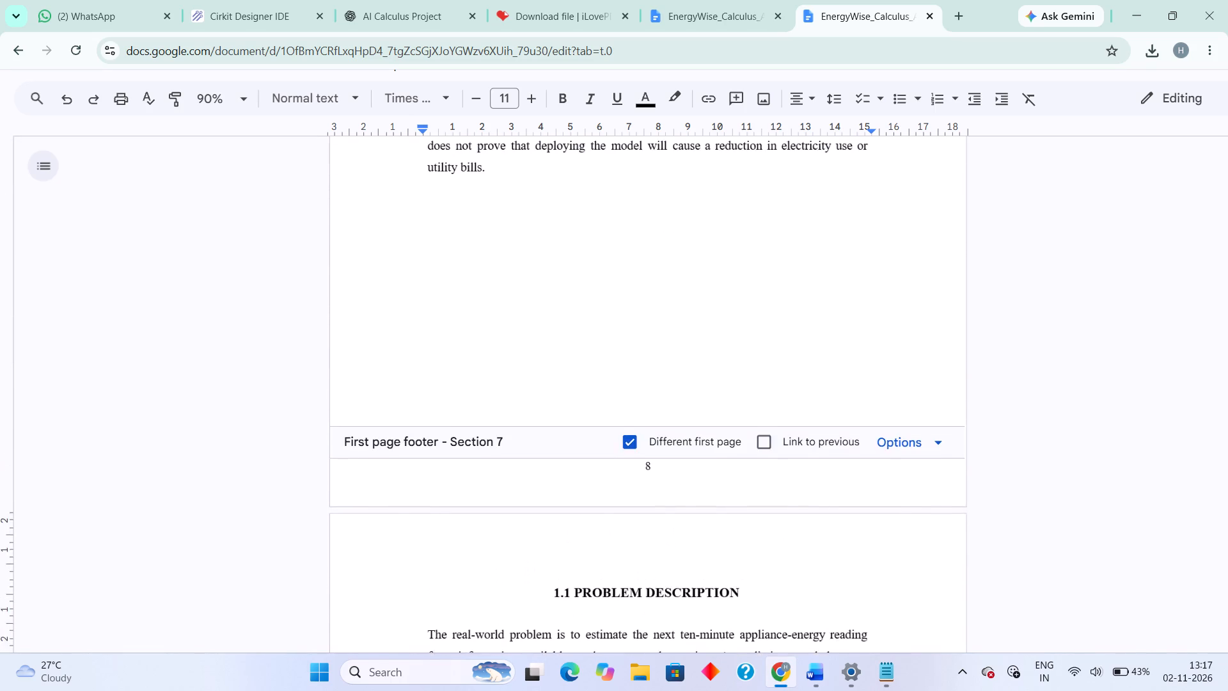
{"action": "scroll", "coordinate": [722, 321], "scroll_direction": "up", "scroll_amount": 5}
{"action": "scroll", "coordinate": [722, 321], "scroll_direction": "down", "scroll_amount": 1}
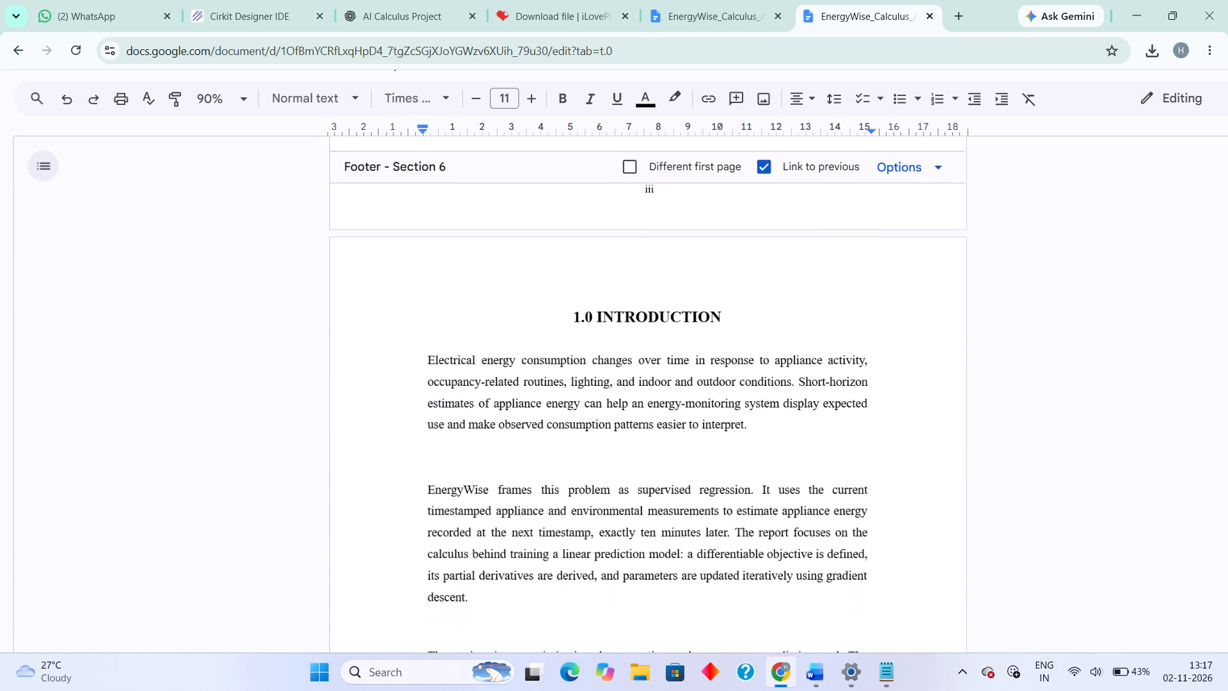
{"action": "scroll", "coordinate": [722, 321], "scroll_direction": "down", "scroll_amount": 2}
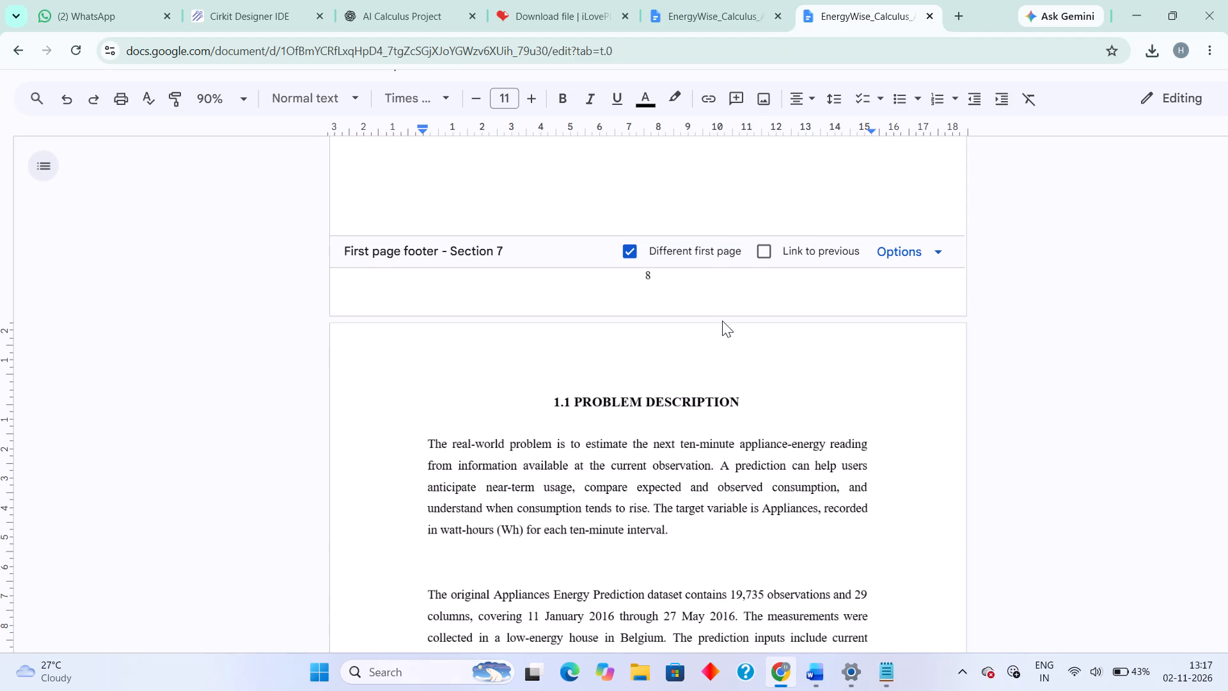
{"action": "scroll", "coordinate": [722, 321], "scroll_direction": "down", "scroll_amount": 1}
{"action": "key", "text": "ctrl+z"}
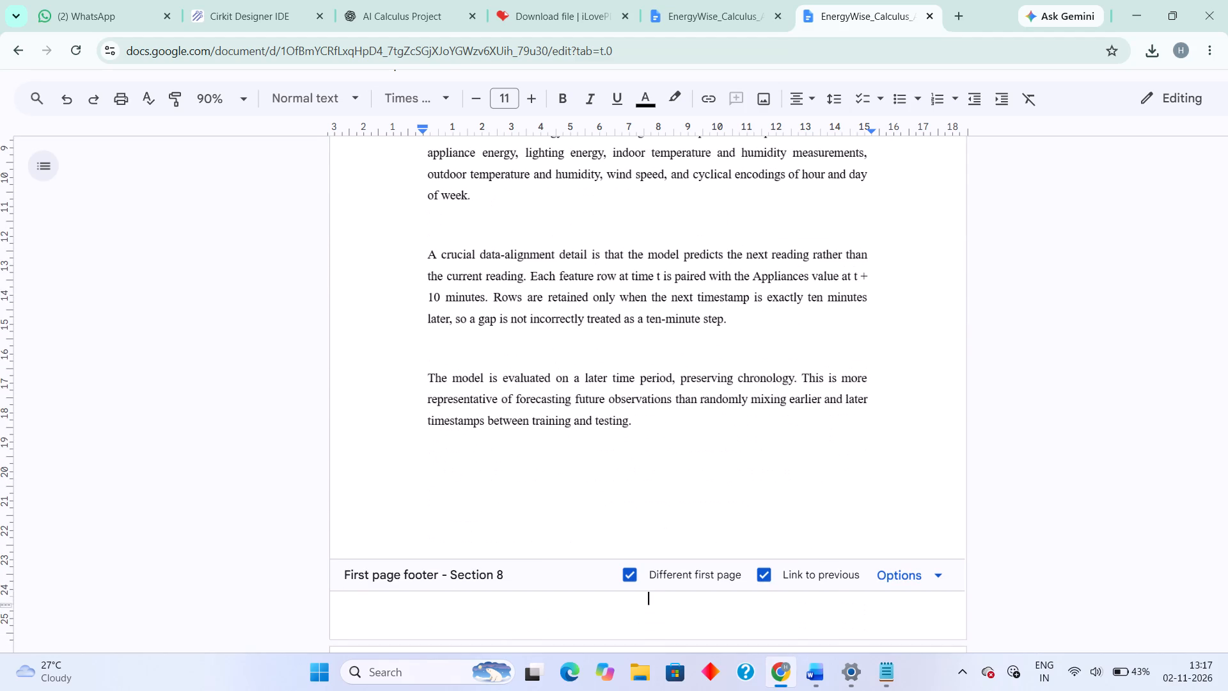
{"action": "left_click", "coordinate": [629, 580], "text": "ctrl"}
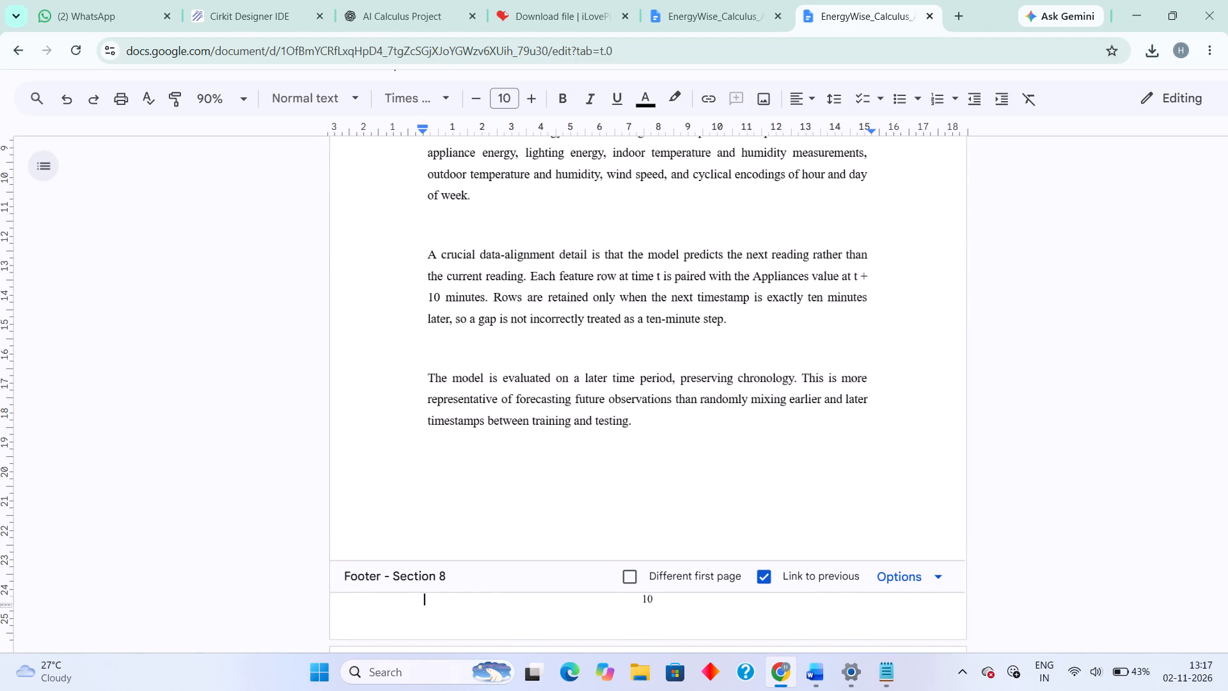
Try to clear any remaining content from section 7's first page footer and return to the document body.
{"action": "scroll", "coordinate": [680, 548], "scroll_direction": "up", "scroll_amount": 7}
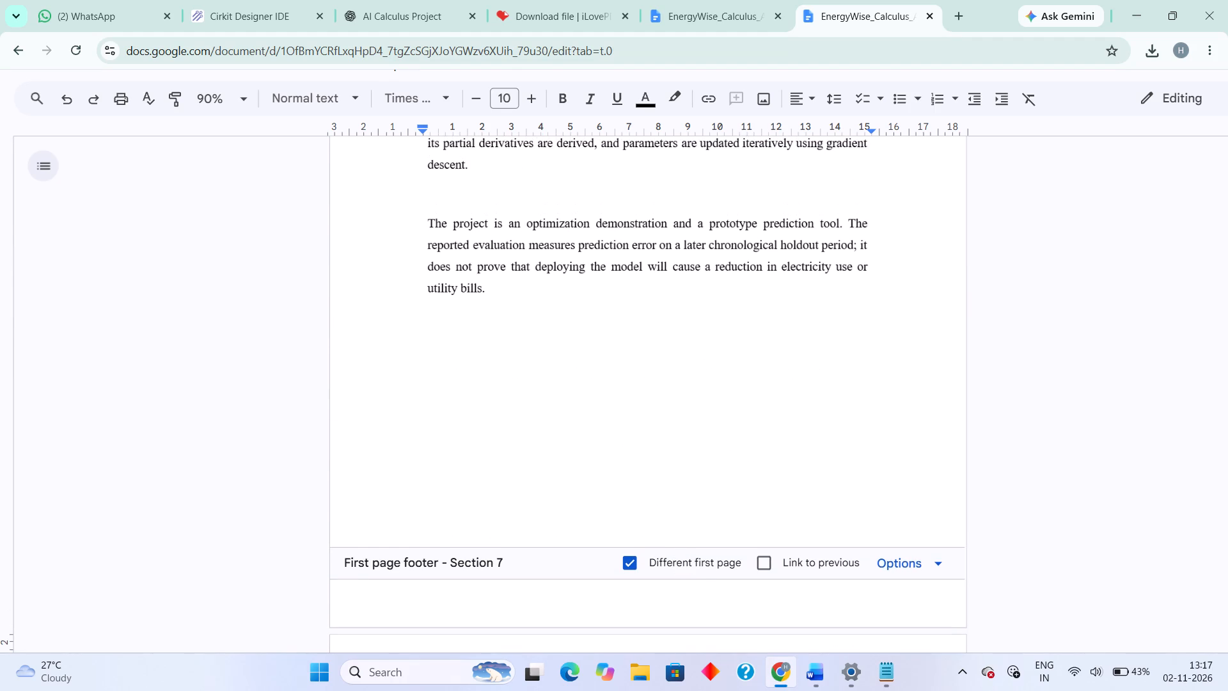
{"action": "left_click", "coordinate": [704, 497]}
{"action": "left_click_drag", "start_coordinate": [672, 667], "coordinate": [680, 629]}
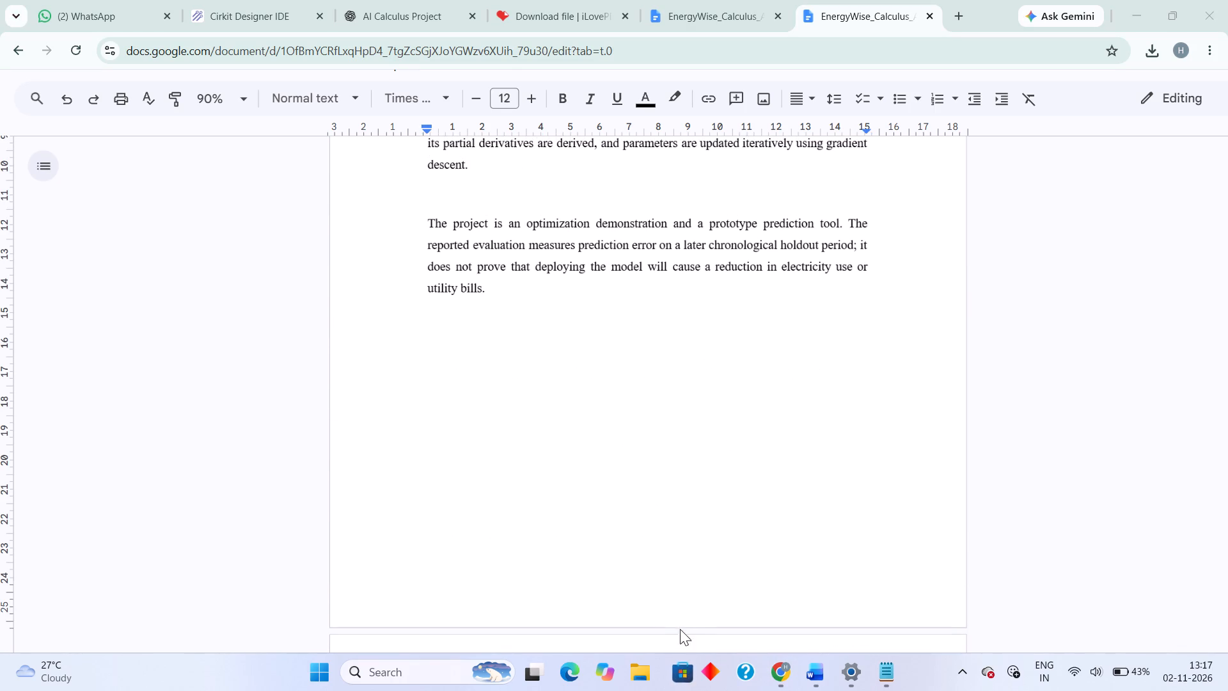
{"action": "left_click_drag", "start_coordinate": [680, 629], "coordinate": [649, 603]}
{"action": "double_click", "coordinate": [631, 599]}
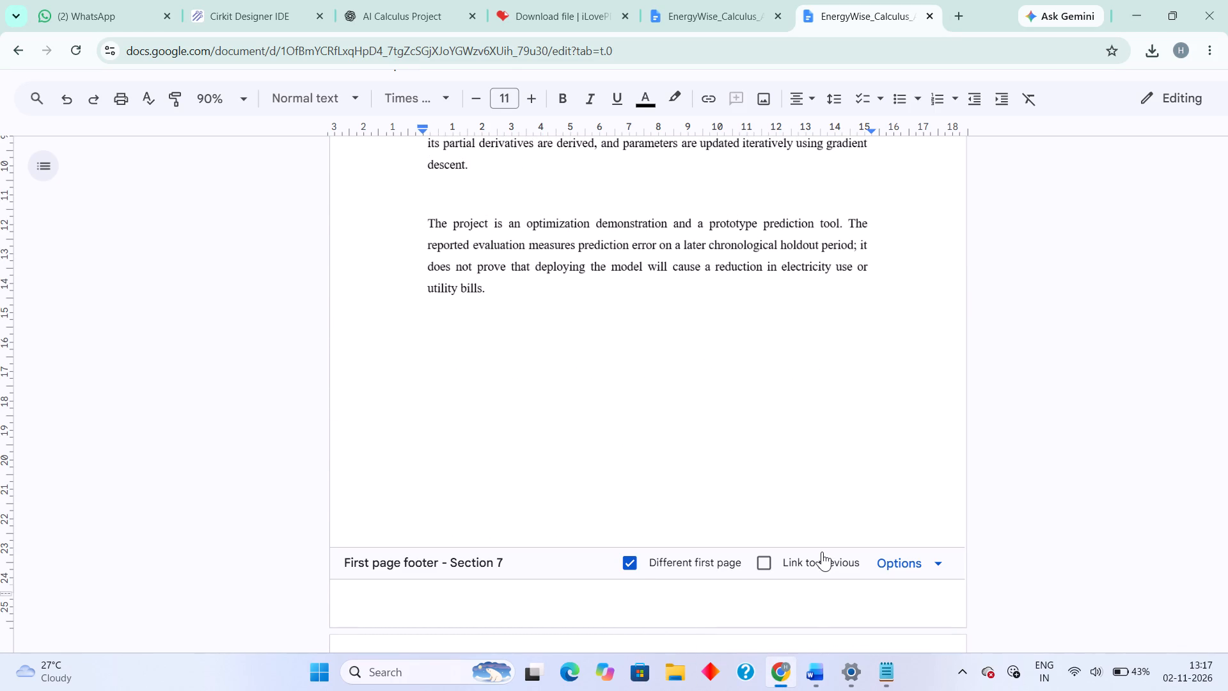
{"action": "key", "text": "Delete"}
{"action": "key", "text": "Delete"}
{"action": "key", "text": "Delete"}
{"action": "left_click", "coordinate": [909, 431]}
Search Google in a new tab for "how to add page number from a particular page in word".
{"action": "left_click", "coordinate": [695, 8]}
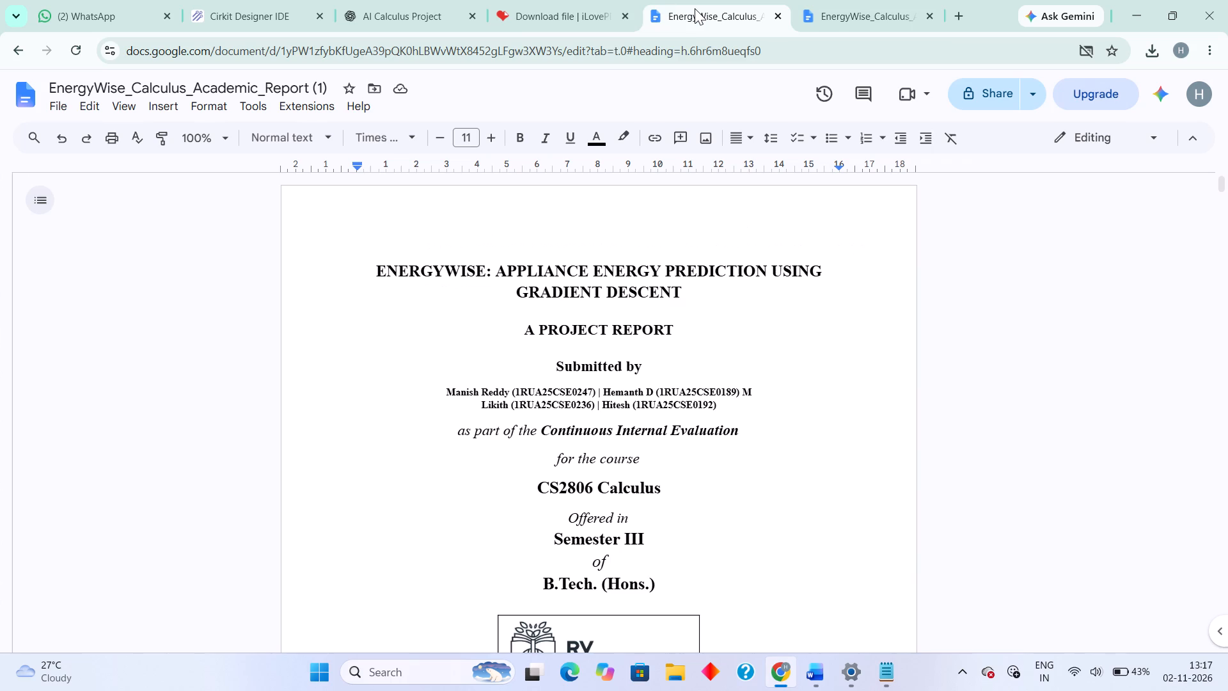
{"action": "left_click", "coordinate": [954, 20]}
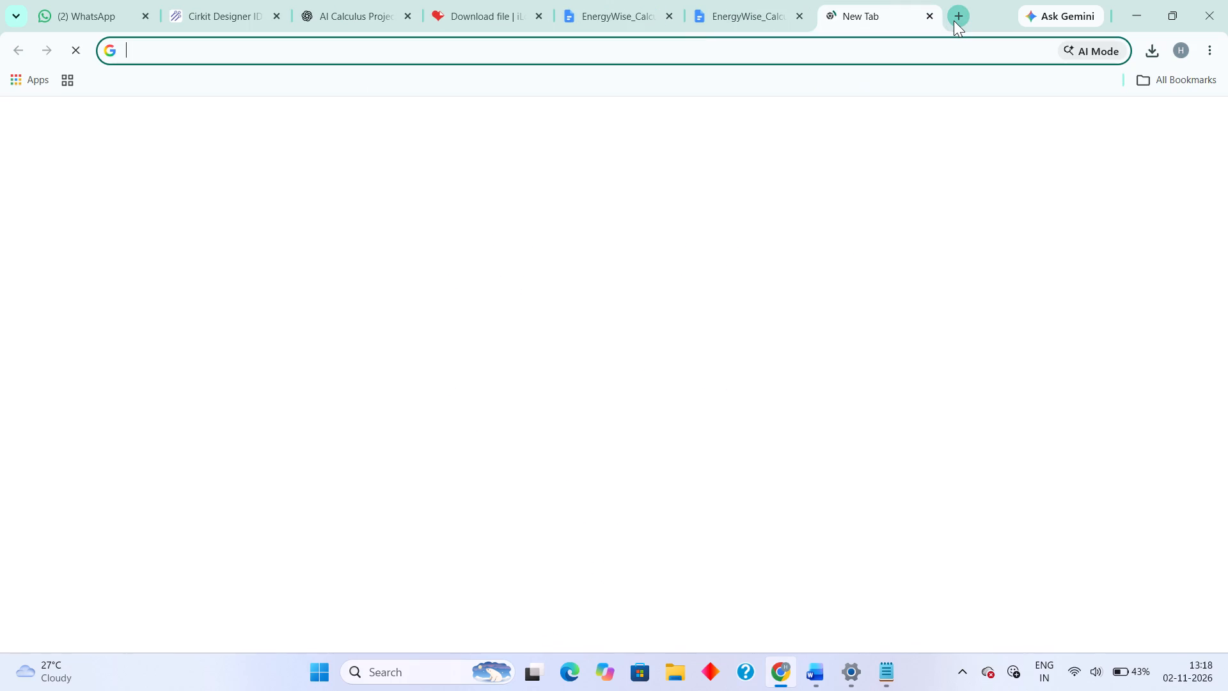
{"action": "type", "text": "how to add"}
{"action": "key", "text": "space"}
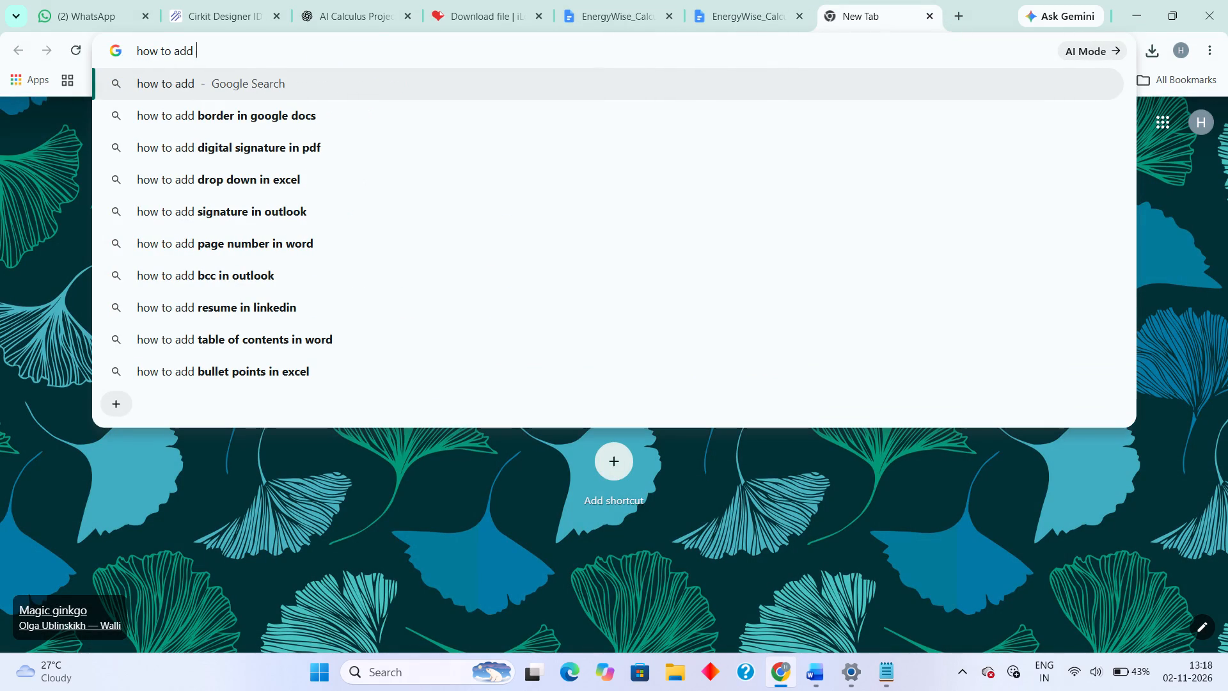
{"action": "type", "text": "page number s"}
{"action": "key", "text": "BackSpace"}
{"action": "key", "text": "space"}
{"action": "type", "text": "from"}
{"action": "key", "text": "space"}
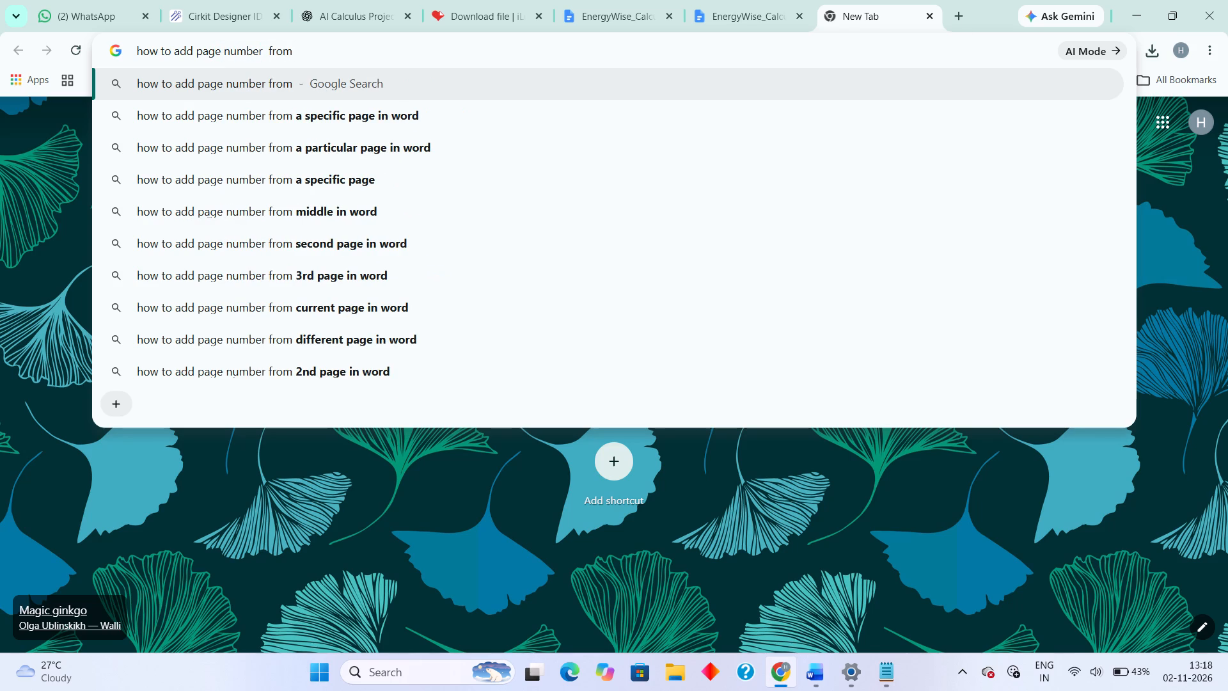
{"action": "key", "text": "Down"}
{"action": "key", "text": "Down"}
{"action": "key", "text": "Return"}
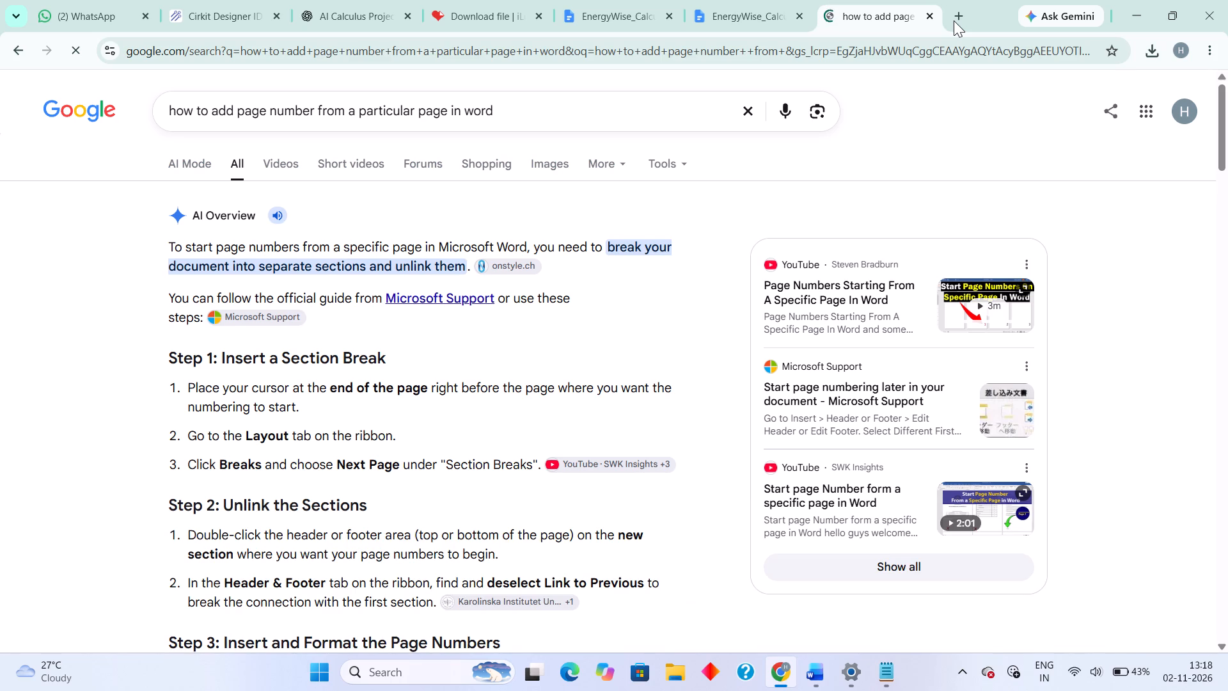
Remove the final word "word" from the Google search query.
{"action": "left_click", "coordinate": [632, 106]}
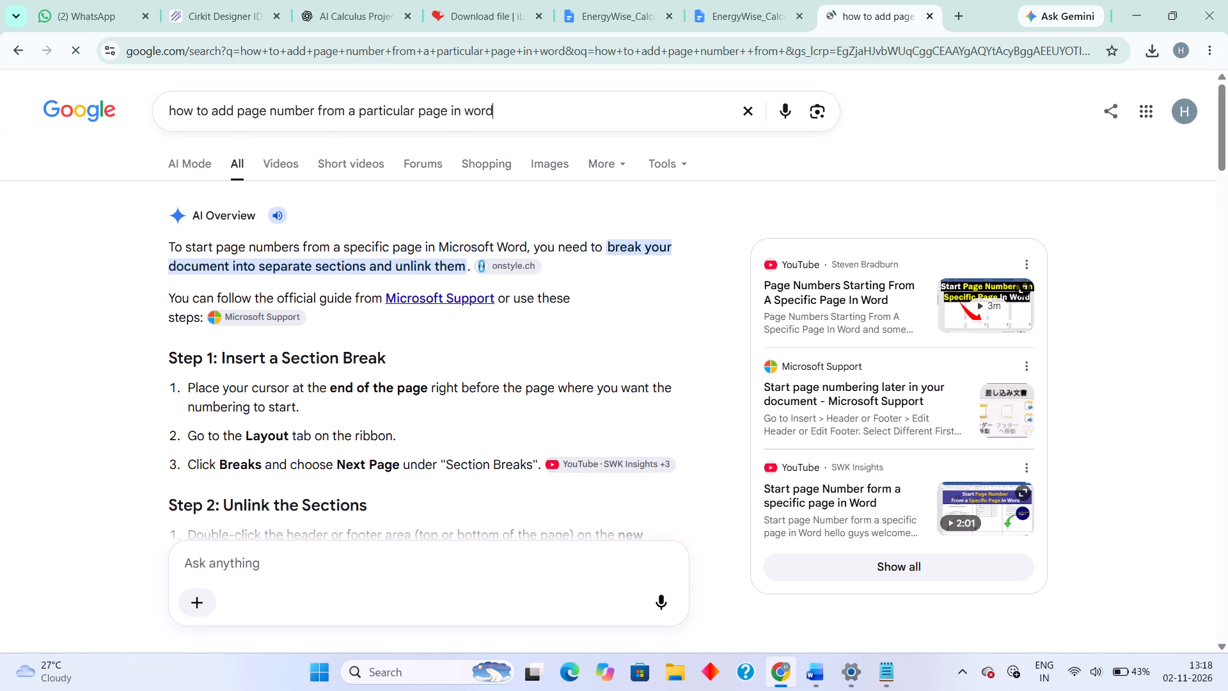
{"action": "key", "text": "space"}
{"action": "key", "text": "BackSpace"}
{"action": "key", "text": "BackSpace"}
{"action": "key", "text": "BackSpace"}
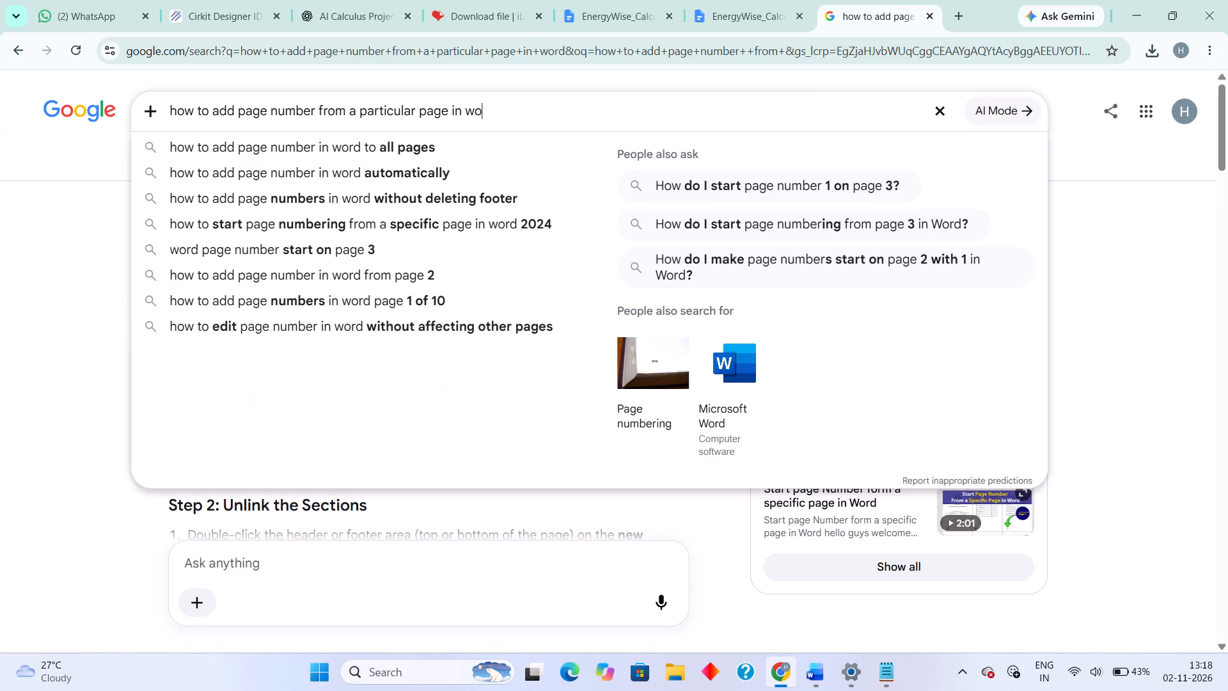
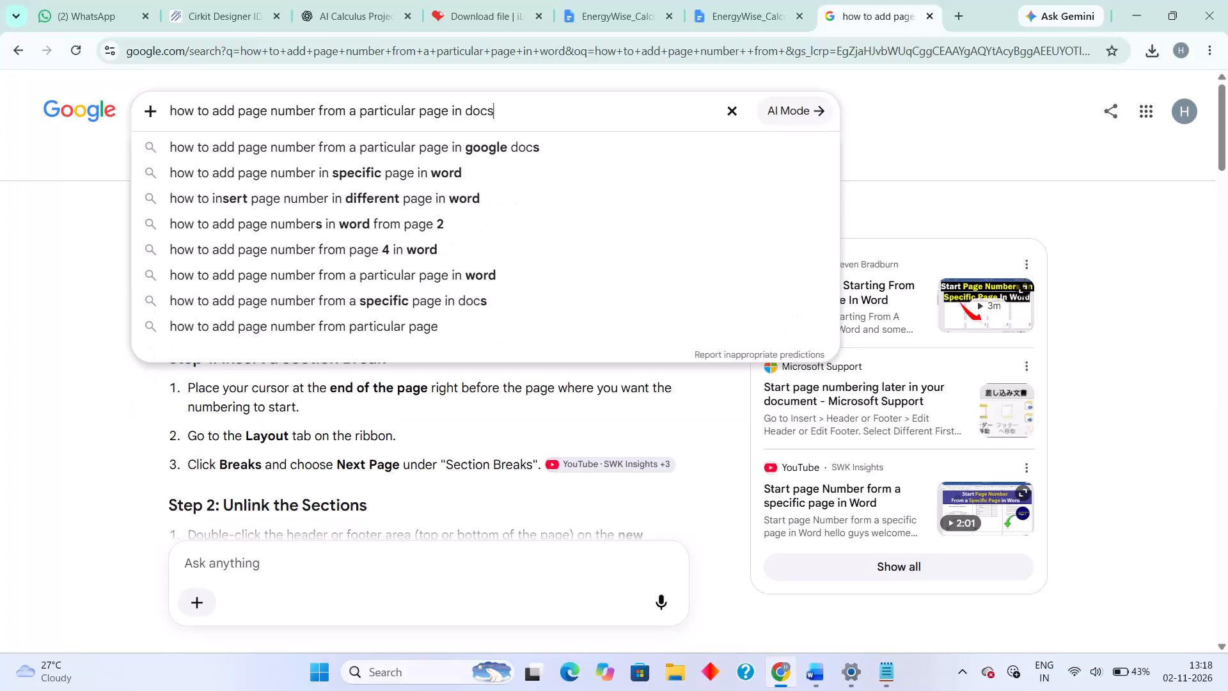
Search Google for "how to add page number from a particular page in docs" and read the AI overview instructions.
{"action": "key", "text": "Return"}
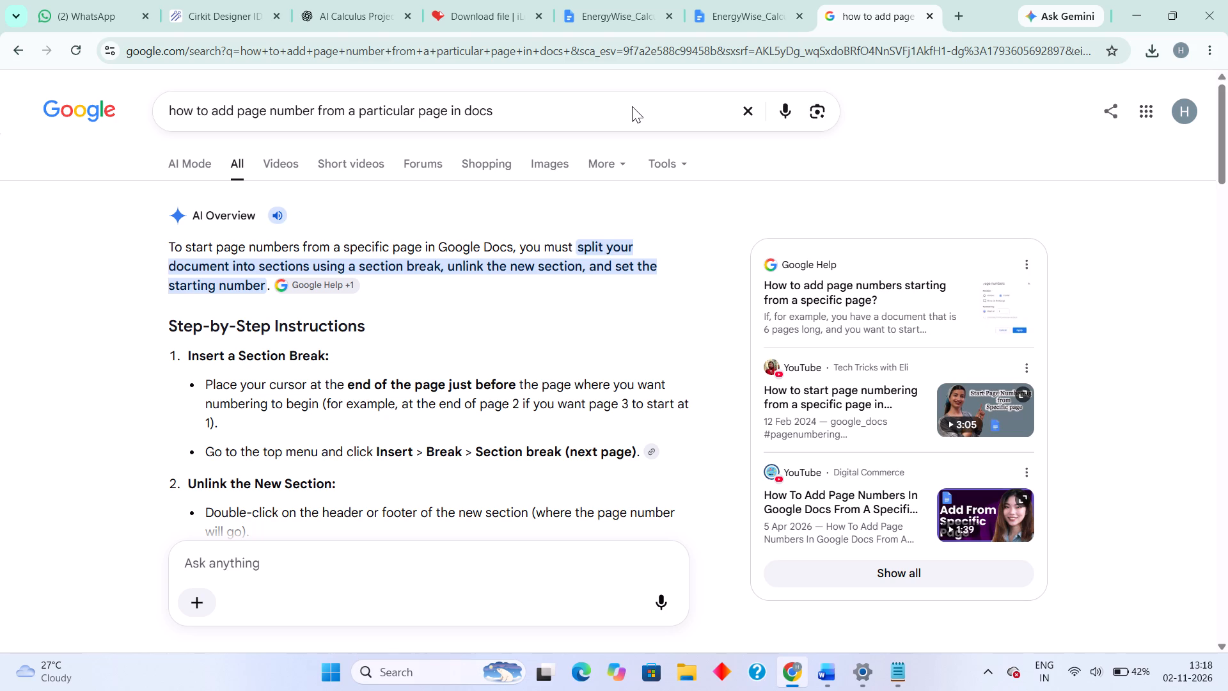
{"action": "scroll", "coordinate": [632, 106], "scroll_direction": "down", "scroll_amount": 5}
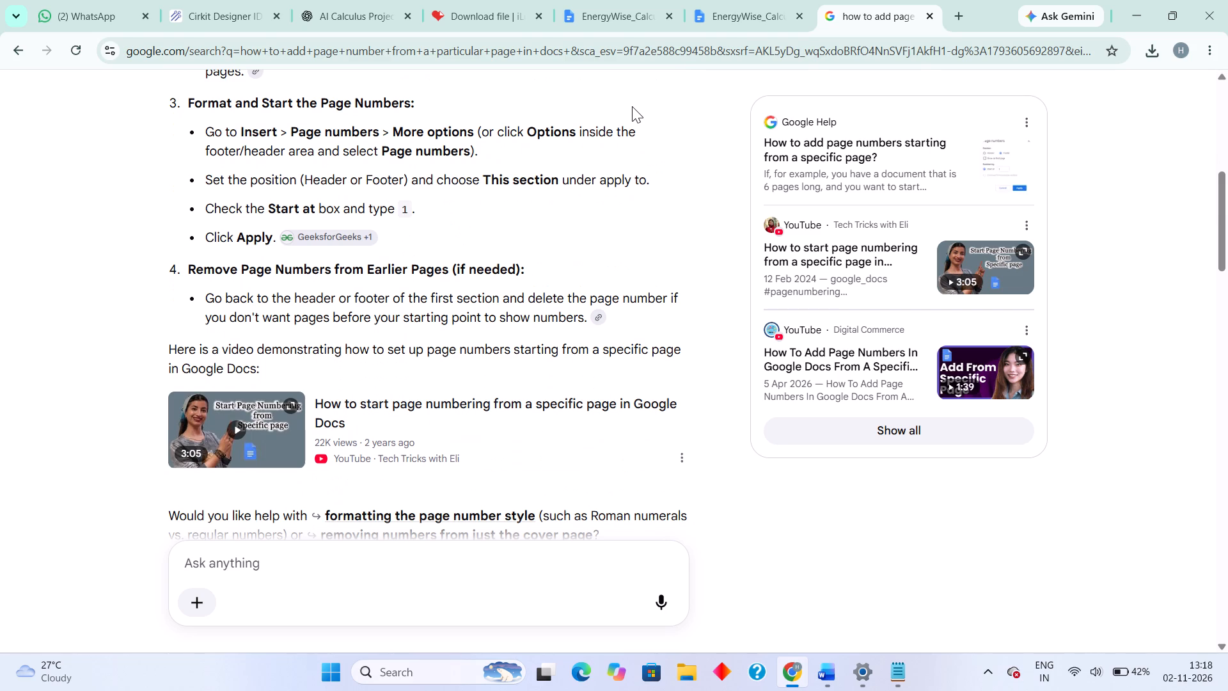
Return to the report document and add a blank, unnumbered line below the 1.2 OBJECTIVES heading.
{"action": "left_click", "coordinate": [702, 0]}
{"action": "scroll", "coordinate": [676, 262], "scroll_direction": "up", "scroll_amount": 5}
{"action": "scroll", "coordinate": [676, 262], "scroll_direction": "down", "scroll_amount": 2}
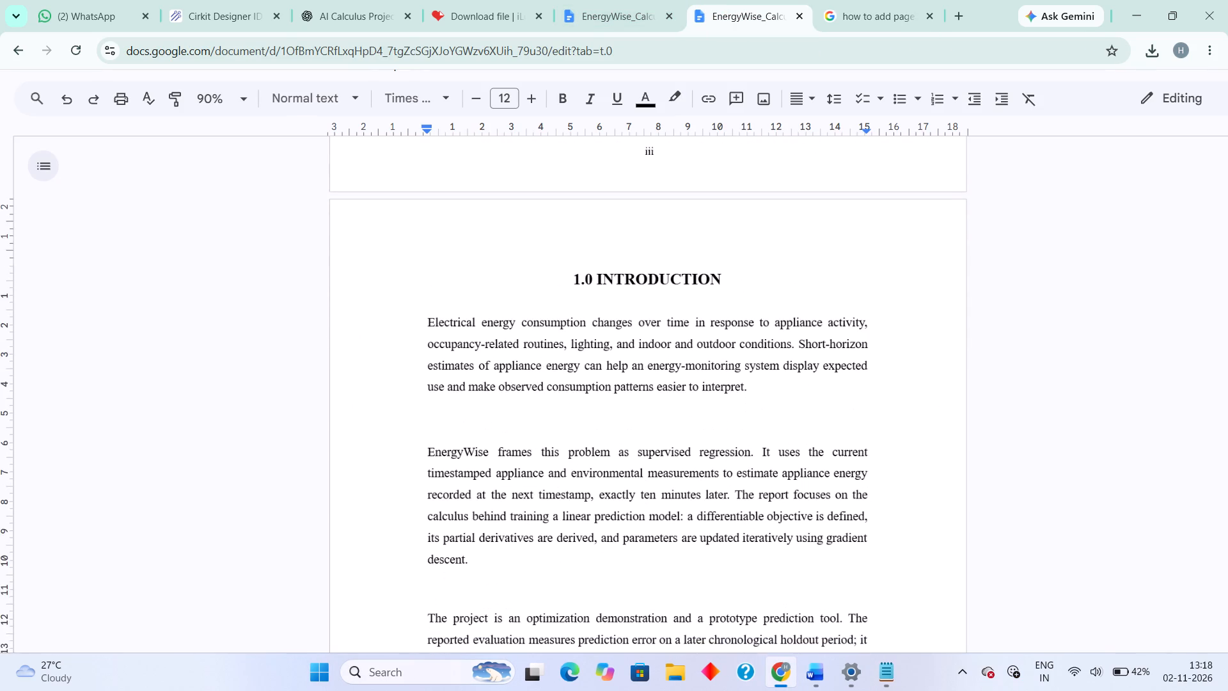
{"action": "scroll", "coordinate": [676, 262], "scroll_direction": "down", "scroll_amount": 7}
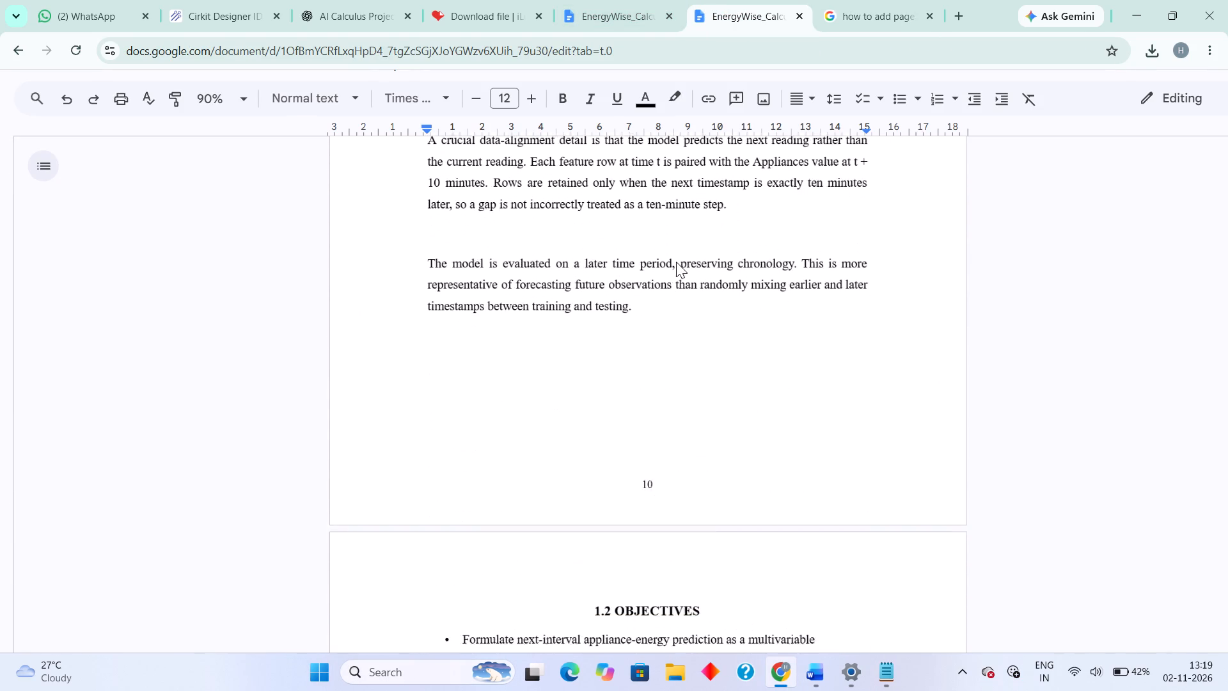
{"action": "scroll", "coordinate": [676, 262], "scroll_direction": "up", "scroll_amount": 4}
{"action": "scroll", "coordinate": [676, 262], "scroll_direction": "right", "scroll_amount": 1}
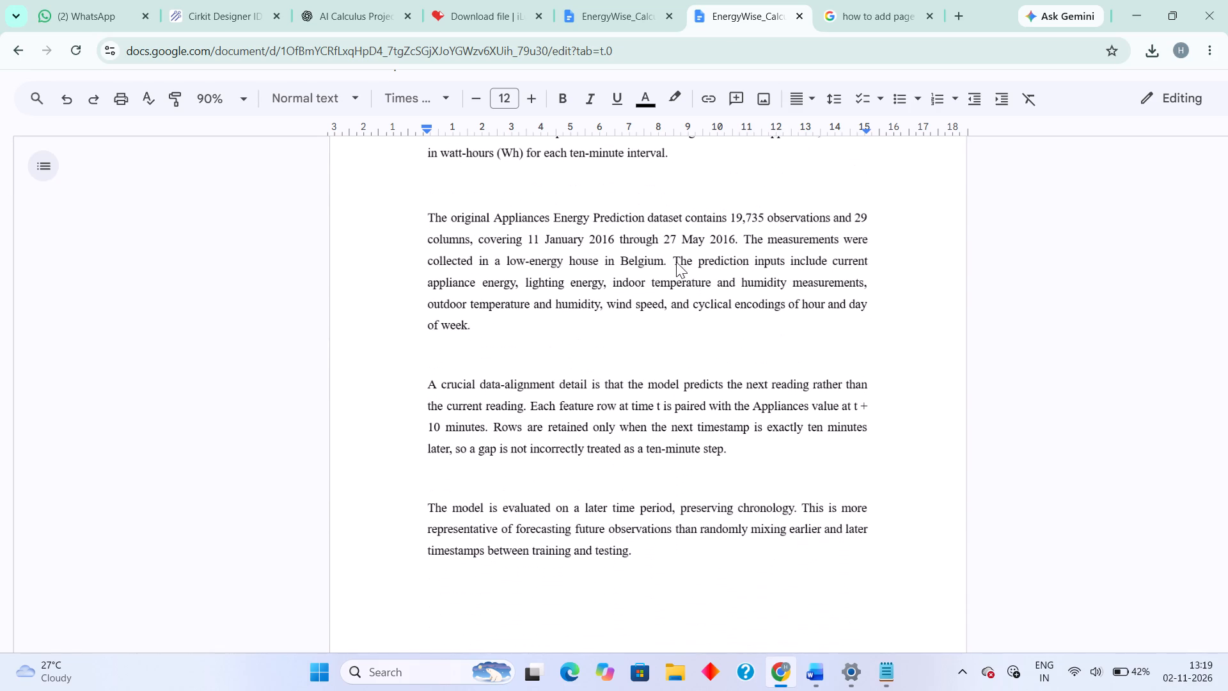
{"action": "scroll", "coordinate": [718, 28], "scroll_direction": "down", "scroll_amount": 4}
{"action": "scroll", "coordinate": [652, 354], "scroll_direction": "down", "scroll_amount": 4}
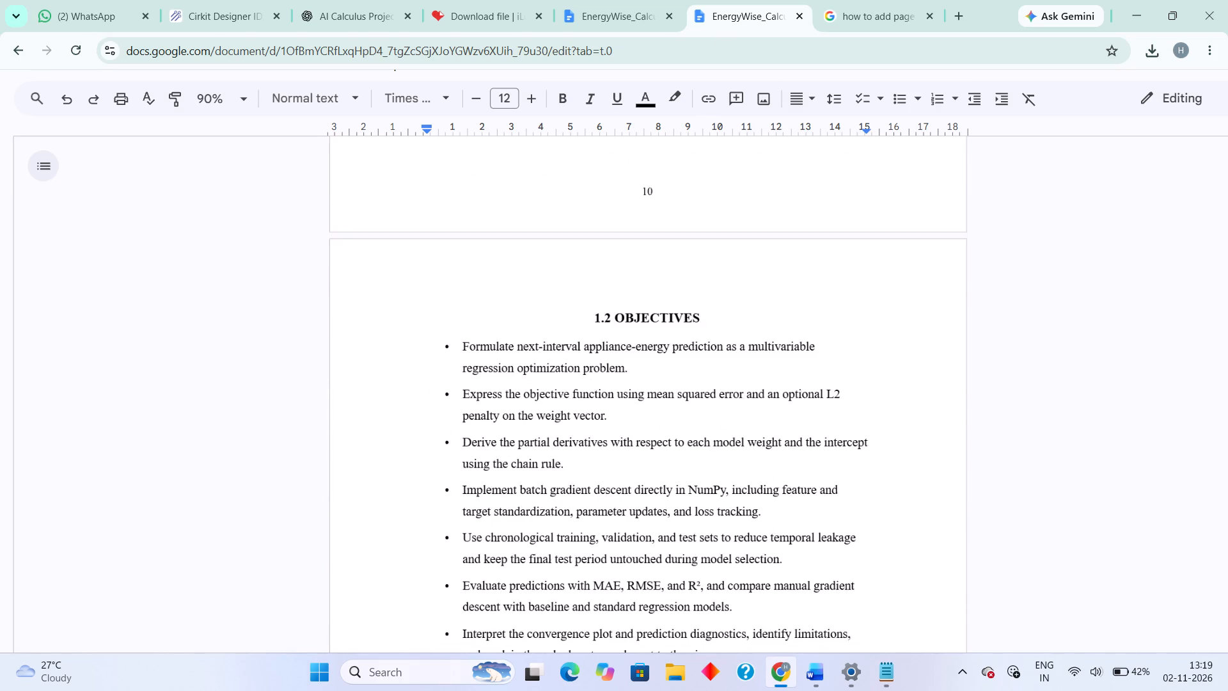
{"action": "scroll", "coordinate": [652, 354], "scroll_direction": "down", "scroll_amount": 1}
{"action": "scroll", "coordinate": [652, 354], "scroll_direction": "up", "scroll_amount": 1}
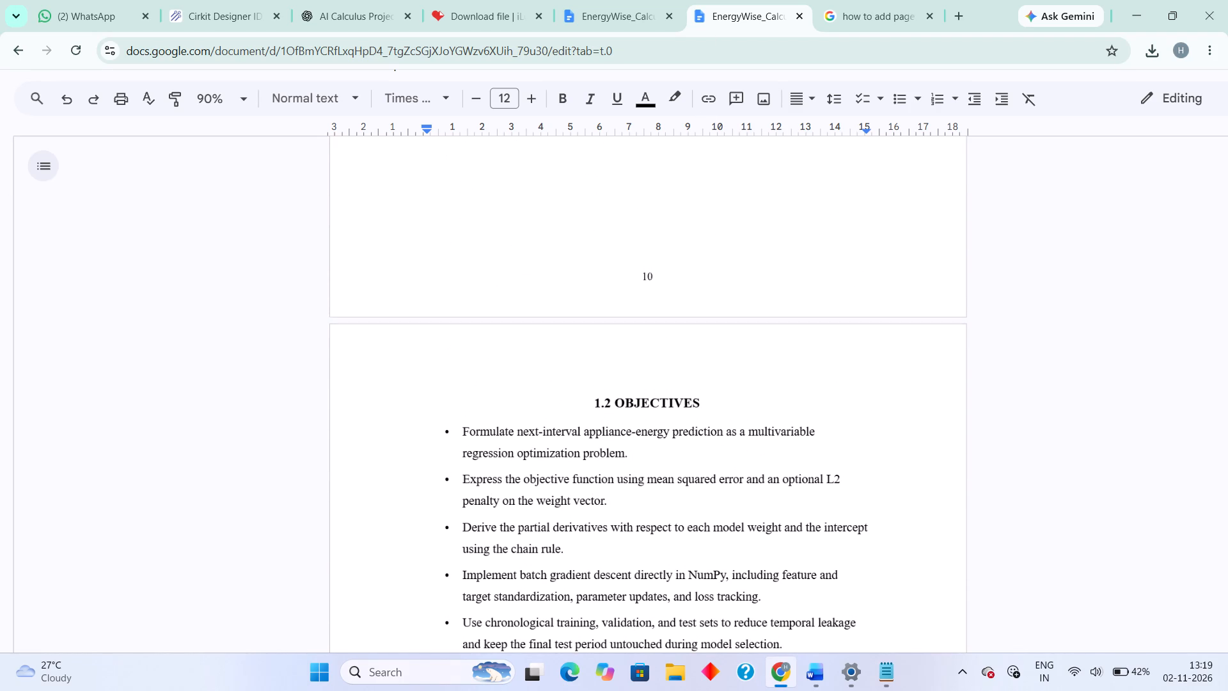
{"action": "left_click", "coordinate": [725, 413]}
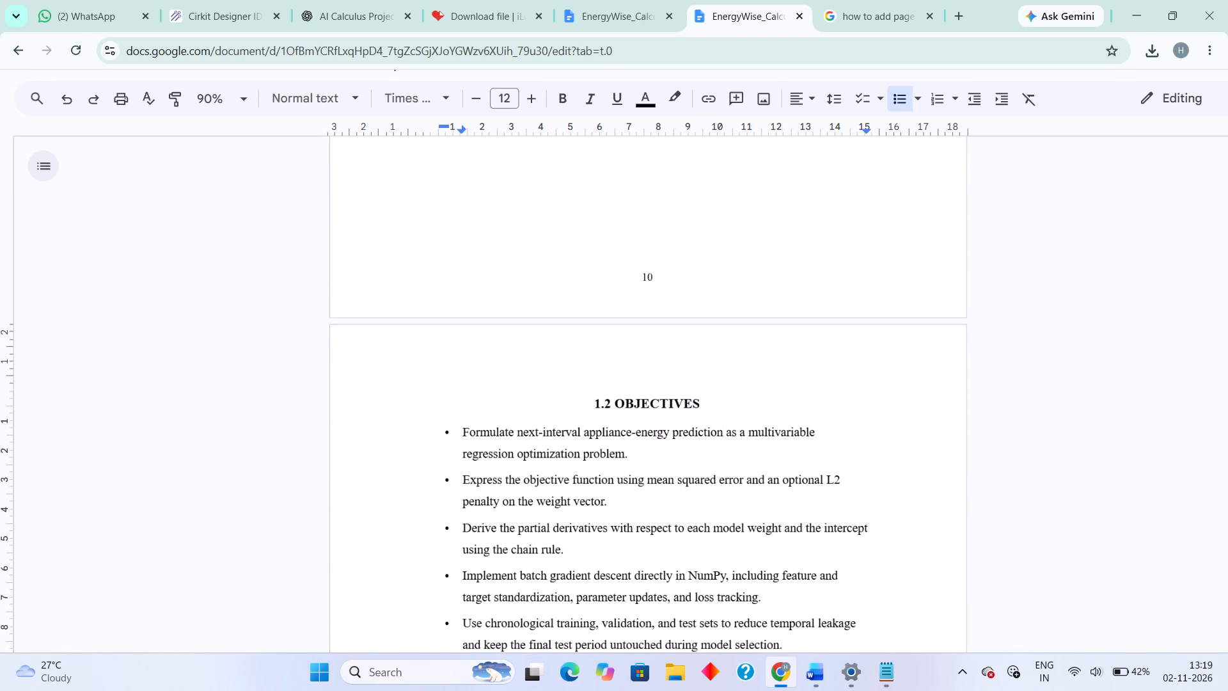
{"action": "key", "text": "Up"}
{"action": "key", "text": "Return"}
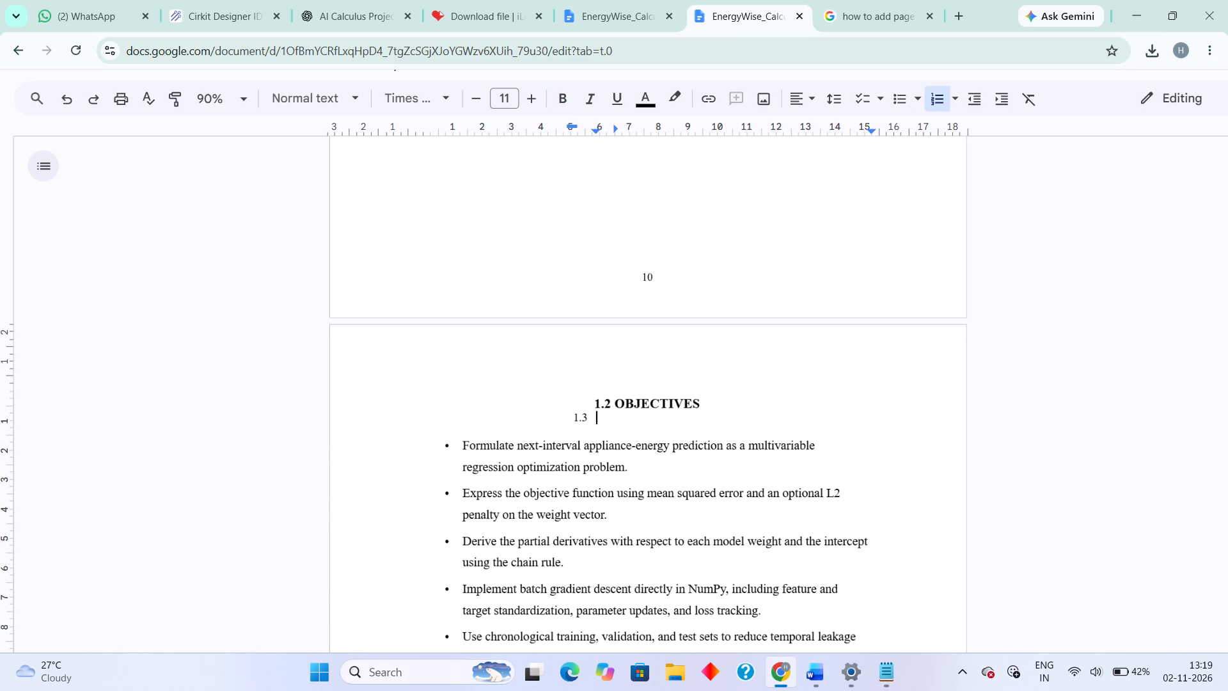
{"action": "key", "text": "BackSpace"}
Examine the layout and heading spacing of the pages from section 1.2 through section 2.3.
{"action": "scroll", "coordinate": [725, 413], "scroll_direction": "down", "scroll_amount": 3}
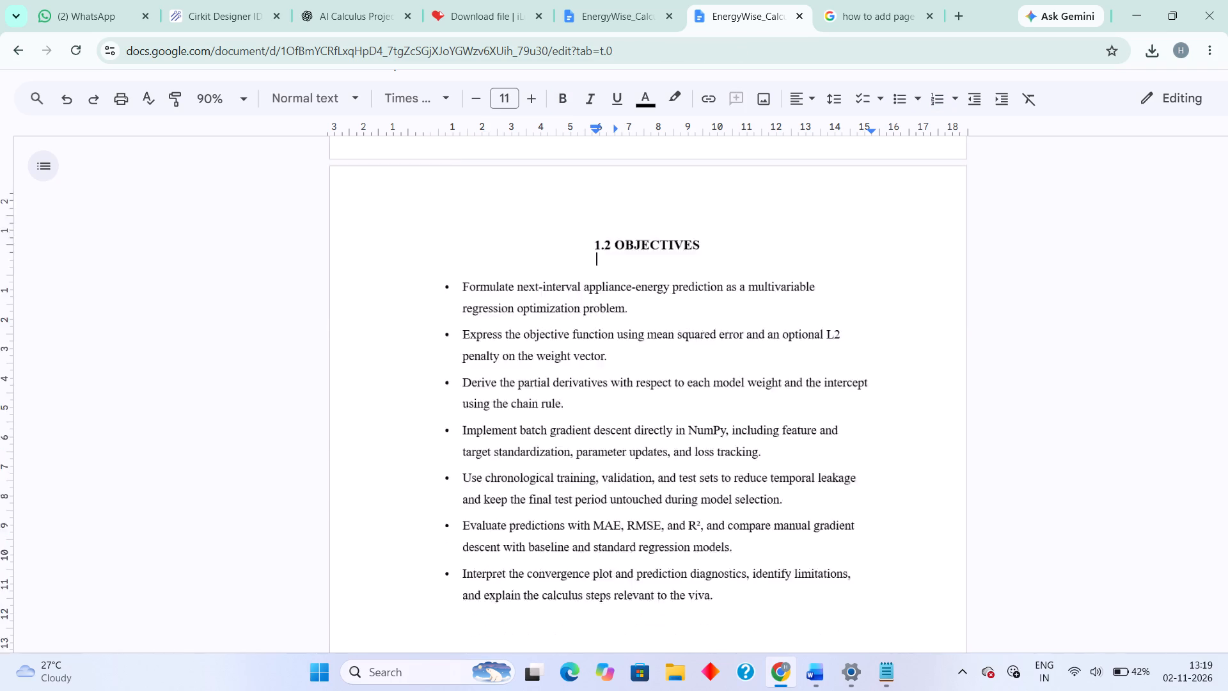
{"action": "scroll", "coordinate": [725, 413], "scroll_direction": "down", "scroll_amount": 6}
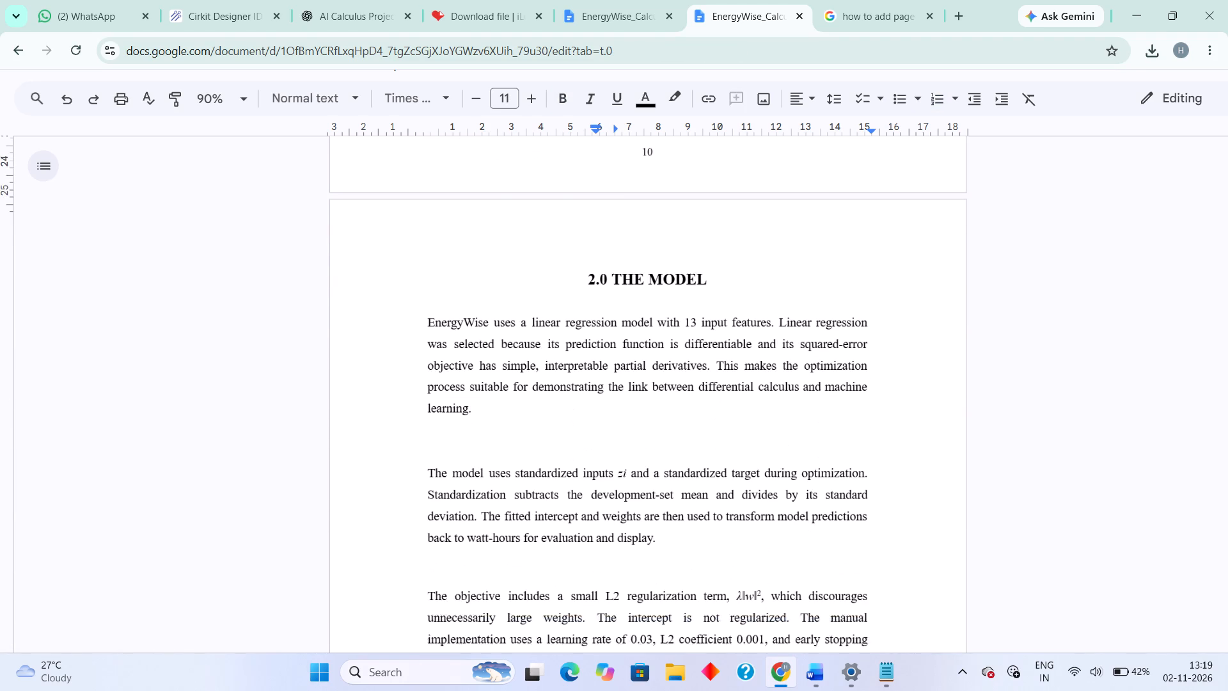
{"action": "scroll", "coordinate": [751, 387], "scroll_direction": "down", "scroll_amount": 8}
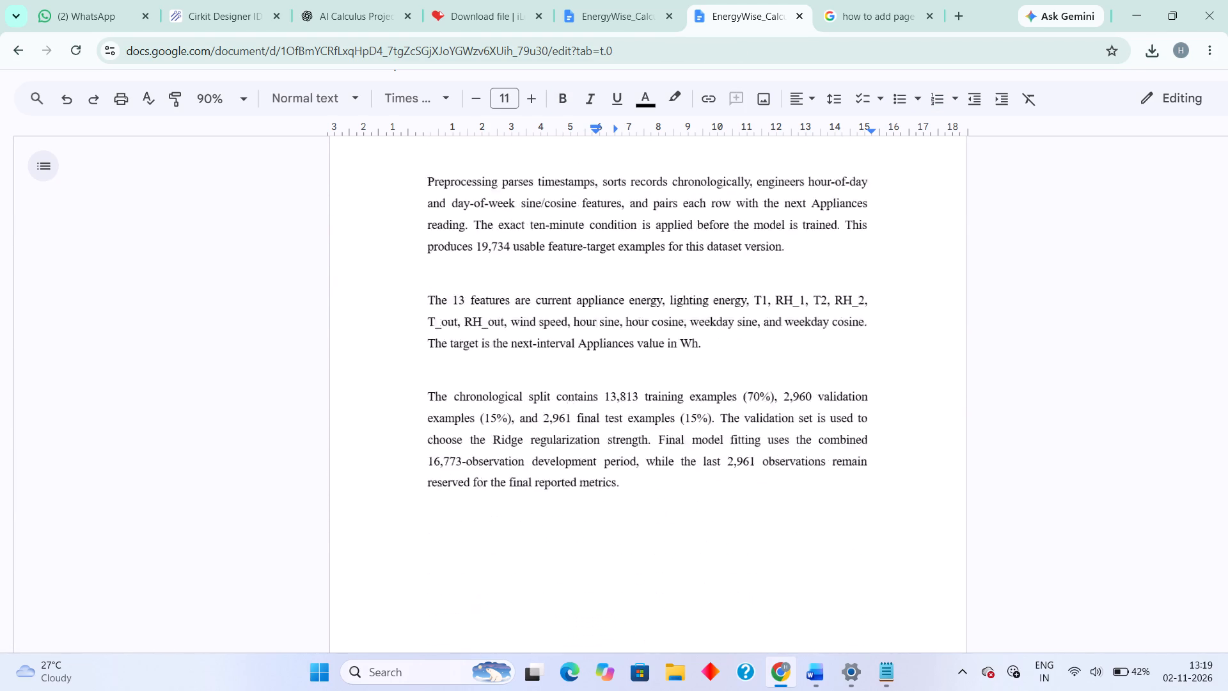
{"action": "scroll", "coordinate": [751, 387], "scroll_direction": "down", "scroll_amount": 9}
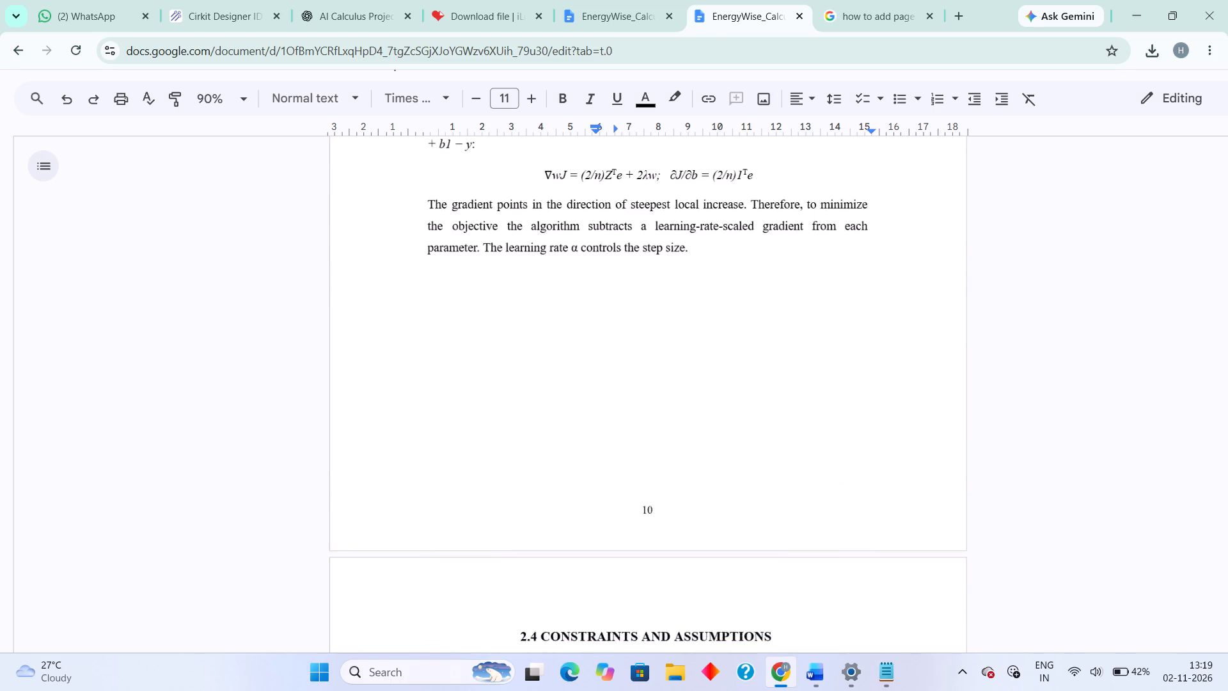
{"action": "scroll", "coordinate": [751, 387], "scroll_direction": "up", "scroll_amount": 8}
{"action": "scroll", "coordinate": [751, 387], "scroll_direction": "down", "scroll_amount": 3}
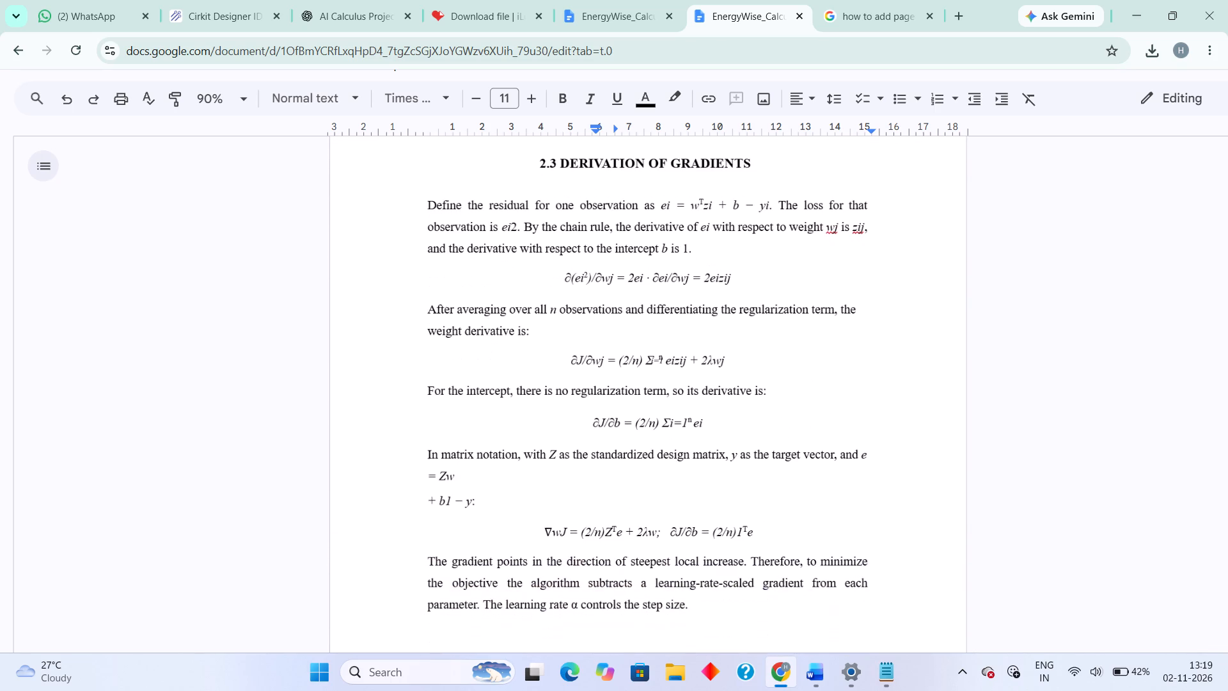
Add a blank, unnumbered line below the 2.4 CONSTRAINTS AND ASSUMPTIONS heading.
{"action": "scroll", "coordinate": [751, 387], "scroll_direction": "down", "scroll_amount": 8}
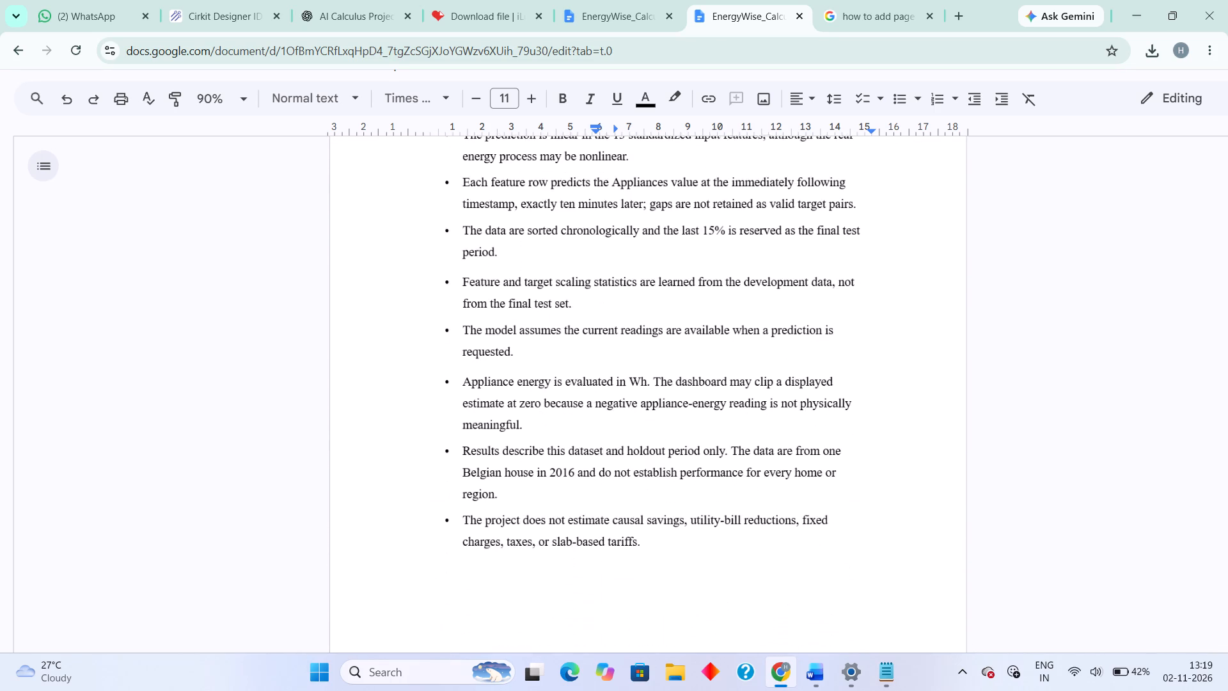
{"action": "scroll", "coordinate": [751, 387], "scroll_direction": "up", "scroll_amount": 2}
{"action": "left_click", "coordinate": [904, 395]}
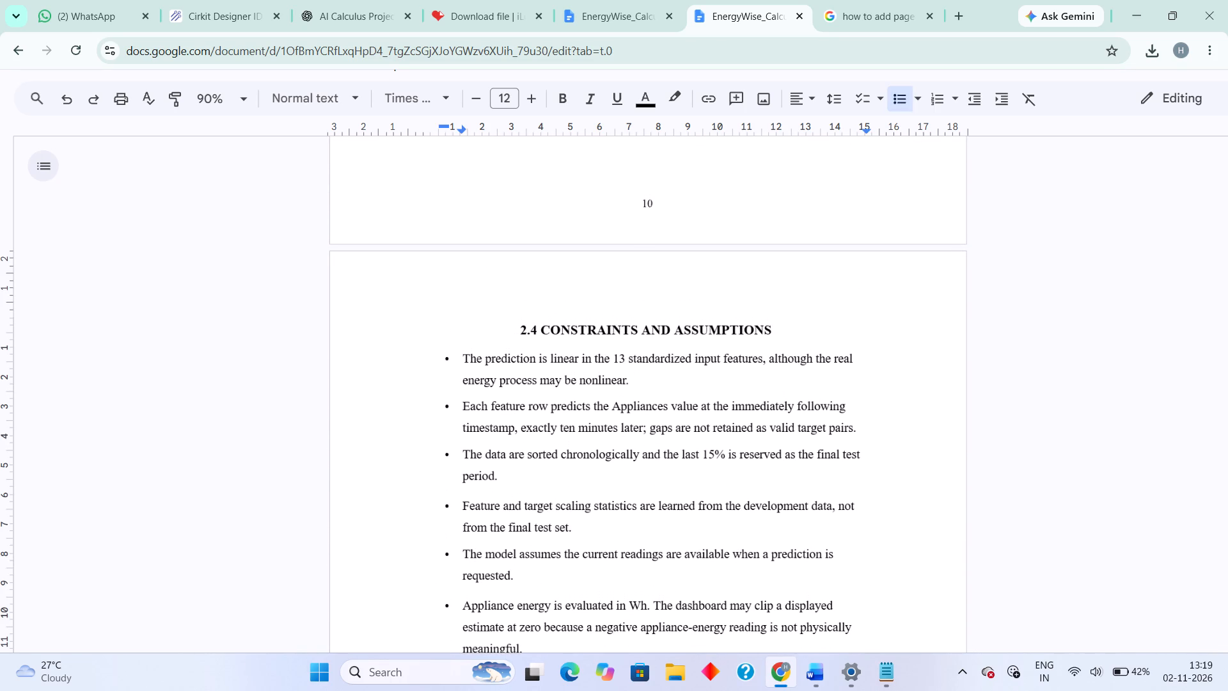
{"action": "left_click", "coordinate": [883, 314]}
{"action": "key", "text": "Return"}
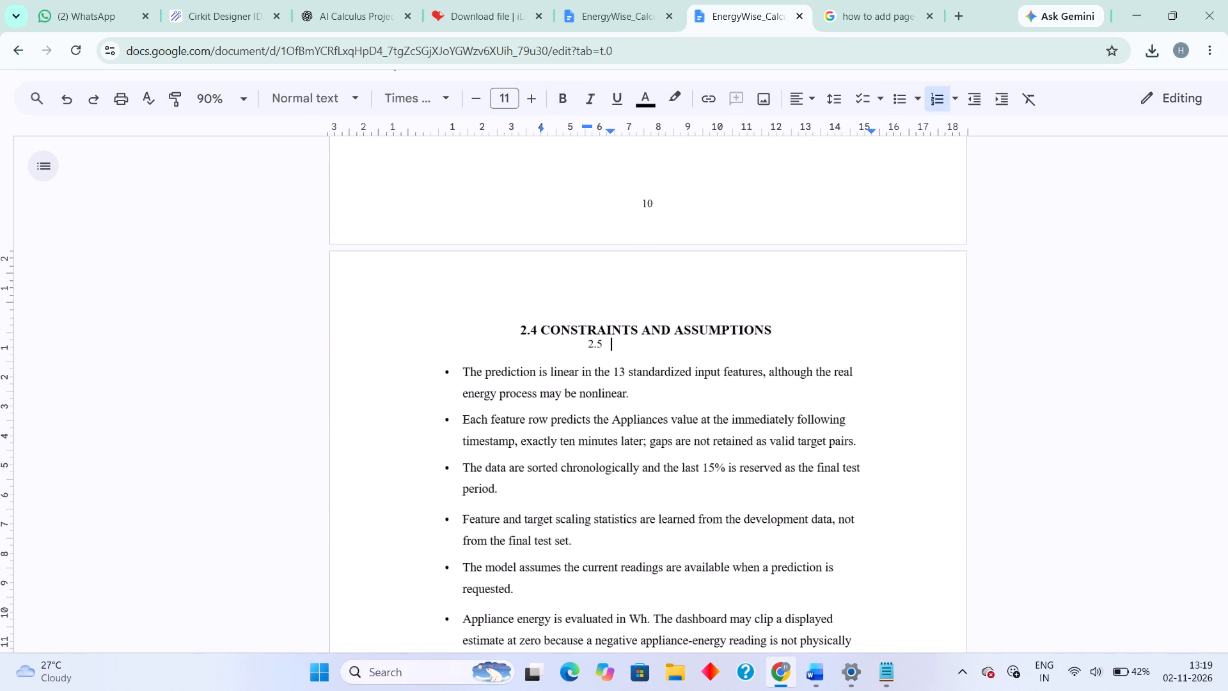
{"action": "key", "text": "BackSpace"}
Examine the layout and page footers from the end of section 2.4 through Appendix A: Calculus Derivation.
{"action": "scroll", "coordinate": [883, 314], "scroll_direction": "down", "scroll_amount": 6}
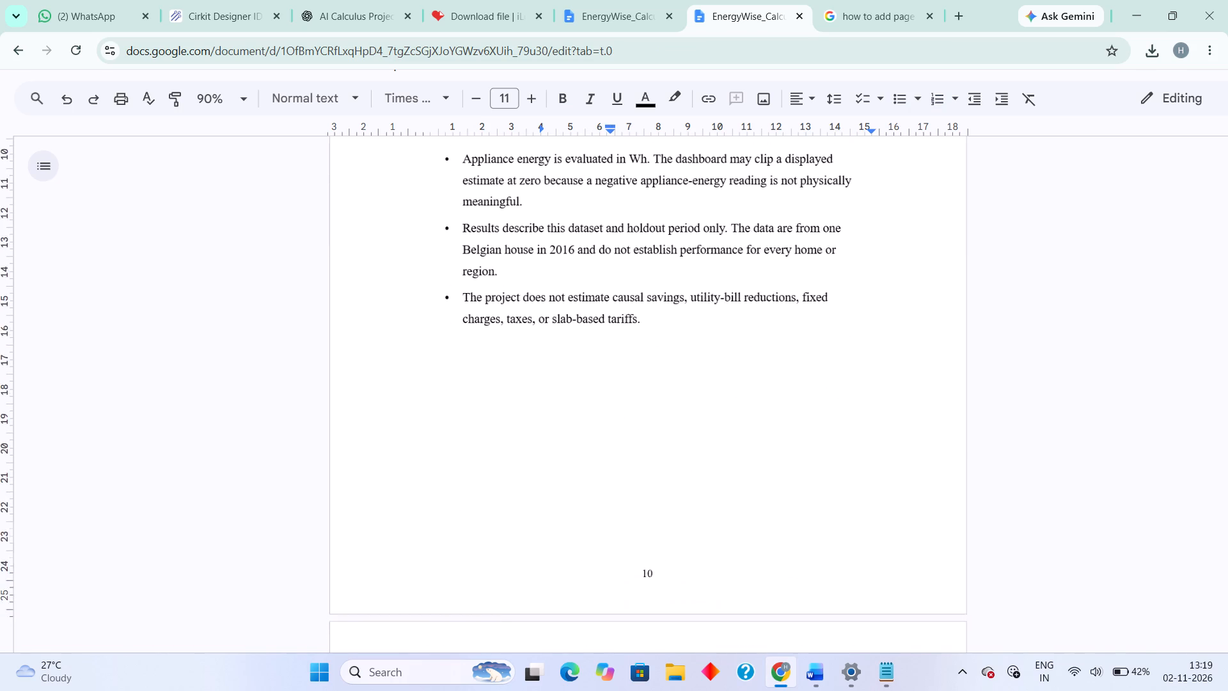
{"action": "scroll", "coordinate": [883, 314], "scroll_direction": "down", "scroll_amount": 7}
{"action": "scroll", "coordinate": [883, 314], "scroll_direction": "right", "scroll_amount": 1}
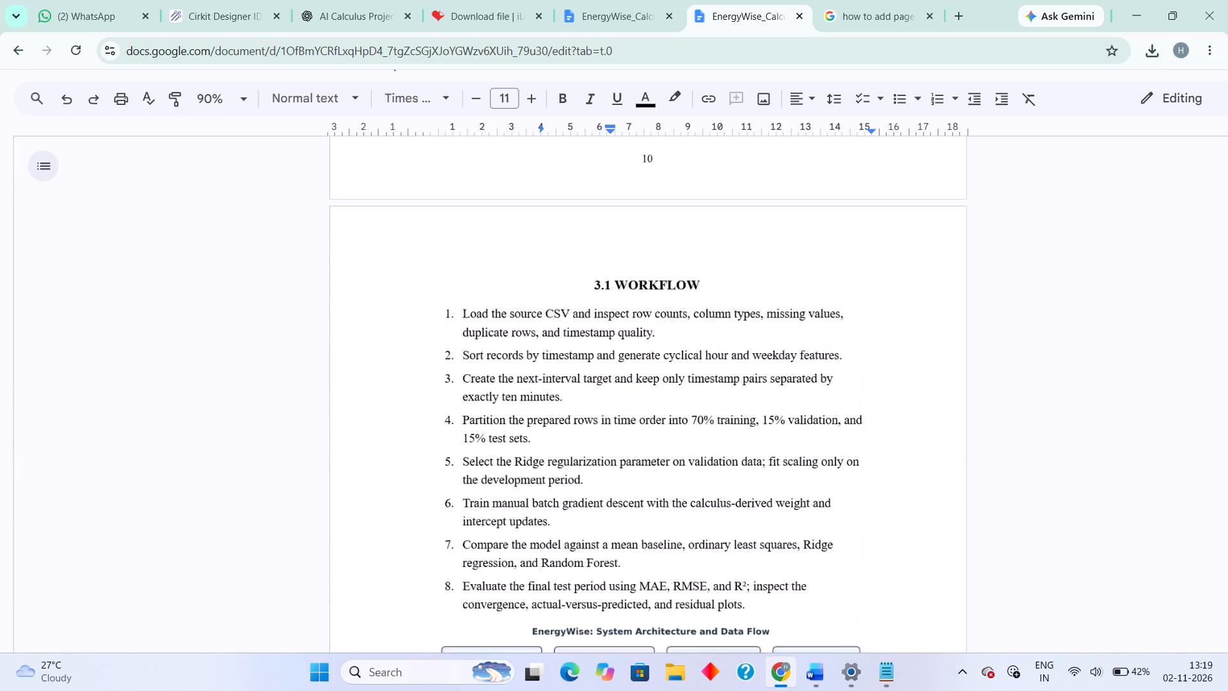
{"action": "scroll", "coordinate": [883, 314], "scroll_direction": "right", "scroll_amount": 1}
{"action": "scroll", "coordinate": [883, 314], "scroll_direction": "down", "scroll_amount": 5}
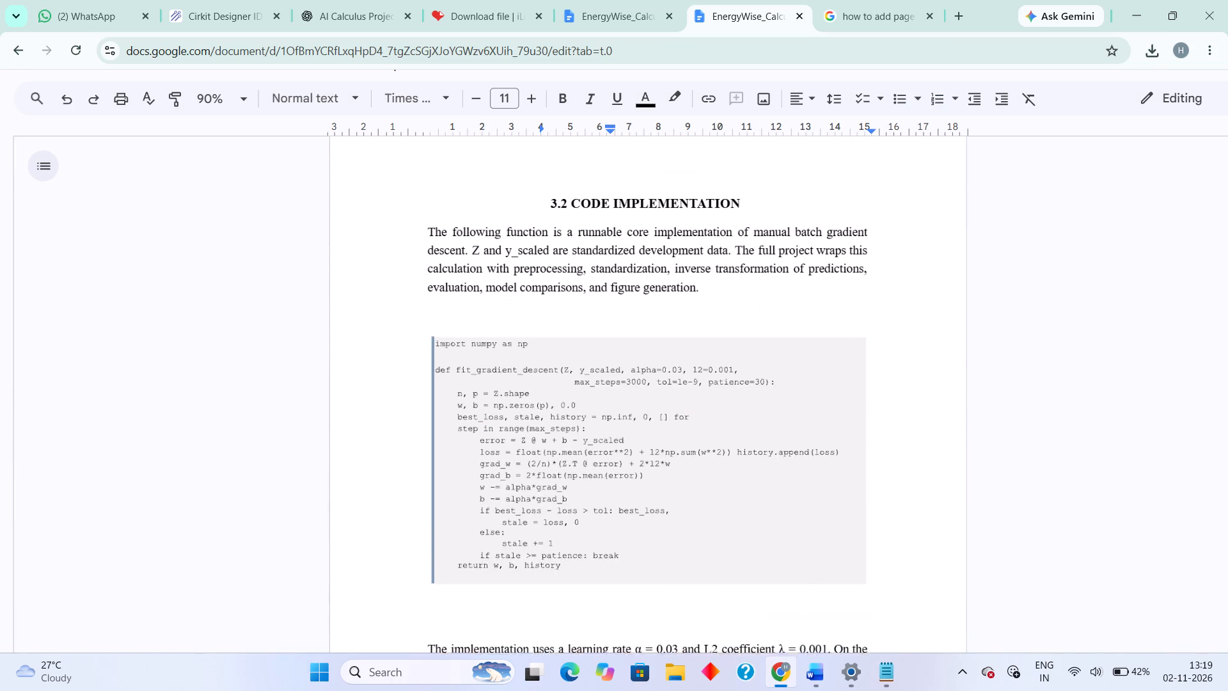
{"action": "scroll", "coordinate": [883, 314], "scroll_direction": "down", "scroll_amount": 5}
{"action": "scroll", "coordinate": [883, 314], "scroll_direction": "up", "scroll_amount": 2}
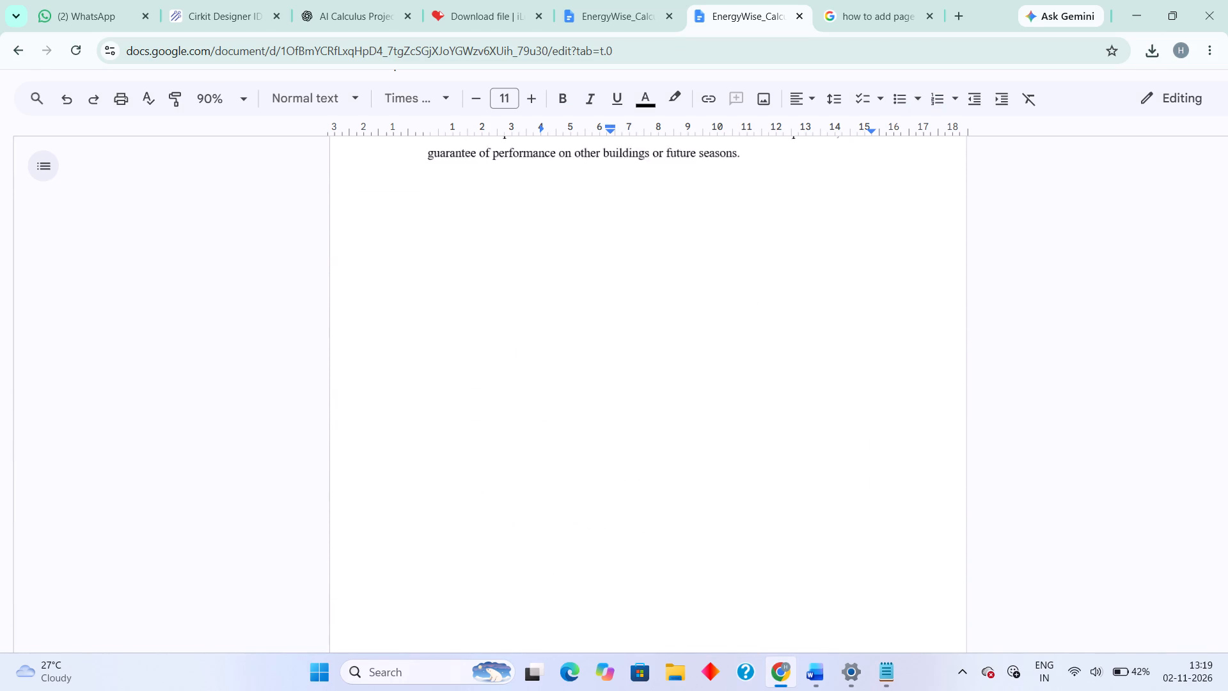
{"action": "scroll", "coordinate": [883, 314], "scroll_direction": "up", "scroll_amount": 1}
{"action": "scroll", "coordinate": [883, 314], "scroll_direction": "down", "scroll_amount": 5}
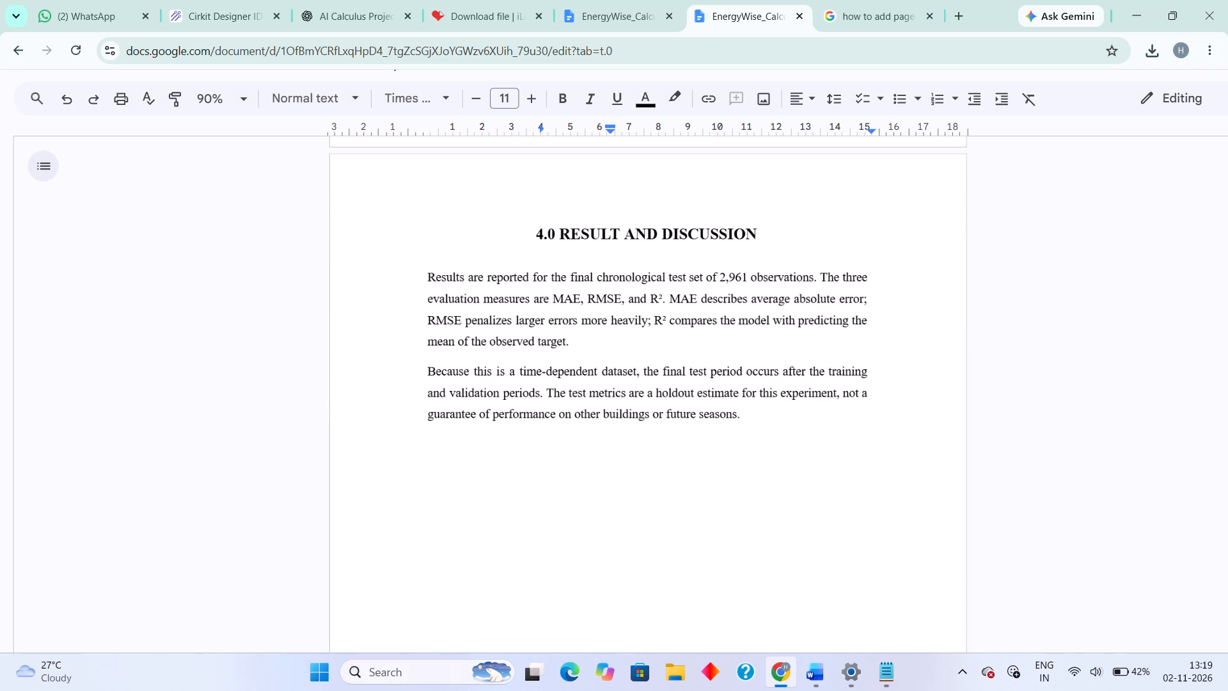
{"action": "scroll", "coordinate": [883, 314], "scroll_direction": "down", "scroll_amount": 6}
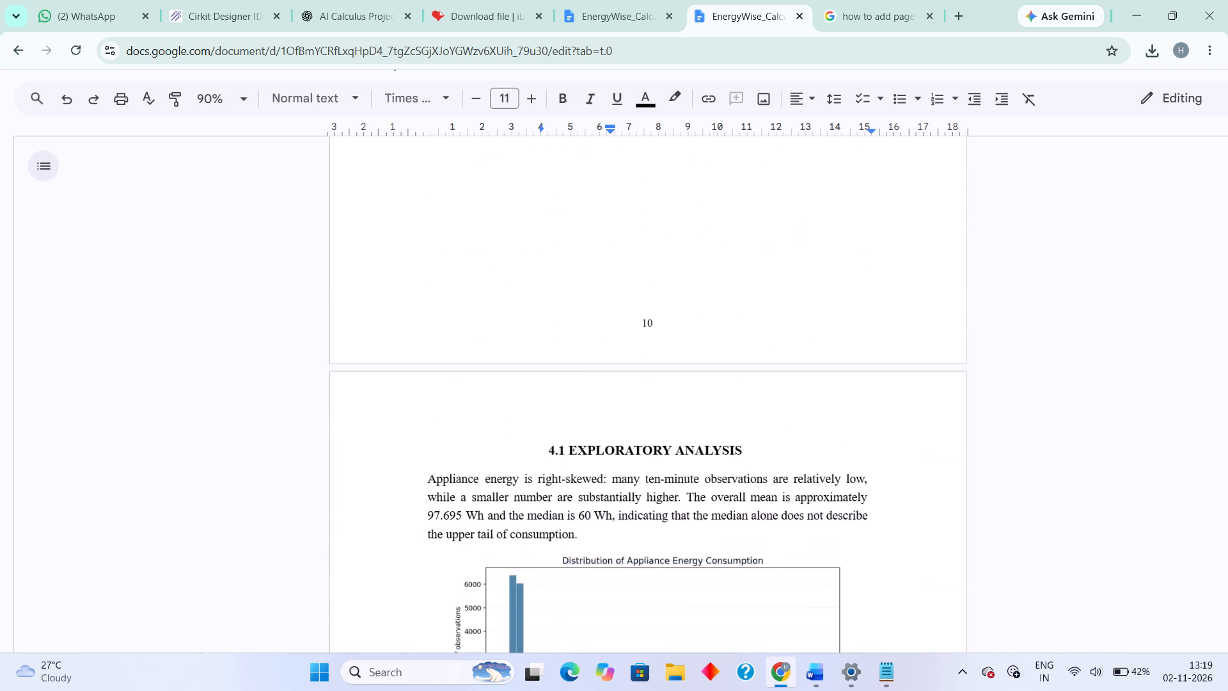
{"action": "scroll", "coordinate": [883, 314], "scroll_direction": "down", "scroll_amount": 12}
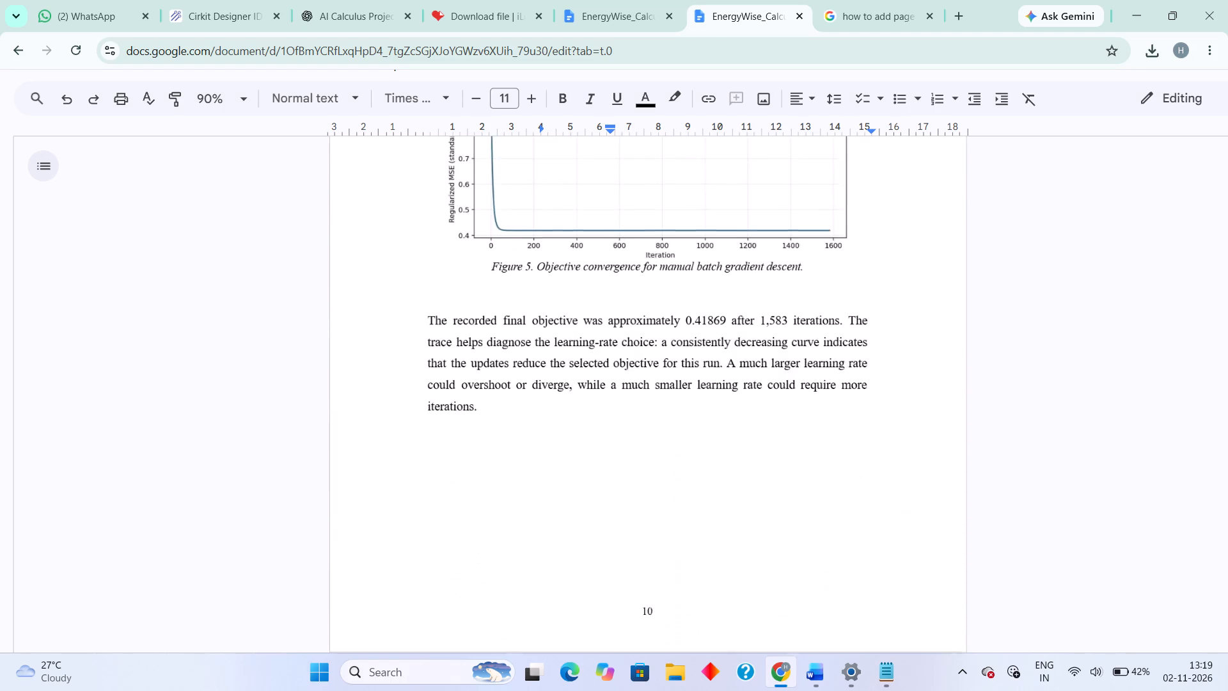
{"action": "scroll", "coordinate": [883, 314], "scroll_direction": "down", "scroll_amount": 13}
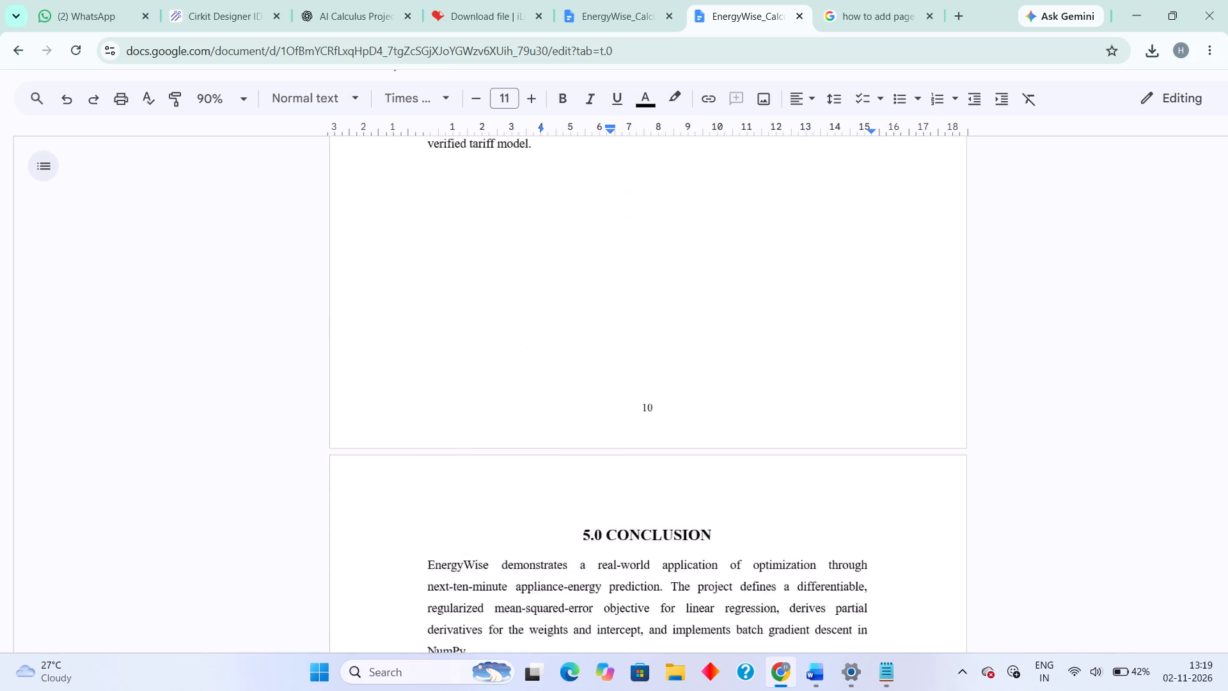
{"action": "scroll", "coordinate": [883, 314], "scroll_direction": "down", "scroll_amount": 13}
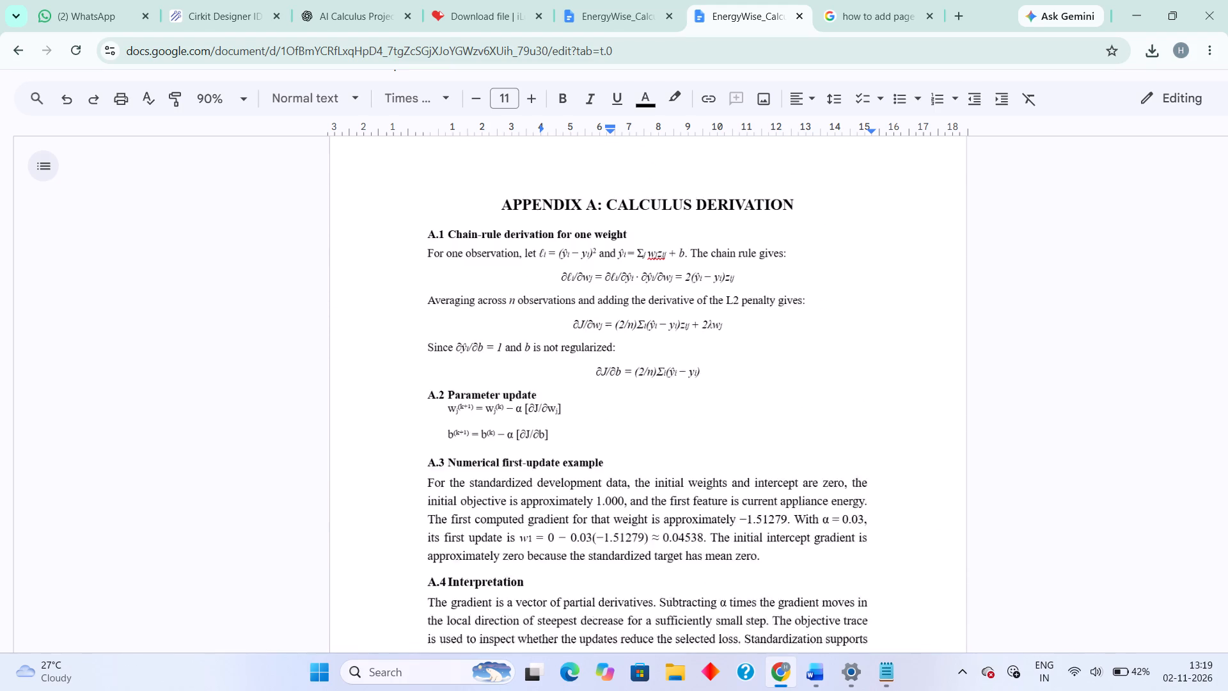
{"action": "scroll", "coordinate": [883, 314], "scroll_direction": "down", "scroll_amount": 4}
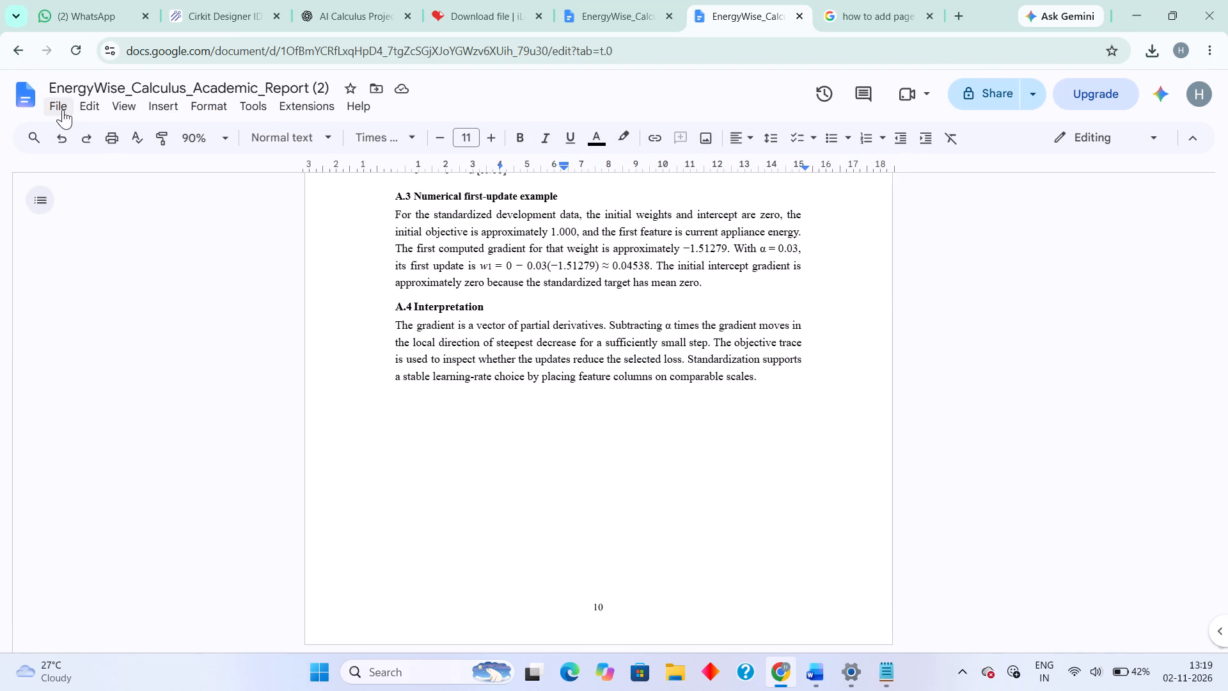
Open the document title for editing, just before the "(2)" suffix.
{"action": "left_click", "coordinate": [63, 109]}
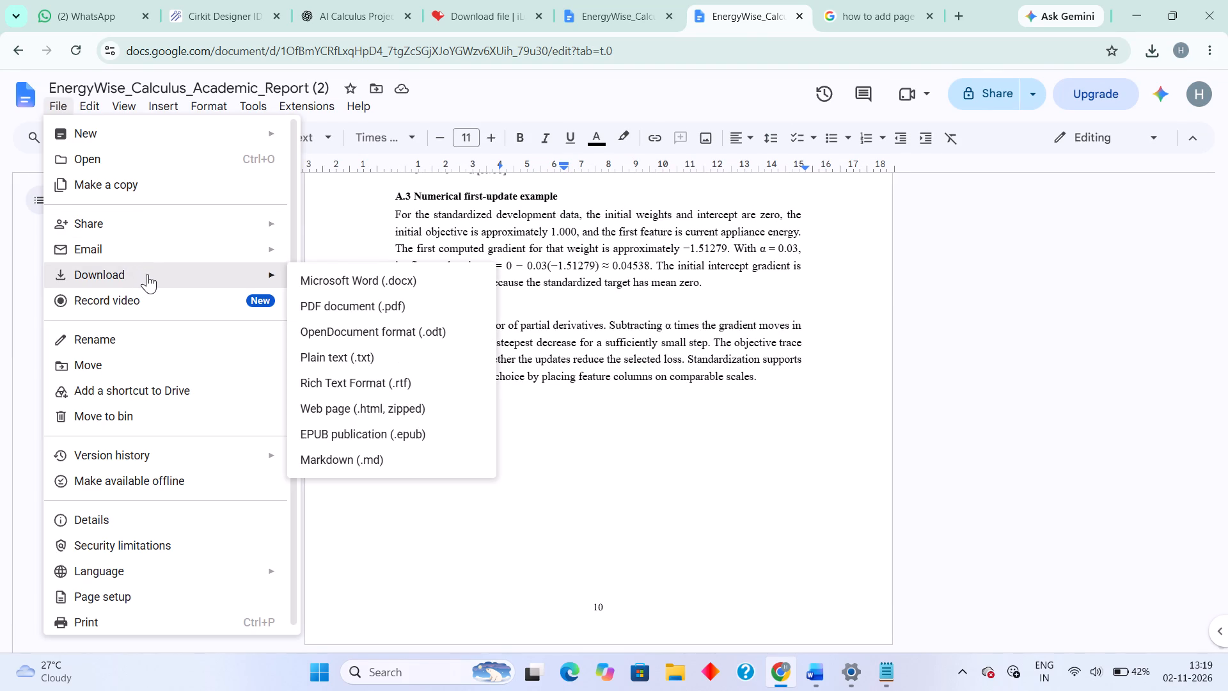
{"action": "left_click", "coordinate": [313, 86]}
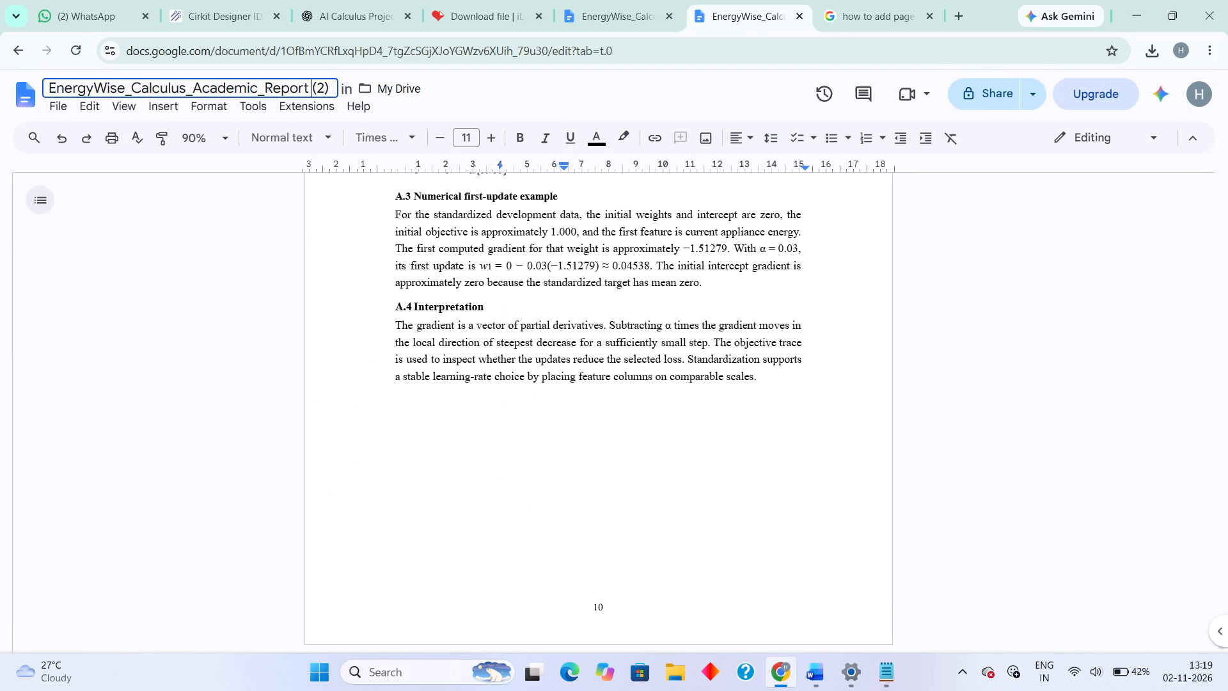
Rename the document EnergyWise_Calculus_Academic_Report_final, replacing the "(2)" suffix with "_final".
{"action": "key", "text": "Right"}
{"action": "key", "text": "Right"}
{"action": "key", "text": "Right"}
{"action": "key", "text": "BackSpace"}
{"action": "key", "text": "BackSpace"}
{"action": "key", "text": "BackSpace"}
{"action": "key", "text": "BackSpace"}
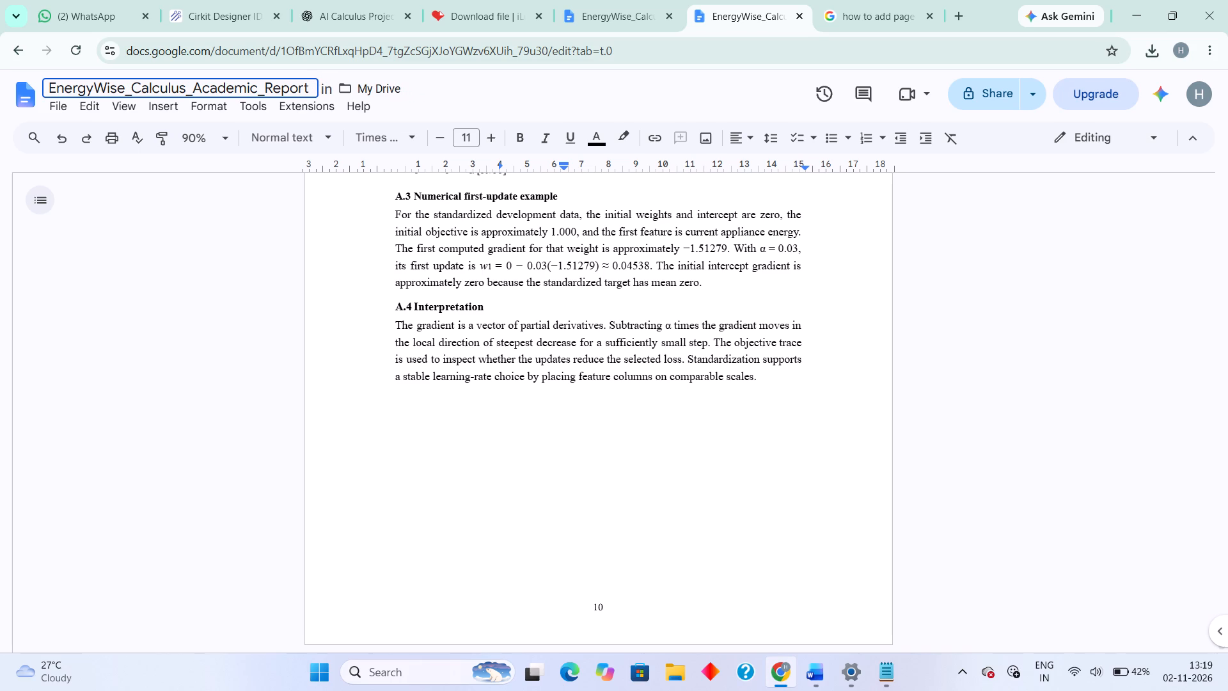
{"action": "key", "text": "Left"}
{"action": "key", "text": "Right"}
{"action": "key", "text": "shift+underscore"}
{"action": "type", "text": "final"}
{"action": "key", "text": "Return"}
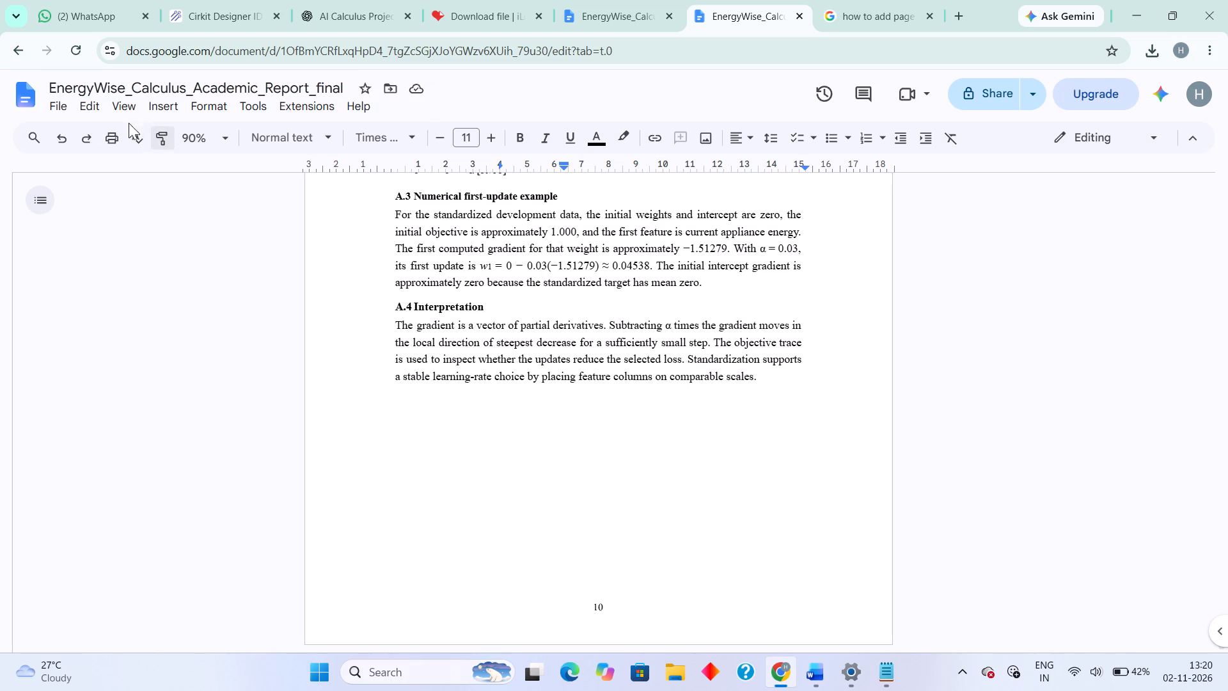
Download the renamed report as a PDF document (.pdf).
{"action": "left_click", "coordinate": [51, 100]}
{"action": "left_click", "coordinate": [58, 105]}
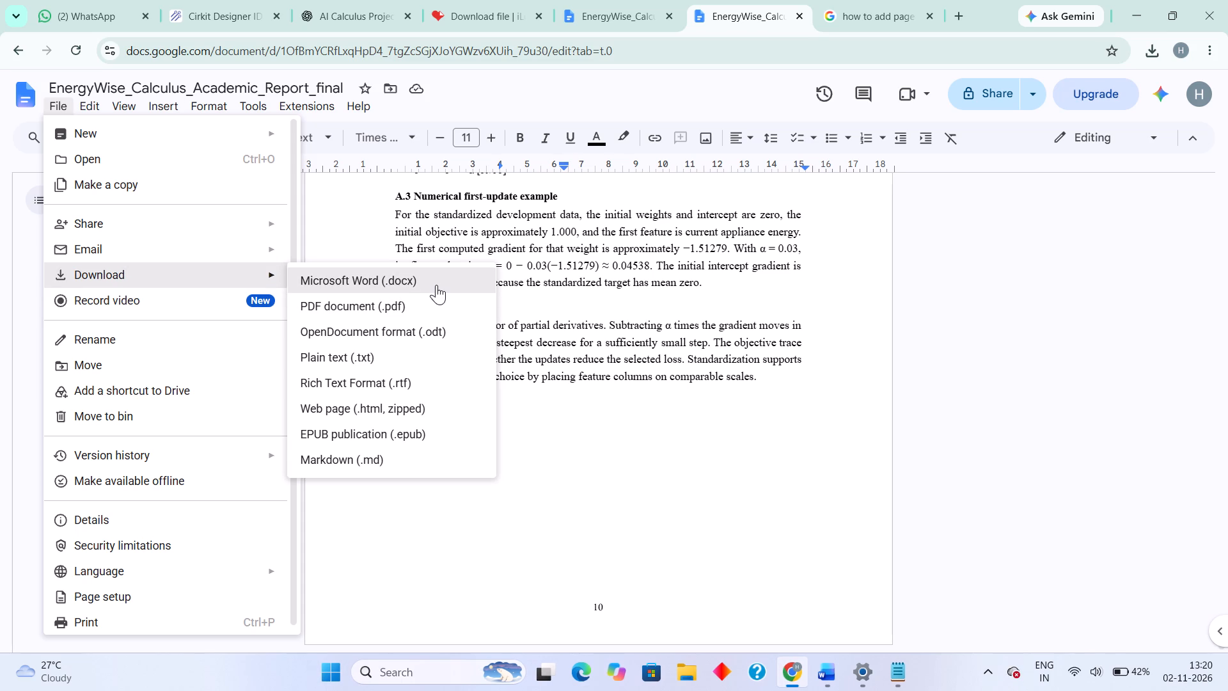
{"action": "left_click", "coordinate": [436, 307]}
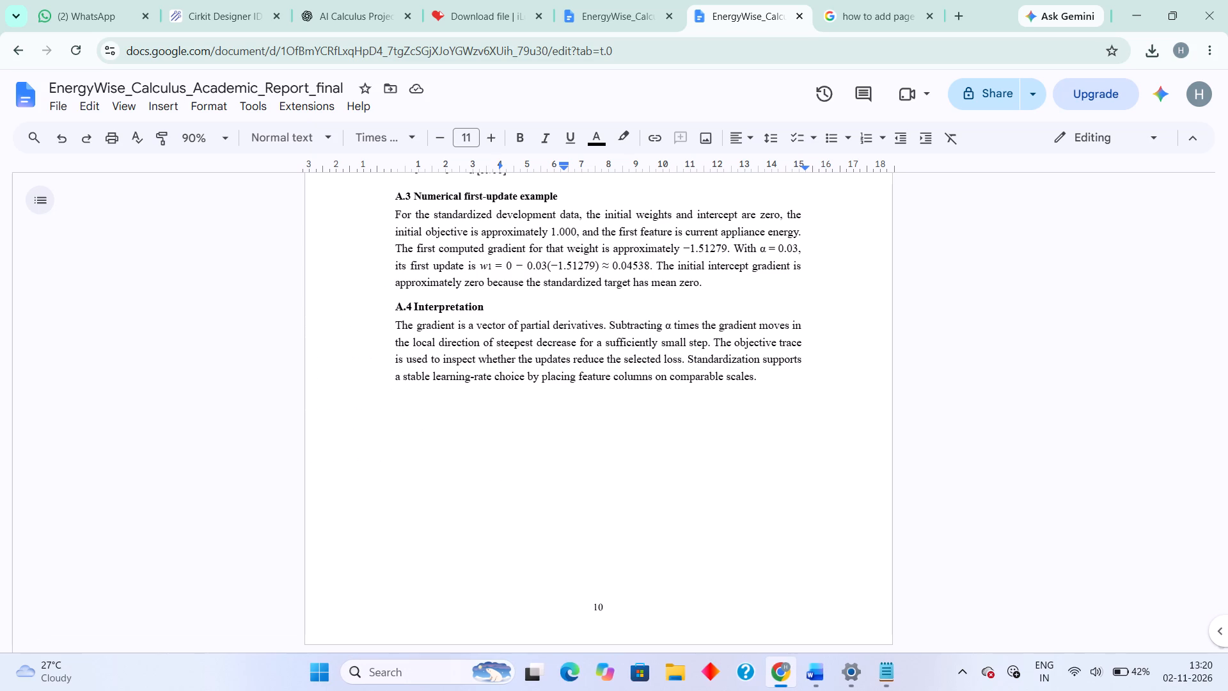